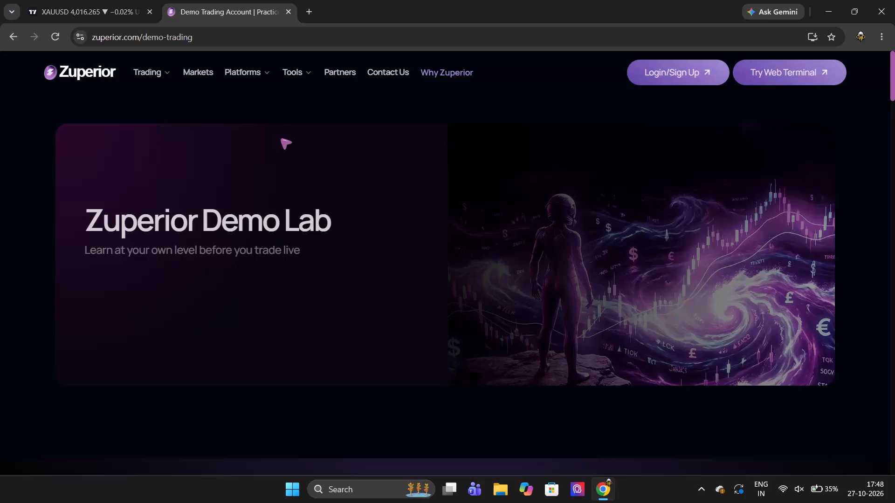
Open the trading terminal for the demo account labelled "new" and close the dashboard and demo trading tabs.
{"action": "left_click", "coordinate": [681, 75]}
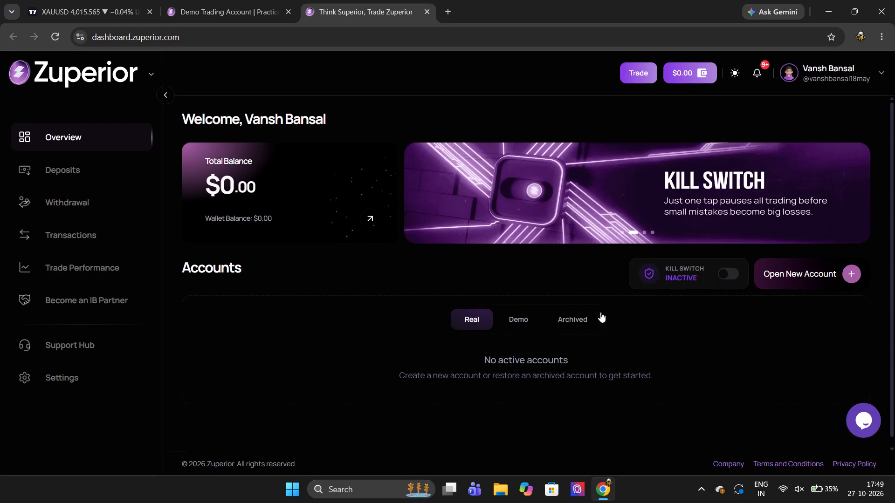
{"action": "left_click", "coordinate": [512, 328]}
{"action": "scroll", "coordinate": [522, 360], "scroll_direction": "down", "scroll_amount": 1}
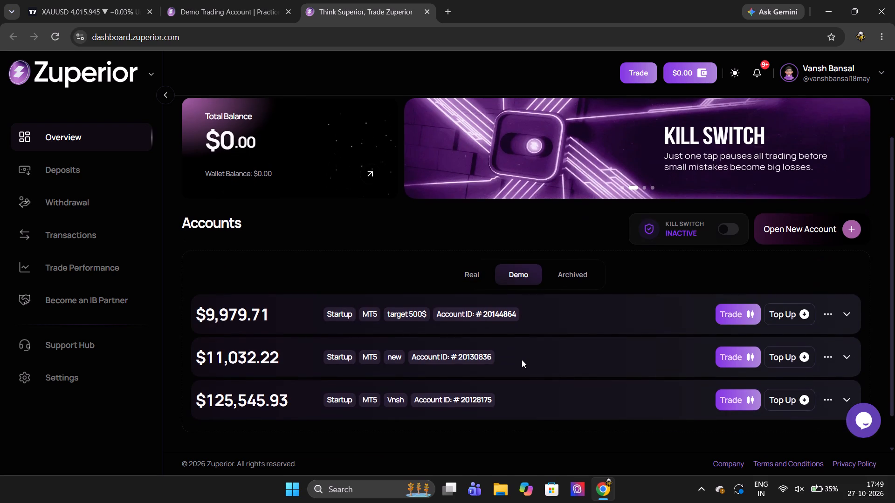
{"action": "left_click", "coordinate": [721, 365]}
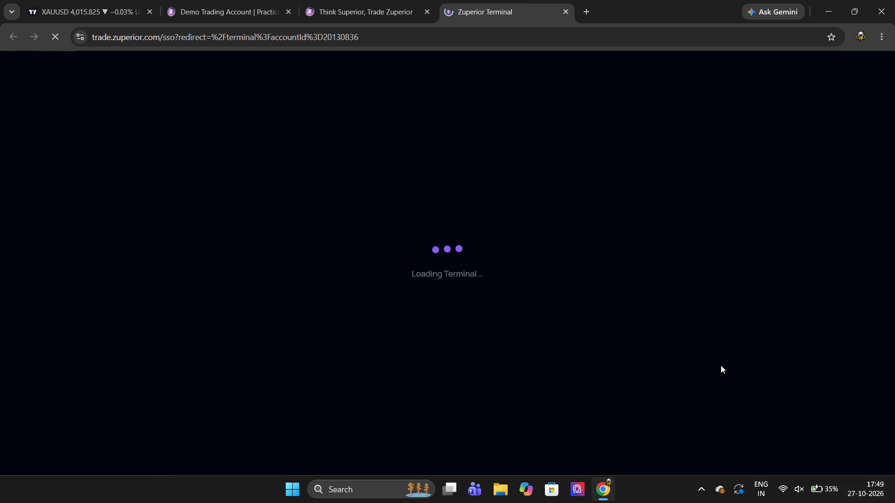
{"action": "left_click", "coordinate": [427, 13]}
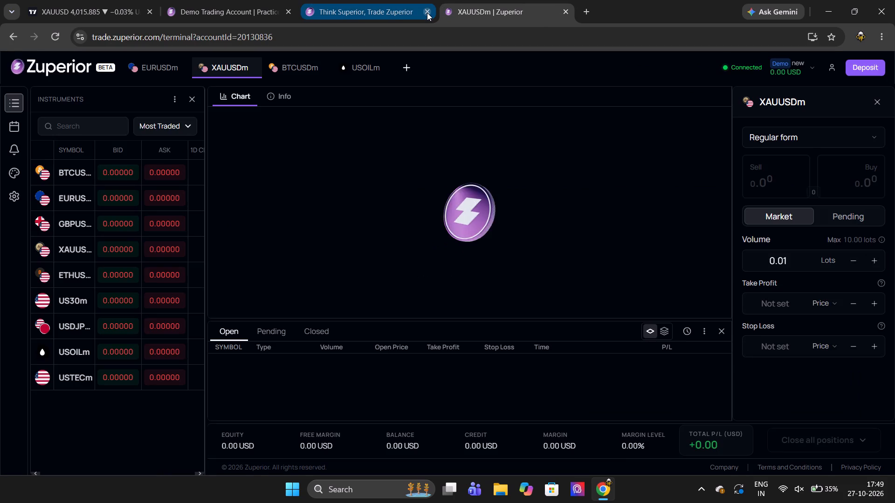
{"action": "left_click", "coordinate": [287, 14]}
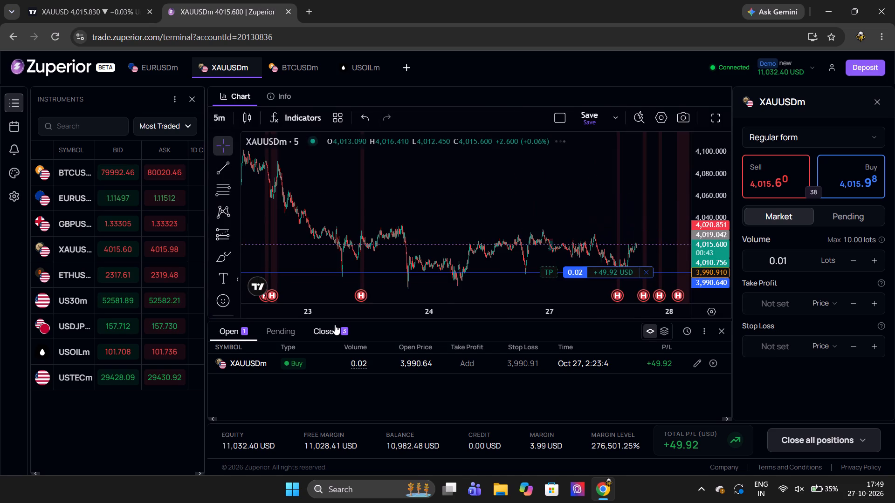
Set the take profit of the open 0.02-lot XAUUSDm buy position to 4,018.05 on the chart.
{"action": "scroll", "coordinate": [410, 240], "scroll_direction": "up", "scroll_amount": 3}
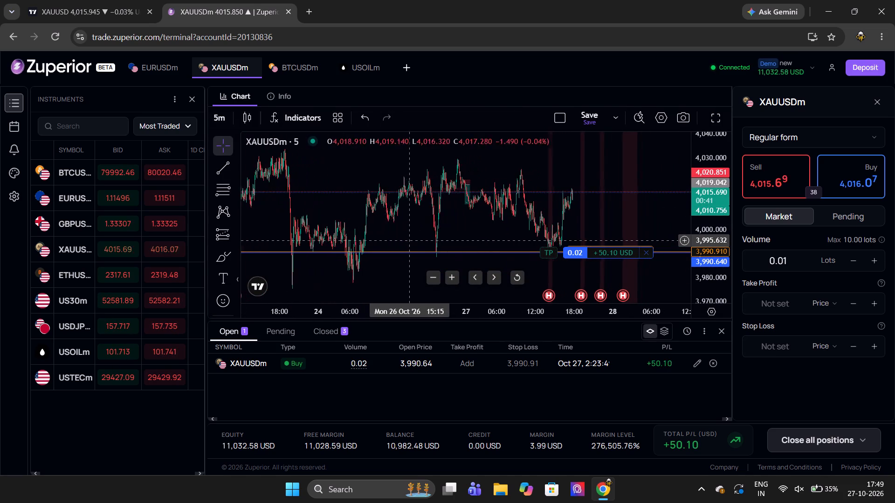
{"action": "scroll", "coordinate": [410, 240], "scroll_direction": "up", "scroll_amount": 3}
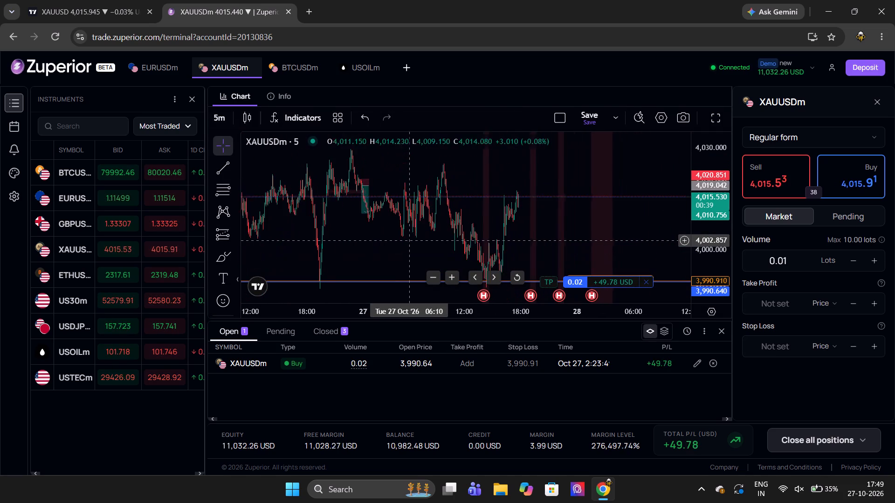
{"action": "scroll", "coordinate": [410, 240], "scroll_direction": "up", "scroll_amount": 2}
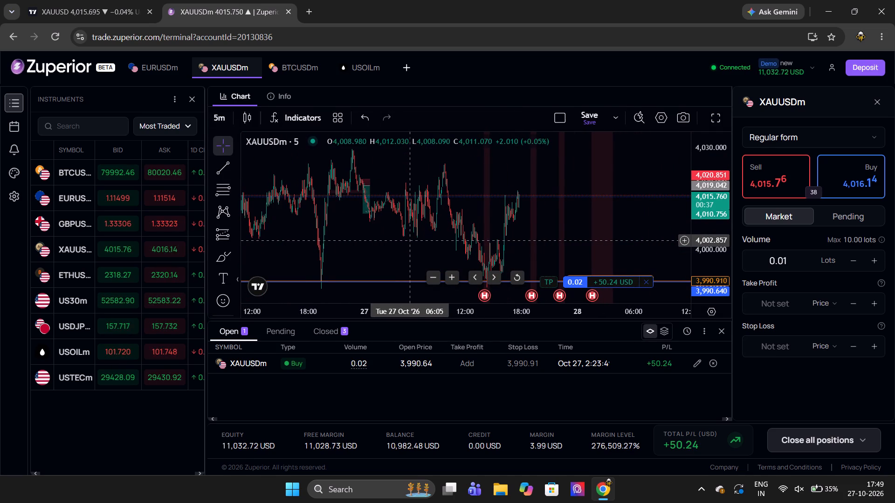
{"action": "scroll", "coordinate": [457, 217], "scroll_direction": "up", "scroll_amount": 5}
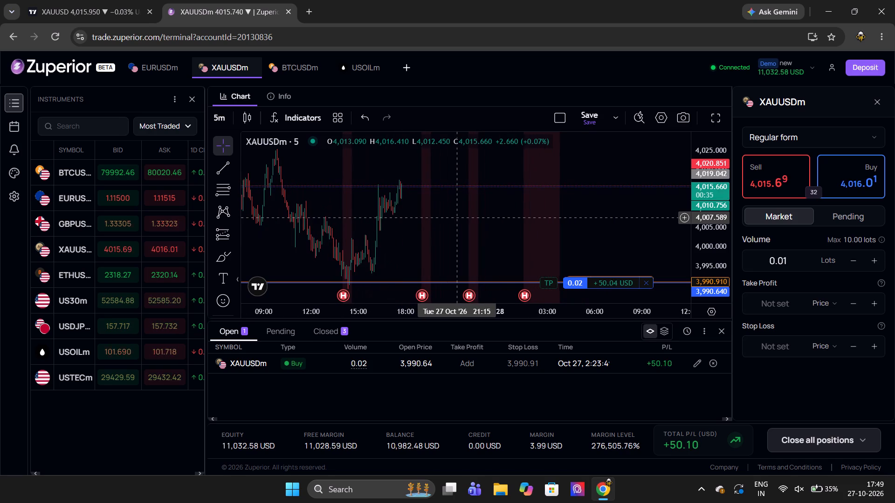
{"action": "scroll", "coordinate": [457, 217], "scroll_direction": "up", "scroll_amount": 1}
{"action": "left_click_drag", "start_coordinate": [546, 282], "coordinate": [537, 243]}
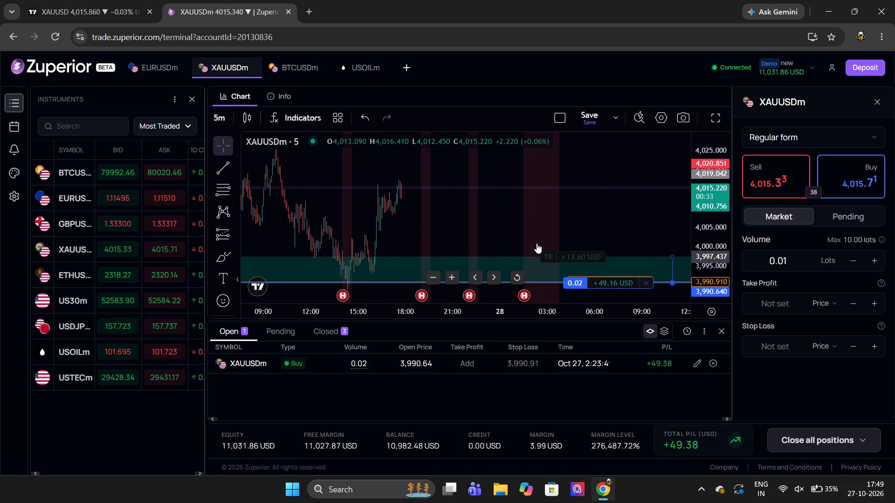
{"action": "left_click_drag", "start_coordinate": [537, 243], "coordinate": [533, 178]}
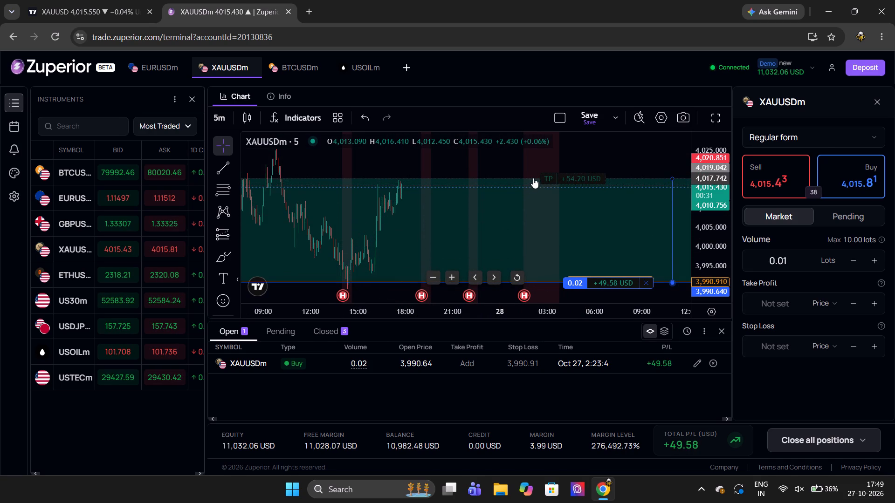
{"action": "left_click_drag", "start_coordinate": [533, 178], "coordinate": [535, 177]}
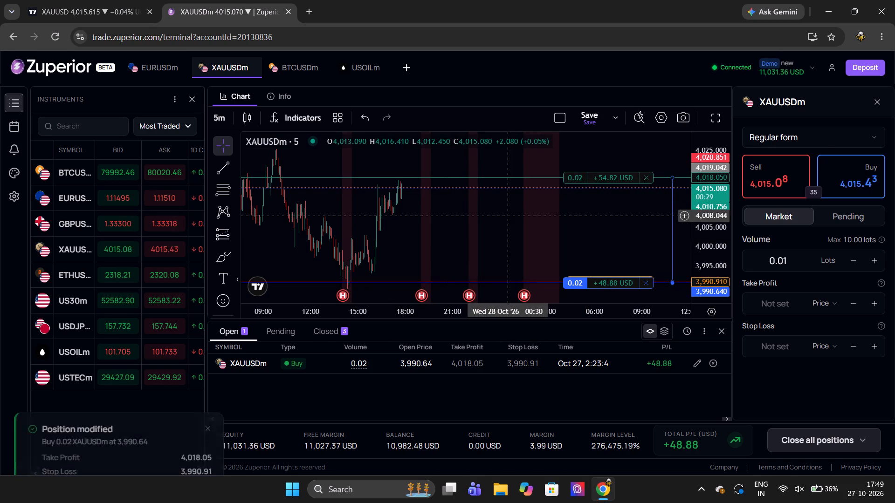
{"action": "left_click", "coordinate": [508, 217]}
Collapse the open positions list and raise the XAUUSDm buy position's stop loss to 4,010.00 on the chart.
{"action": "left_click", "coordinate": [720, 335]}
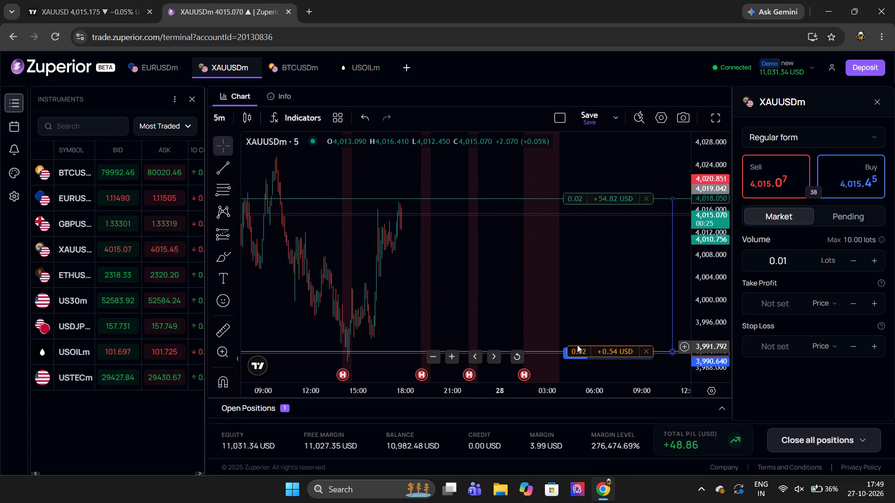
{"action": "left_click", "coordinate": [577, 345]}
{"action": "left_click_drag", "start_coordinate": [586, 350], "coordinate": [558, 273]}
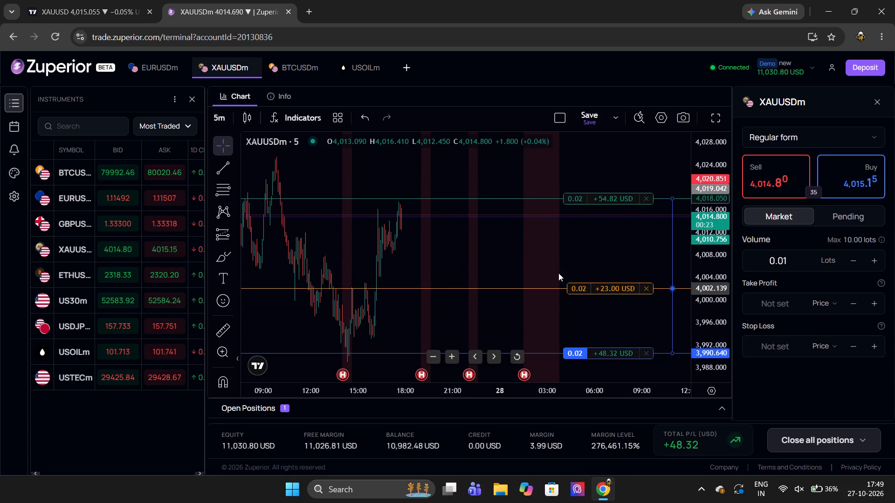
{"action": "left_click_drag", "start_coordinate": [558, 273], "coordinate": [516, 243]}
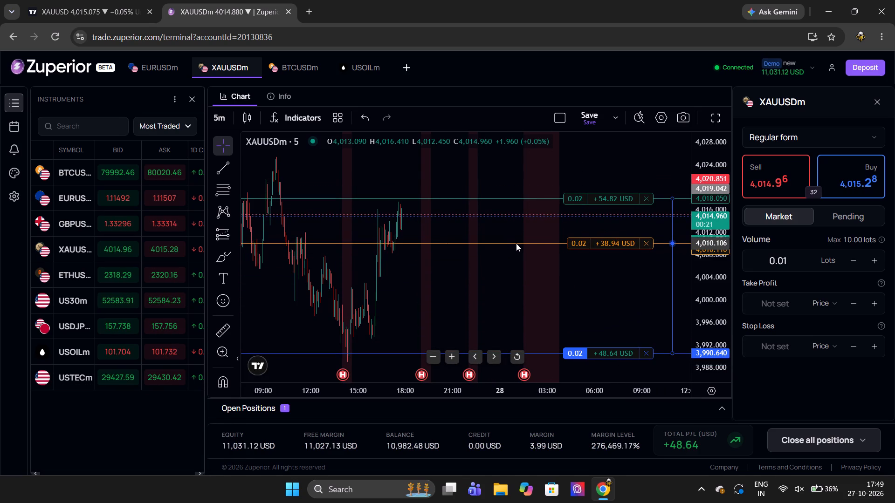
{"action": "left_click_drag", "start_coordinate": [516, 243], "coordinate": [516, 243]}
{"action": "left_click", "coordinate": [492, 272]}
Raise the XAUUSDm position's stop loss to 4,011.97 on the chart.
{"action": "scroll", "coordinate": [492, 272], "scroll_direction": "up", "scroll_amount": 3}
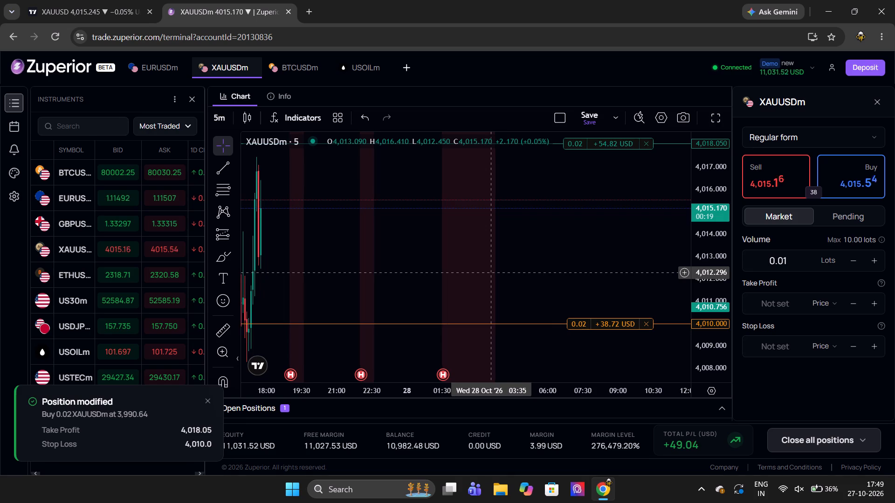
{"action": "scroll", "coordinate": [492, 272], "scroll_direction": "right", "scroll_amount": 1}
{"action": "left_click_drag", "start_coordinate": [601, 270], "coordinate": [584, 247]}
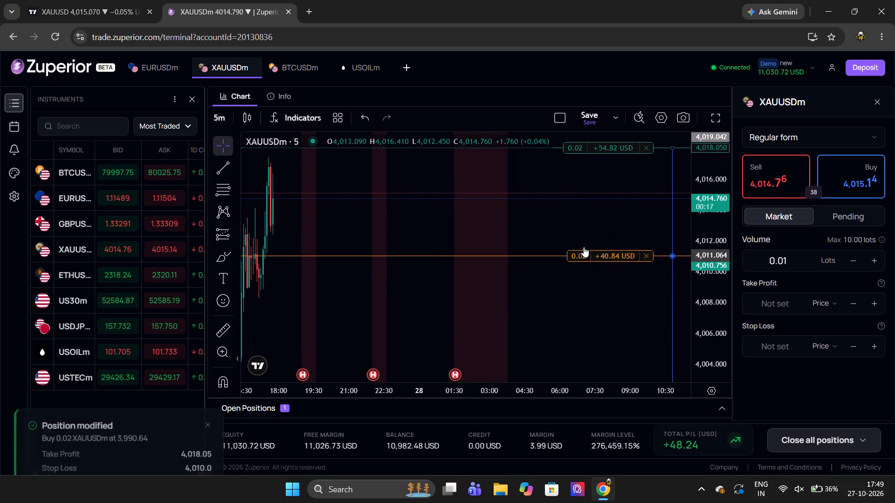
{"action": "left_click_drag", "start_coordinate": [584, 247], "coordinate": [576, 241]}
{"action": "left_click", "coordinate": [528, 290]}
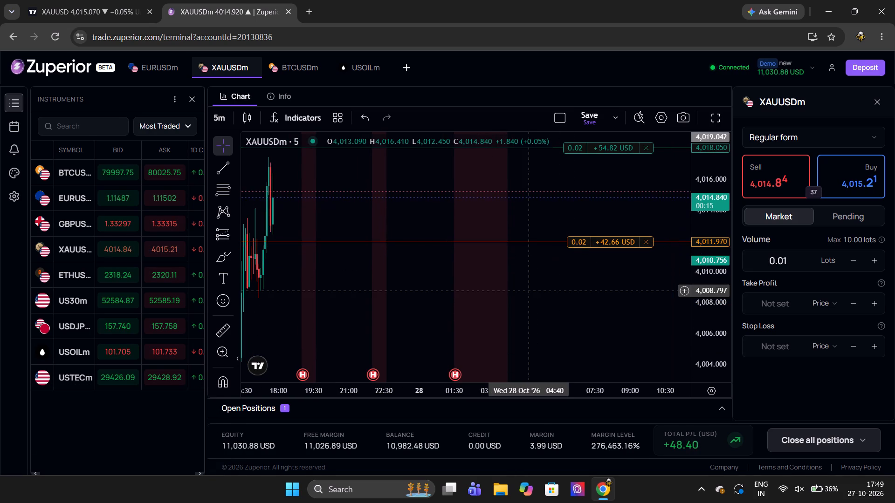
Change the chart canvas's solid background colour to white.
{"action": "scroll", "coordinate": [528, 290], "scroll_direction": "down", "scroll_amount": 3}
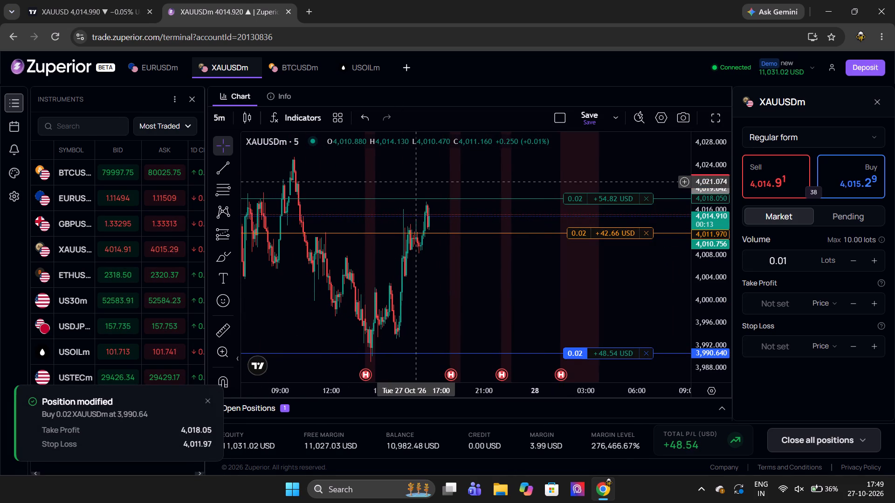
{"action": "right_click", "coordinate": [416, 184]}
{"action": "left_click", "coordinate": [444, 378]}
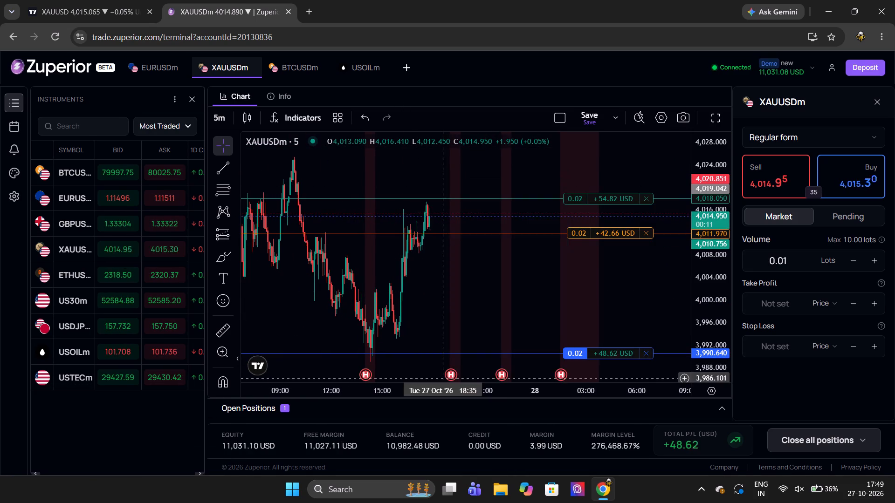
{"action": "left_click", "coordinate": [346, 248]}
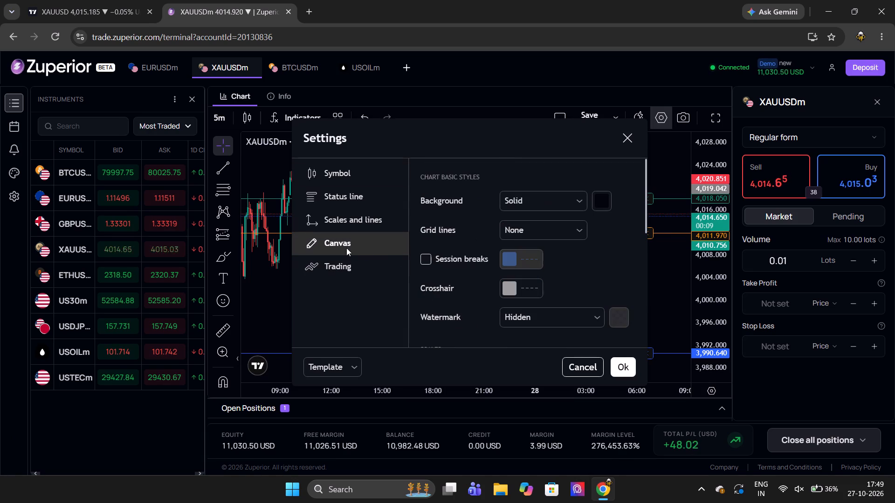
{"action": "left_click", "coordinate": [598, 206]}
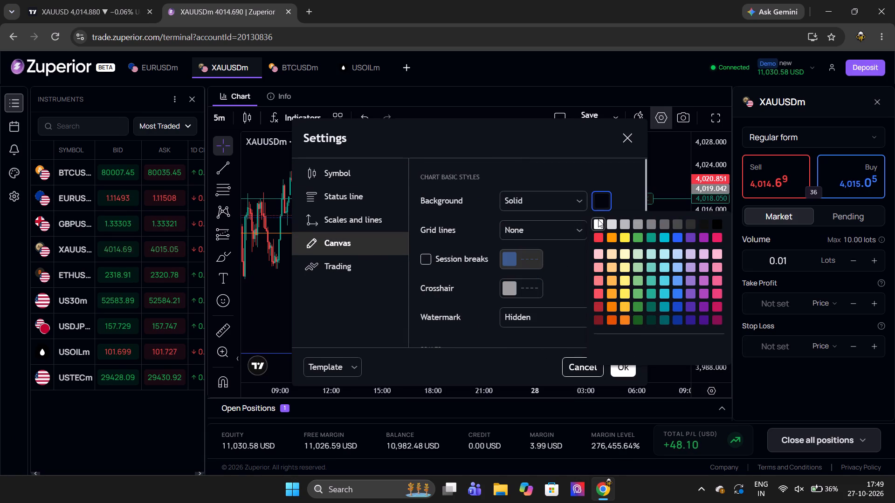
{"action": "left_click", "coordinate": [598, 219]}
{"action": "left_click", "coordinate": [521, 341]}
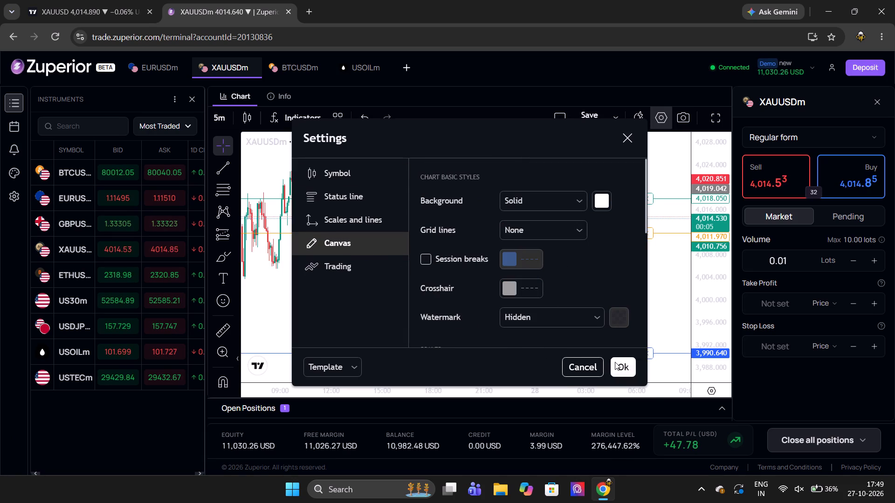
{"action": "left_click", "coordinate": [619, 363]}
Draw a rectangle zone from about 4,018.7 to 4,020.9, spanning 27 Oct 09:55 to 28 Oct 00:40.
{"action": "scroll", "coordinate": [516, 251], "scroll_direction": "up", "scroll_amount": 1}
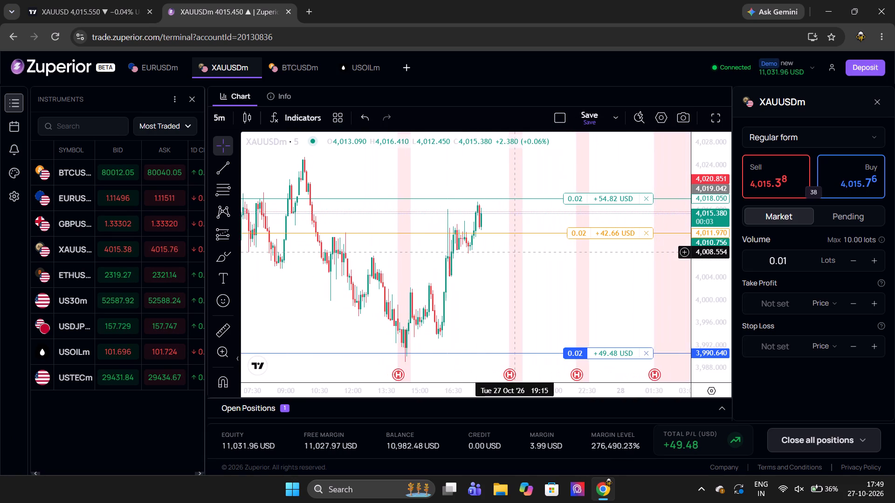
{"action": "scroll", "coordinate": [516, 251], "scroll_direction": "left", "scroll_amount": 1}
{"action": "scroll", "coordinate": [334, 213], "scroll_direction": "left", "scroll_amount": 1}
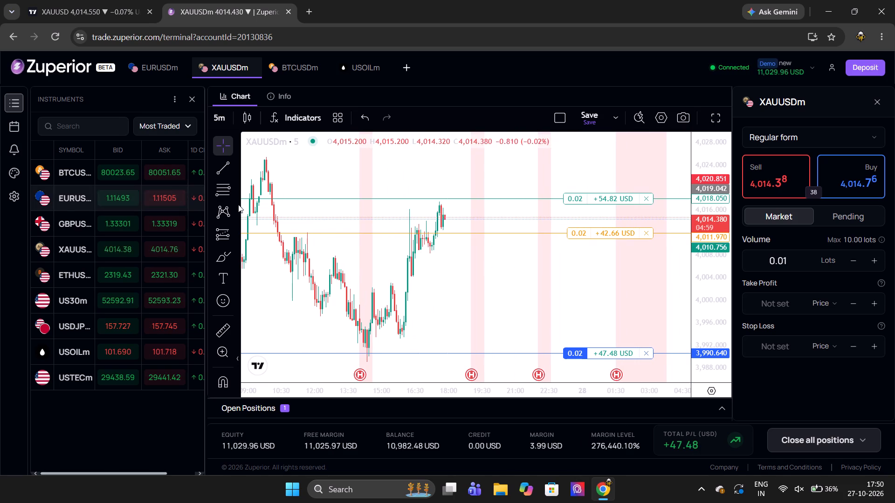
{"action": "left_click", "coordinate": [235, 250]}
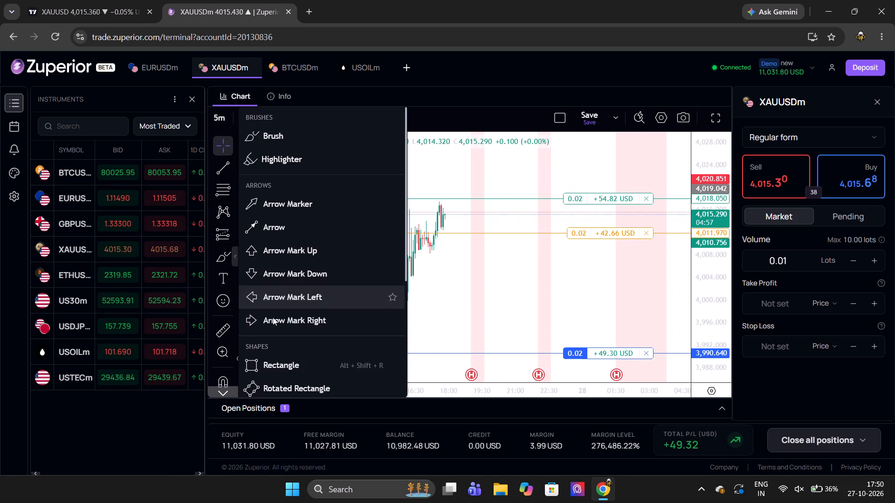
{"action": "left_click", "coordinate": [265, 367]}
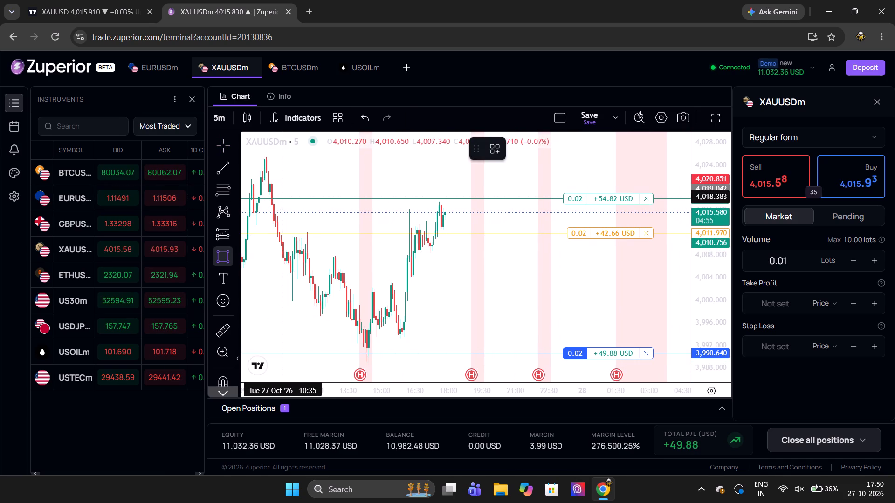
{"action": "left_click_drag", "start_coordinate": [277, 195], "coordinate": [299, 184]}
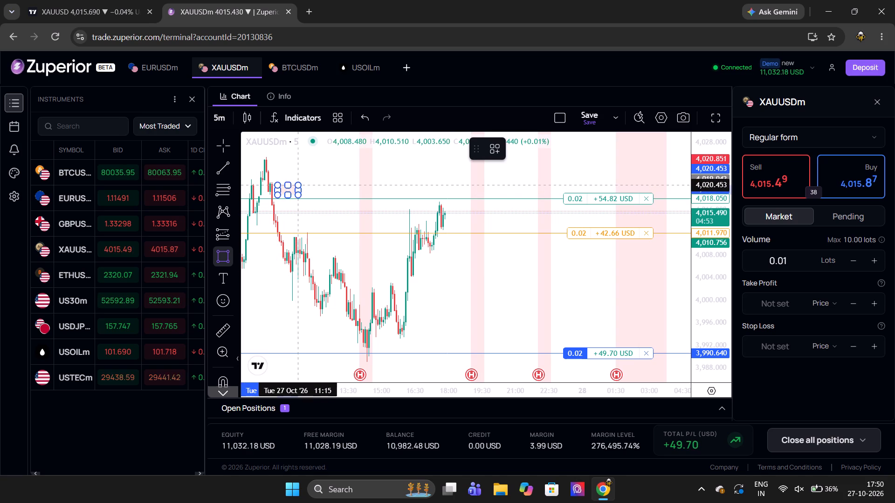
{"action": "left_click_drag", "start_coordinate": [299, 184], "coordinate": [301, 182]}
{"action": "left_click", "coordinate": [301, 182]}
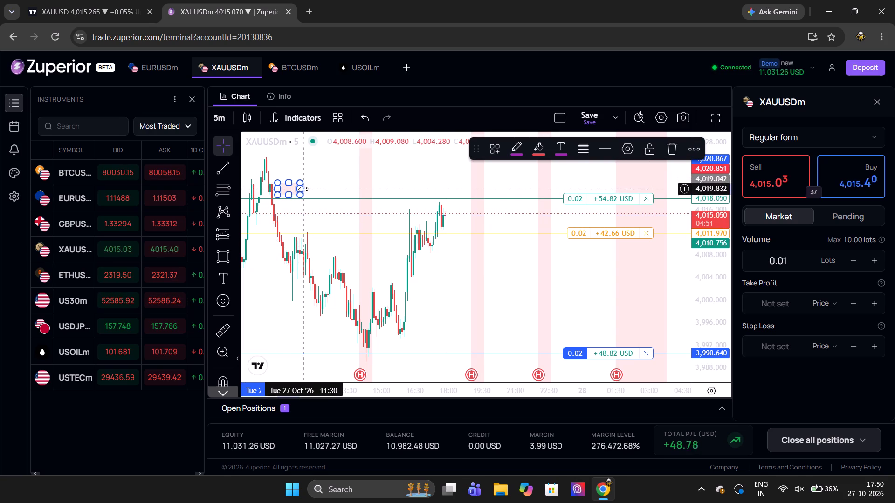
{"action": "left_click_drag", "start_coordinate": [303, 190], "coordinate": [598, 188]}
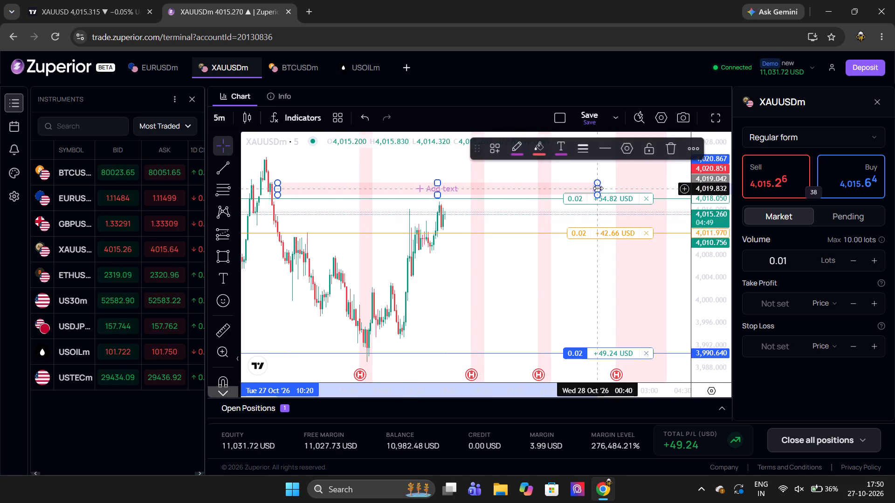
{"action": "left_click_drag", "start_coordinate": [277, 189], "coordinate": [269, 189]}
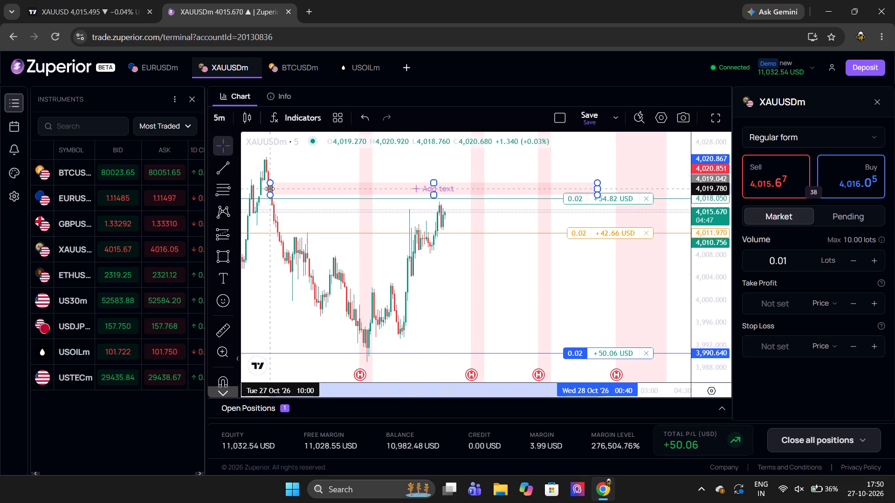
{"action": "left_click_drag", "start_coordinate": [269, 189], "coordinate": [268, 189]}
Change the rectangle zone's fill colour to light orange.
{"action": "left_click", "coordinate": [539, 148]}
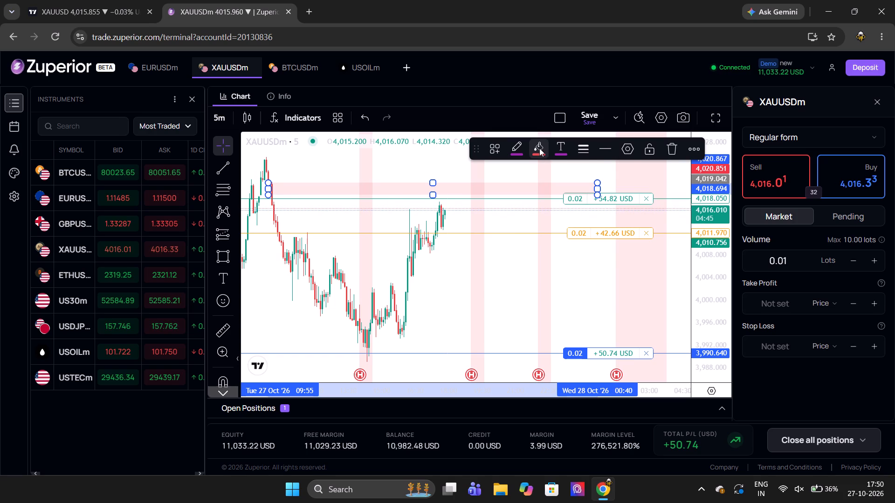
{"action": "left_click", "coordinate": [538, 188]}
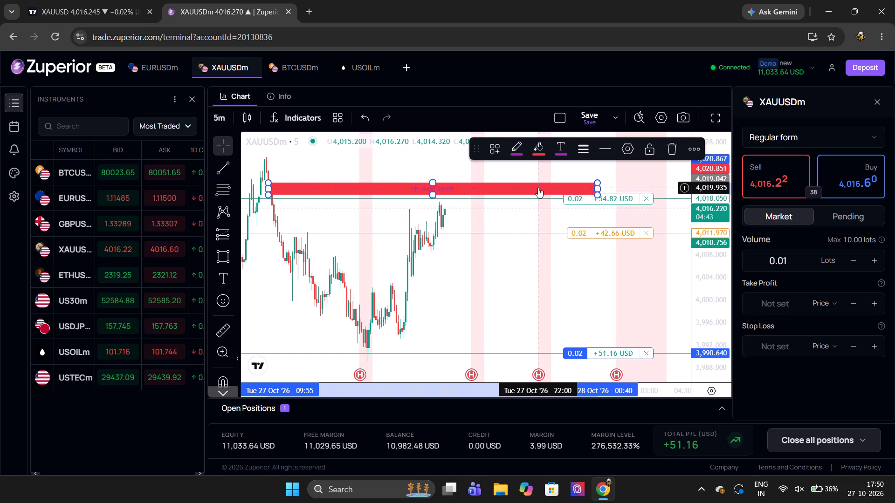
{"action": "left_click", "coordinate": [537, 146]}
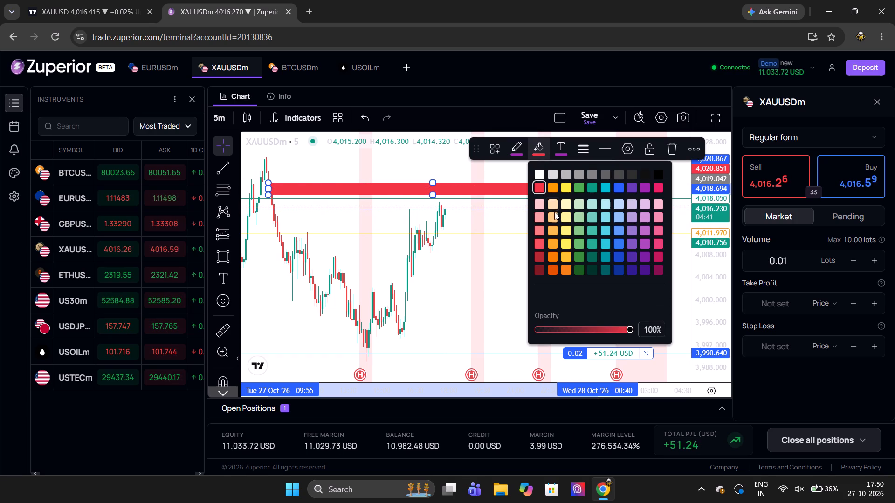
{"action": "left_click", "coordinate": [554, 217]}
{"action": "left_click", "coordinate": [527, 230]}
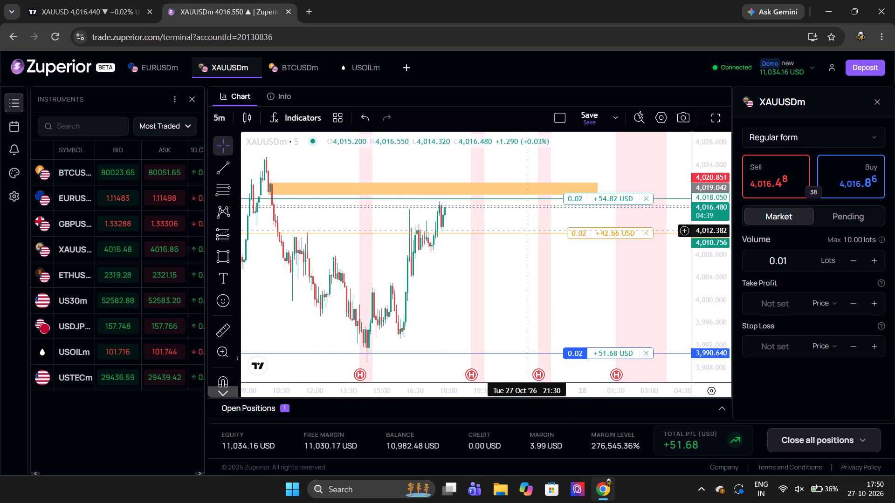
Place a Short Position projection on the XAUUSDm chart with its entry at about 4,018.8, starting around 27 Oct 18:10.
{"action": "scroll", "coordinate": [527, 230], "scroll_direction": "right", "scroll_amount": 1}
{"action": "scroll", "coordinate": [507, 252], "scroll_direction": "up", "scroll_amount": 1}
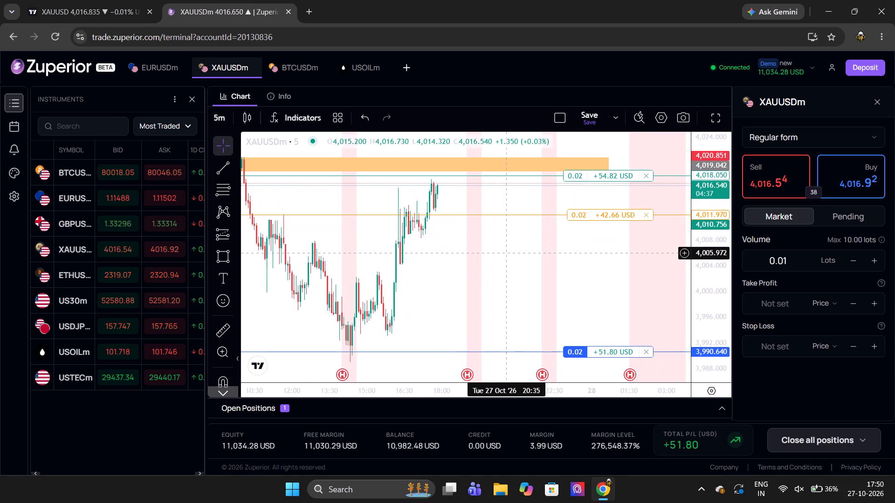
{"action": "scroll", "coordinate": [358, 211], "scroll_direction": "down", "scroll_amount": 1}
{"action": "scroll", "coordinate": [358, 211], "scroll_direction": "left", "scroll_amount": 1}
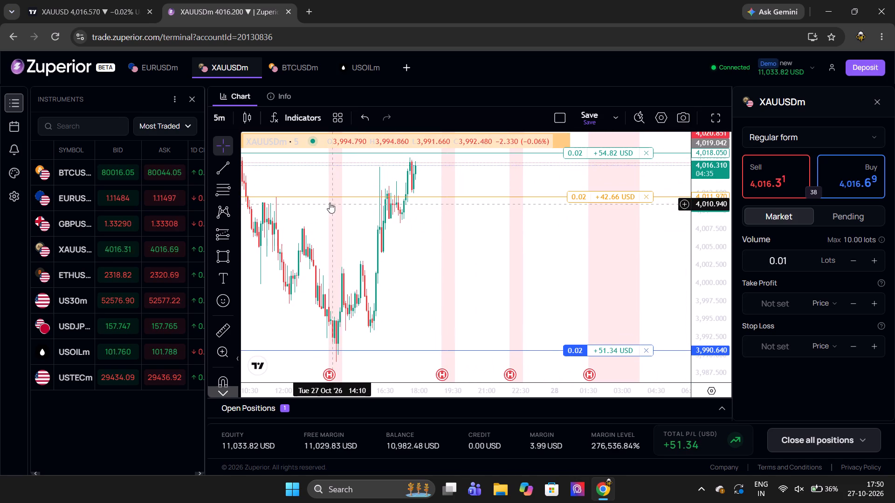
{"action": "left_click", "coordinate": [236, 225]}
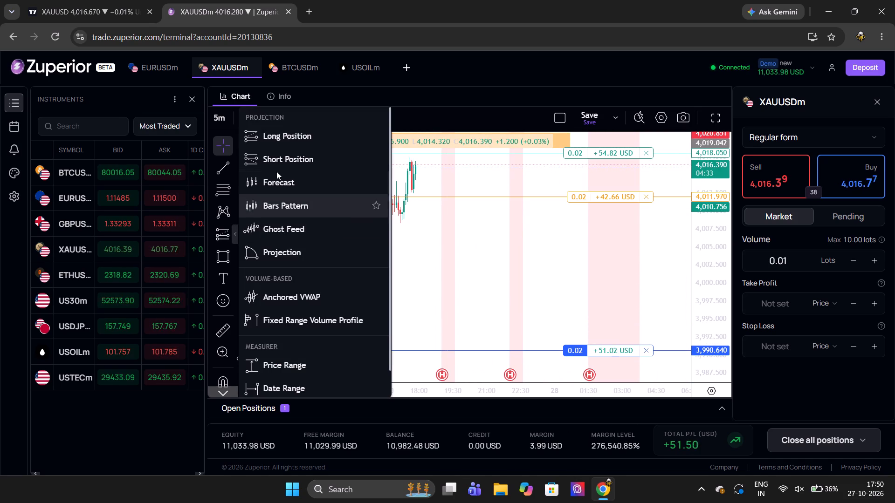
{"action": "left_click", "coordinate": [279, 154]}
{"action": "scroll", "coordinate": [447, 192], "scroll_direction": "down", "scroll_amount": 2}
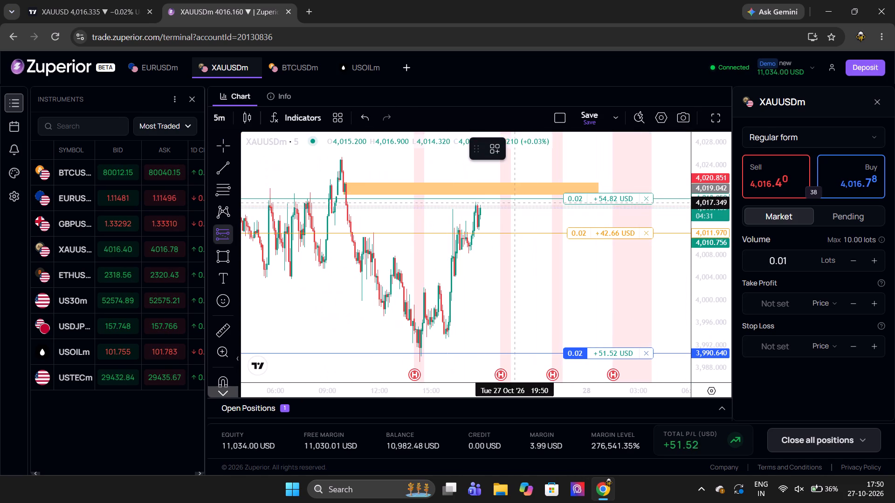
{"action": "left_click", "coordinate": [487, 194]}
{"action": "left_click", "coordinate": [483, 249]}
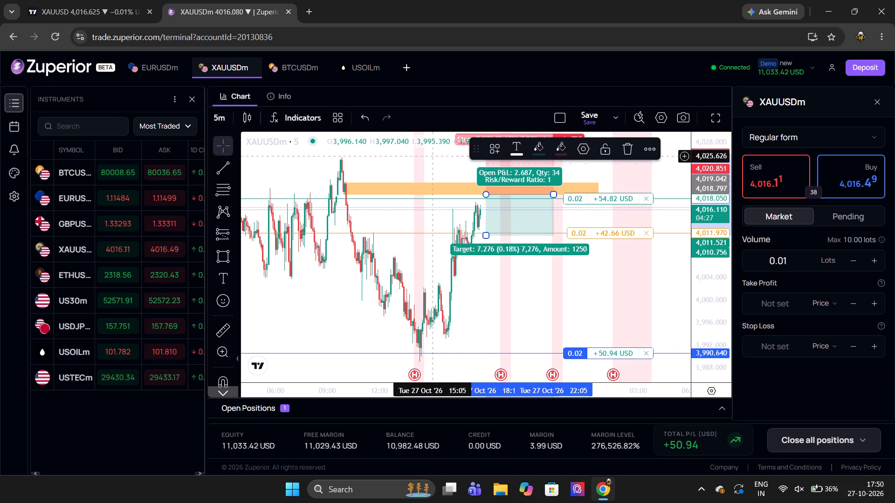
{"action": "left_click", "coordinate": [434, 152]}
Raise the short position drawing's stop level to about 4,026.97.
{"action": "left_click_drag", "start_coordinate": [484, 154], "coordinate": [487, 150]}
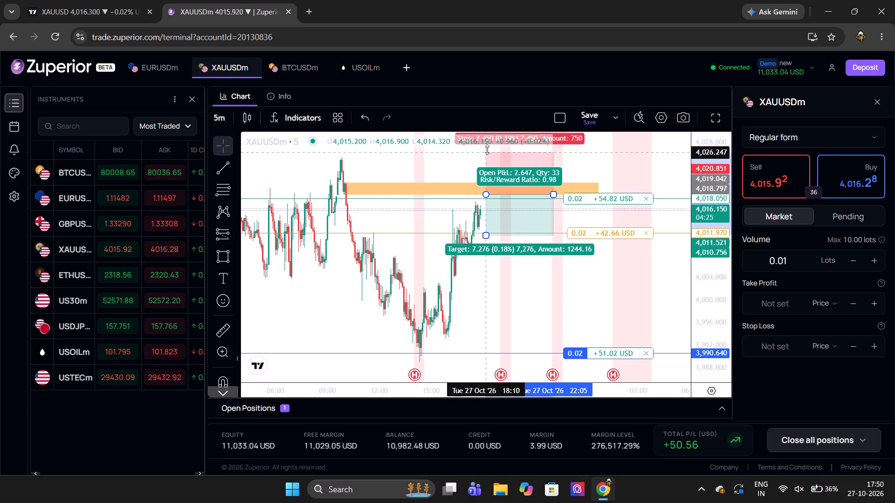
{"action": "left_click_drag", "start_coordinate": [487, 150], "coordinate": [487, 148]}
{"action": "left_click", "coordinate": [527, 268]}
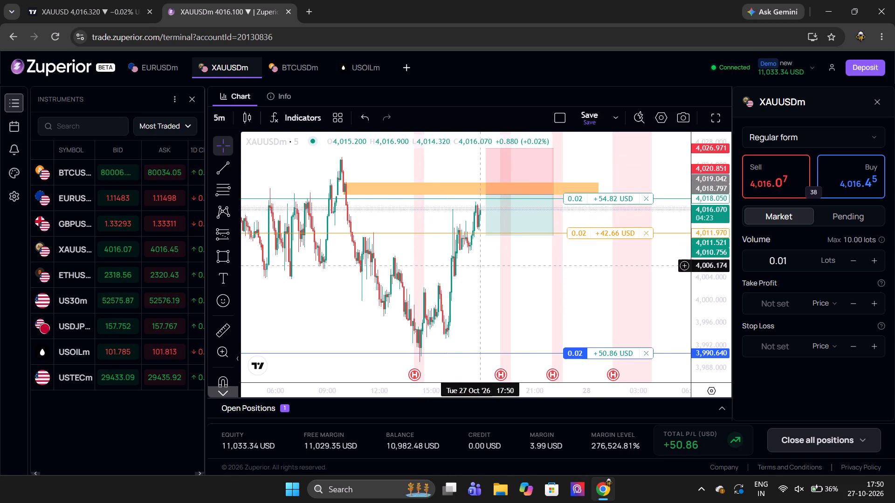
Extend the short position drawing's target level down to about 3,993.34.
{"action": "scroll", "coordinate": [479, 274], "scroll_direction": "down", "scroll_amount": 2}
{"action": "scroll", "coordinate": [486, 280], "scroll_direction": "up", "scroll_amount": 2}
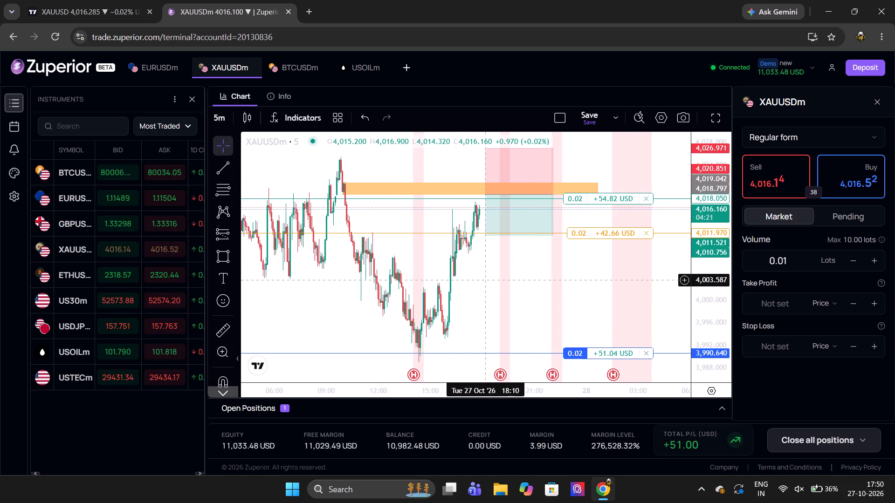
{"action": "scroll", "coordinate": [486, 280], "scroll_direction": "up", "scroll_amount": 2}
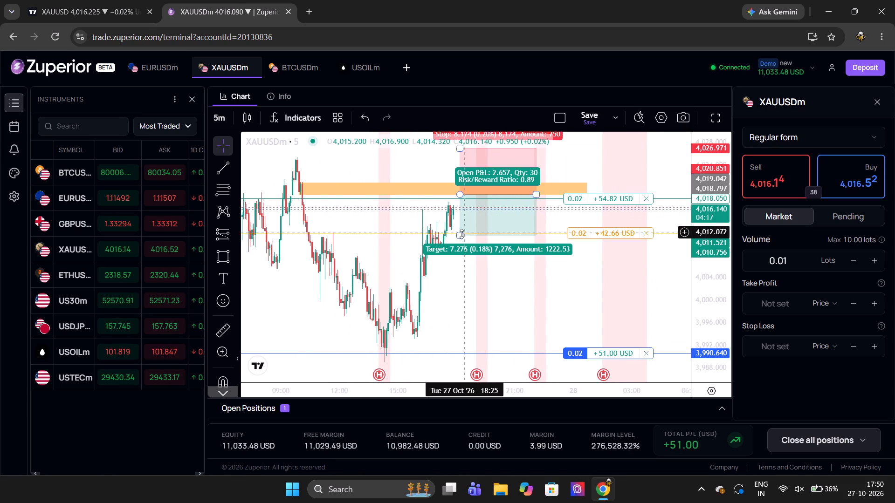
{"action": "left_click_drag", "start_coordinate": [458, 235], "coordinate": [457, 339]}
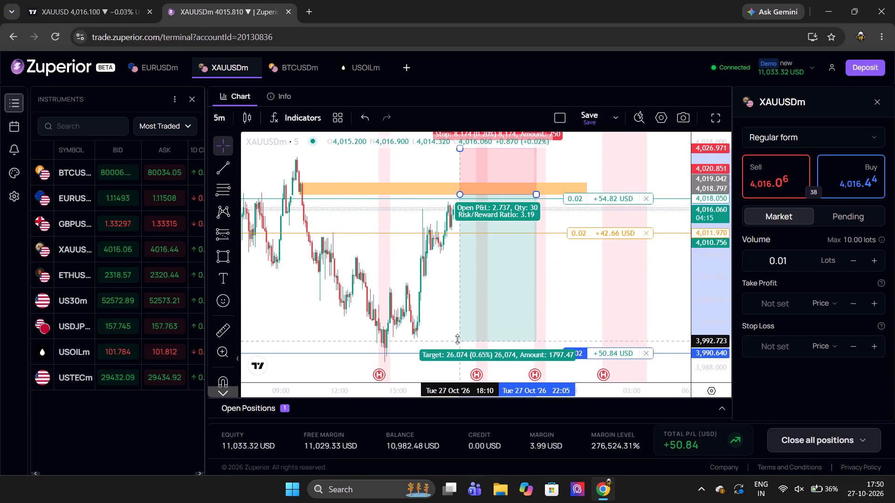
{"action": "left_click_drag", "start_coordinate": [457, 339], "coordinate": [451, 337]}
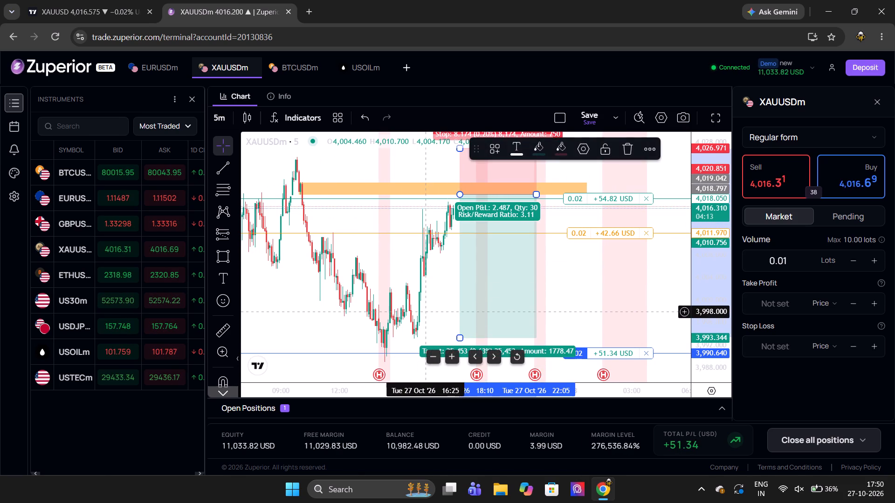
{"action": "left_click", "coordinate": [427, 311]}
Switch to the TradingView XAUUSD chart and examine the recent candles on the 1-day interval.
{"action": "left_click", "coordinate": [110, 0]}
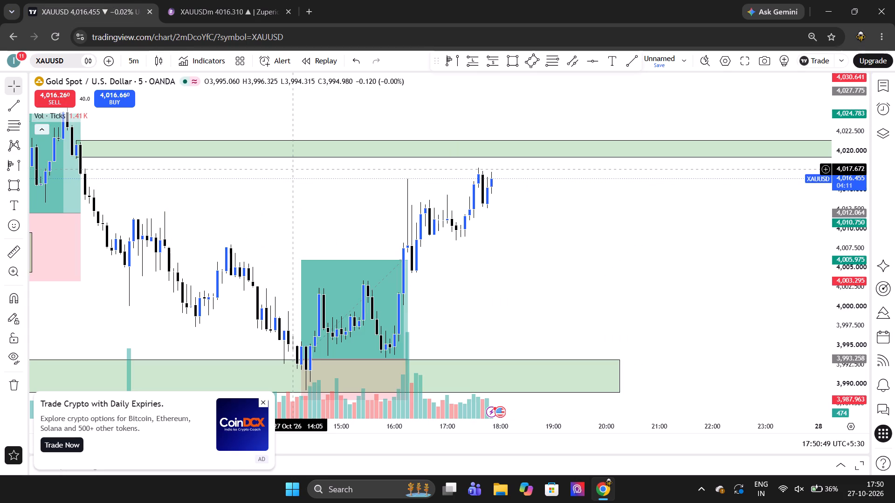
{"action": "left_click", "coordinate": [293, 169]}
{"action": "type", "text": "1f"}
{"action": "key", "text": "BackSpace"}
{"action": "key", "text": "d"}
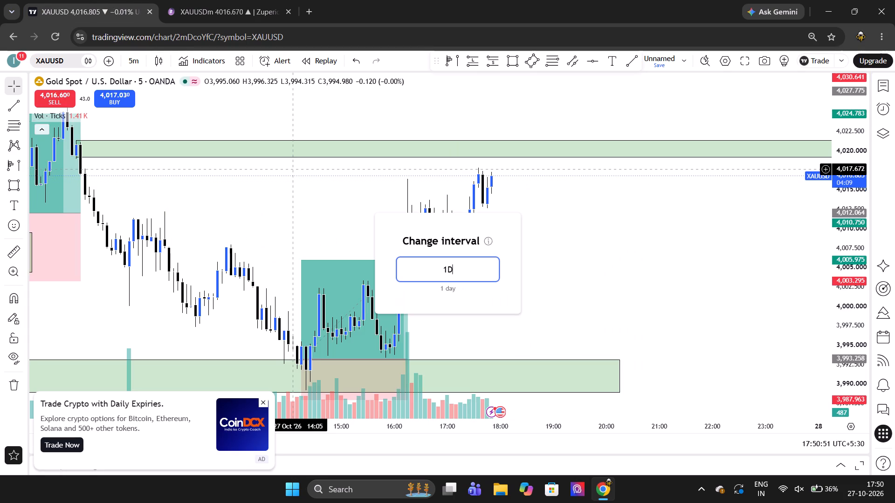
{"action": "key", "text": "Return"}
{"action": "scroll", "coordinate": [343, 192], "scroll_direction": "up", "scroll_amount": 13}
{"action": "scroll", "coordinate": [343, 192], "scroll_direction": "down", "scroll_amount": 1}
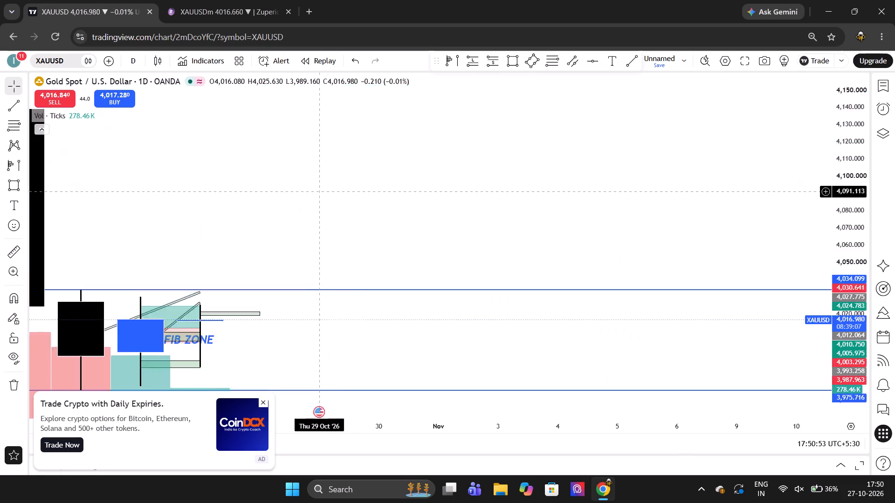
{"action": "scroll", "coordinate": [343, 192], "scroll_direction": "down", "scroll_amount": 2}
{"action": "scroll", "coordinate": [485, 252], "scroll_direction": "up", "scroll_amount": 5}
{"action": "scroll", "coordinate": [485, 252], "scroll_direction": "down", "scroll_amount": 6}
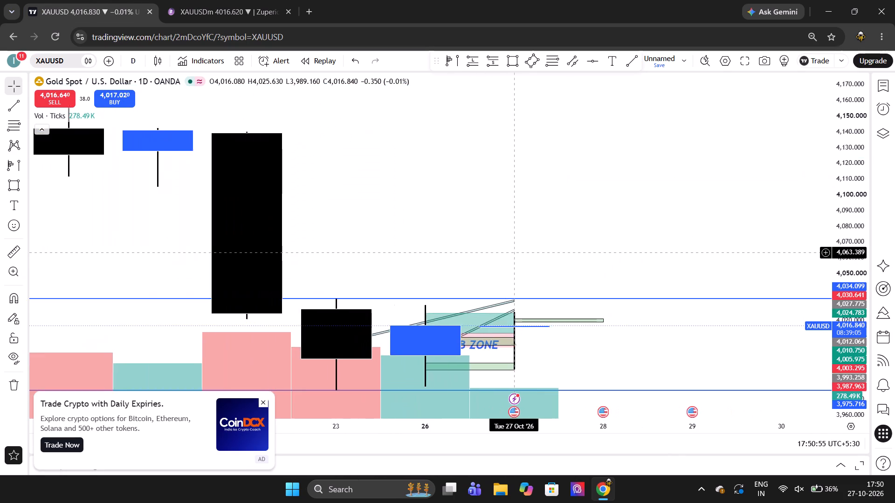
{"action": "scroll", "coordinate": [485, 252], "scroll_direction": "left", "scroll_amount": 2}
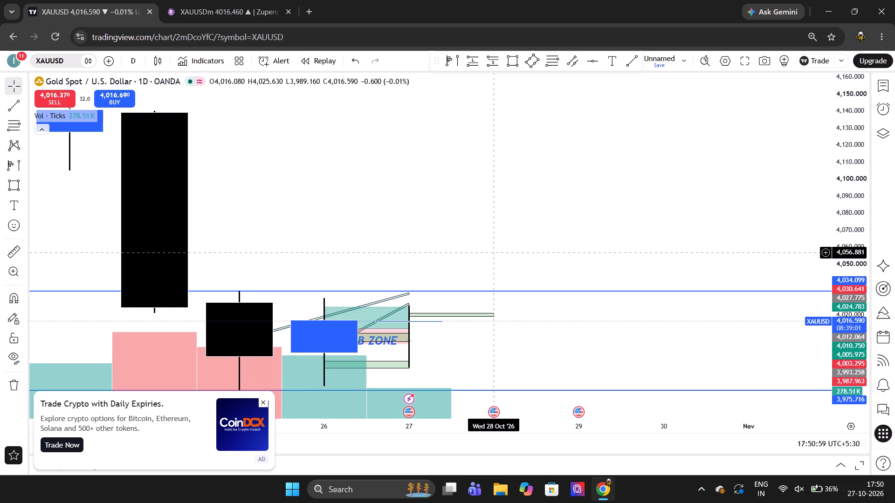
Change the XAUUSD chart to the 1-hour interval and examine the marked zones, channel and recent price action.
{"action": "key", "text": "1"}
{"action": "key", "text": "h"}
{"action": "key", "text": "Return"}
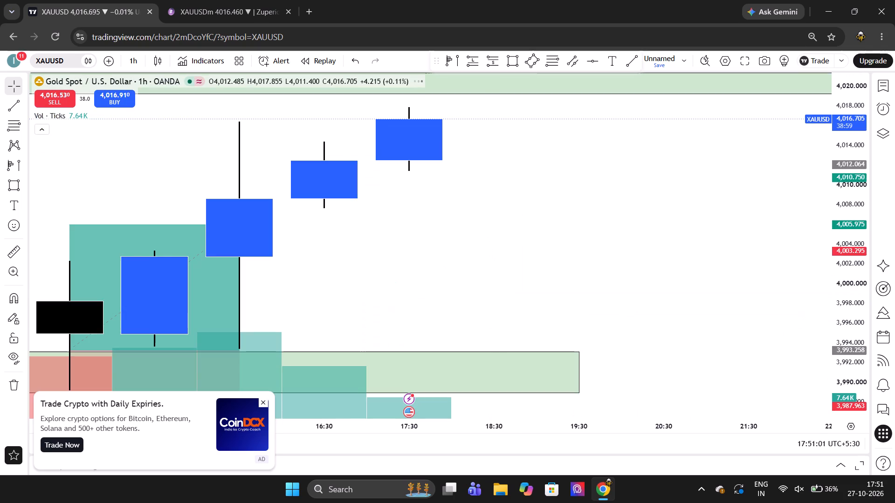
{"action": "scroll", "coordinate": [503, 258], "scroll_direction": "down", "scroll_amount": 7}
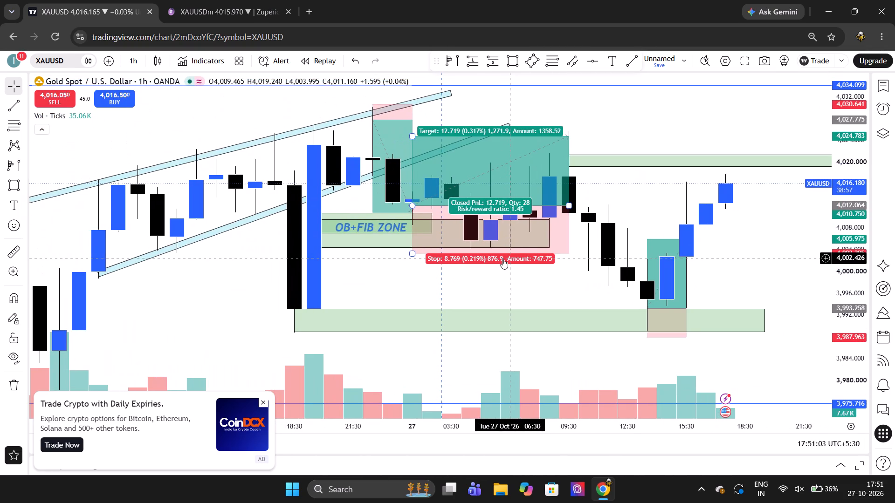
{"action": "scroll", "coordinate": [503, 258], "scroll_direction": "up", "scroll_amount": 2}
{"action": "scroll", "coordinate": [503, 258], "scroll_direction": "down", "scroll_amount": 1}
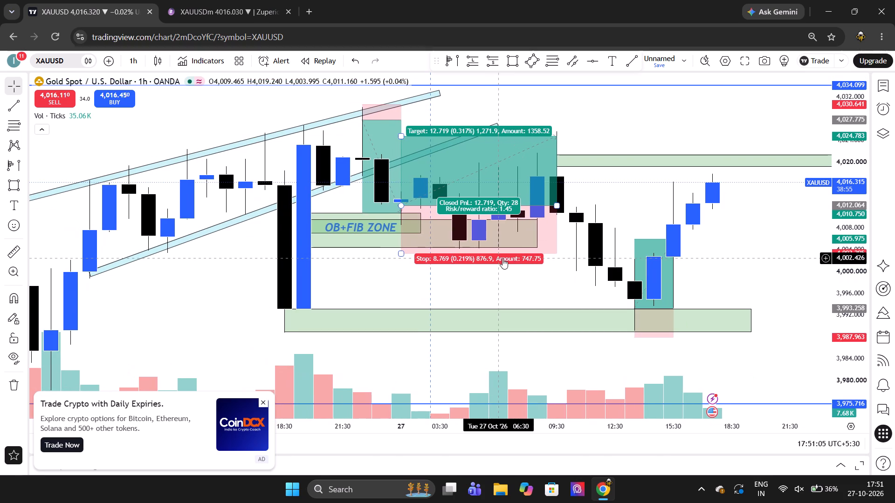
{"action": "scroll", "coordinate": [503, 258], "scroll_direction": "down", "scroll_amount": 1}
{"action": "scroll", "coordinate": [503, 258], "scroll_direction": "up", "scroll_amount": 1}
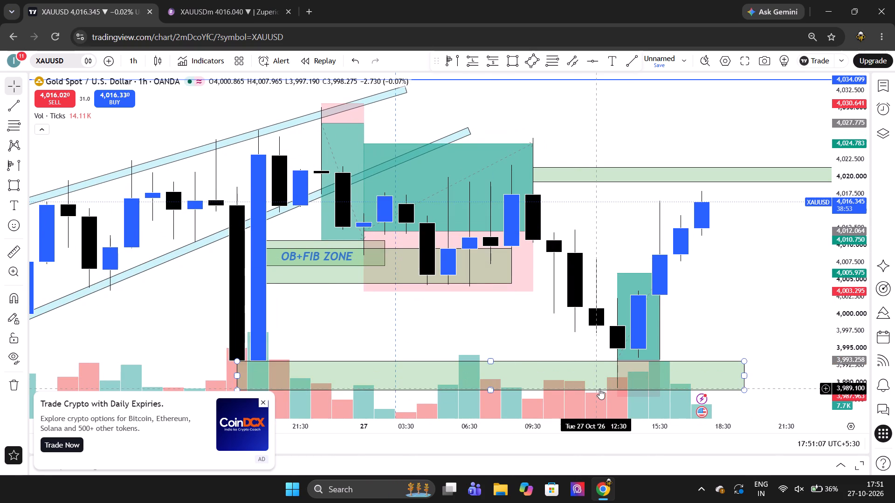
Return the XAUUSD chart to the 1-day interval and examine the latest daily candles.
{"action": "left_click", "coordinate": [494, 308]}
{"action": "scroll", "coordinate": [494, 308], "scroll_direction": "down", "scroll_amount": 1}
{"action": "type", "text": "1d"}
{"action": "key", "text": "Return"}
{"action": "scroll", "coordinate": [506, 287], "scroll_direction": "up", "scroll_amount": 6}
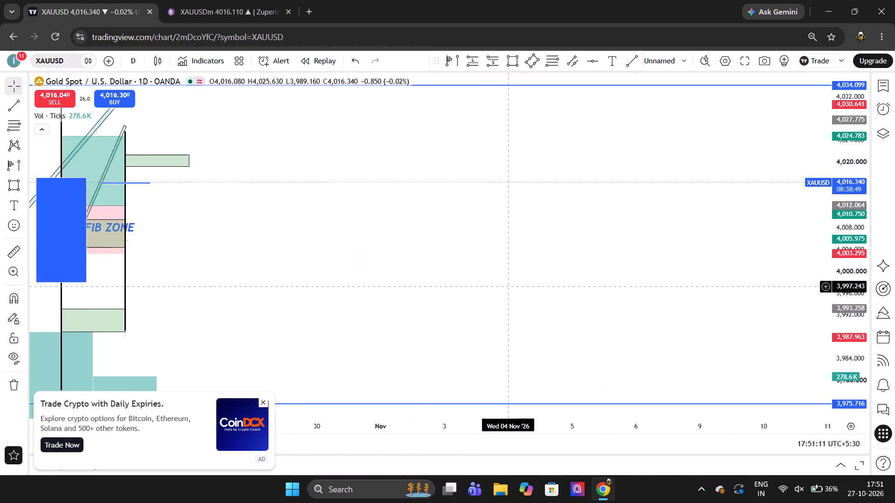
{"action": "scroll", "coordinate": [506, 287], "scroll_direction": "up", "scroll_amount": 3}
{"action": "scroll", "coordinate": [506, 287], "scroll_direction": "down", "scroll_amount": 5}
{"action": "scroll", "coordinate": [517, 258], "scroll_direction": "left", "scroll_amount": 1}
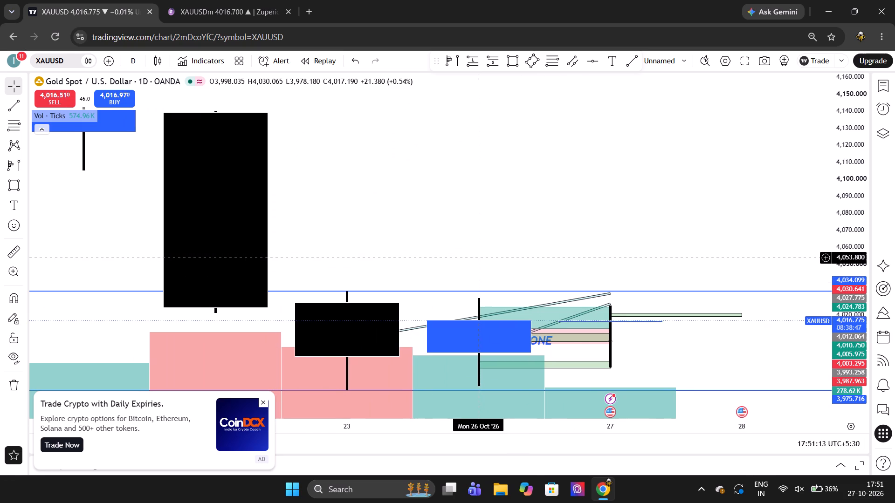
{"action": "scroll", "coordinate": [517, 258], "scroll_direction": "left", "scroll_amount": 1}
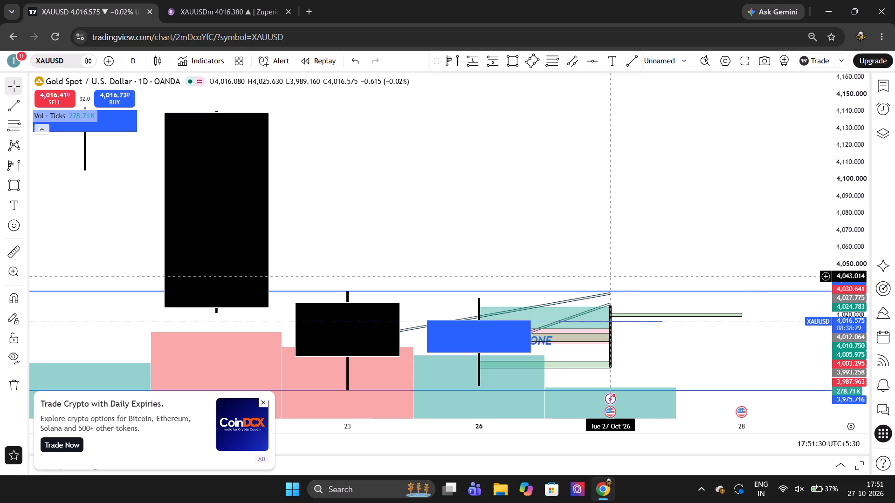
{"action": "left_click", "coordinate": [588, 253]}
{"action": "scroll", "coordinate": [588, 253], "scroll_direction": "up", "scroll_amount": 1}
Switch back to the Zuperior terminal and remove the XAUUSDm position's take profit and stop loss on the chart.
{"action": "left_click", "coordinate": [244, 0]}
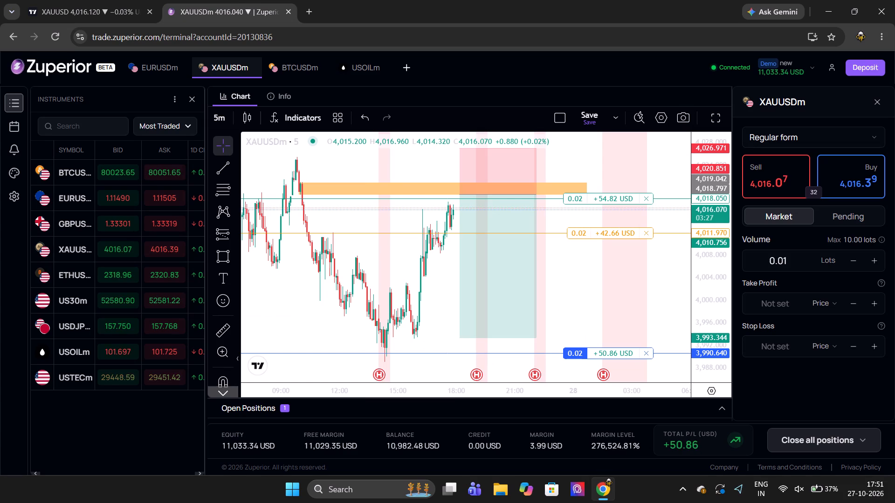
{"action": "left_click", "coordinate": [645, 202]}
{"action": "left_click", "coordinate": [650, 232]}
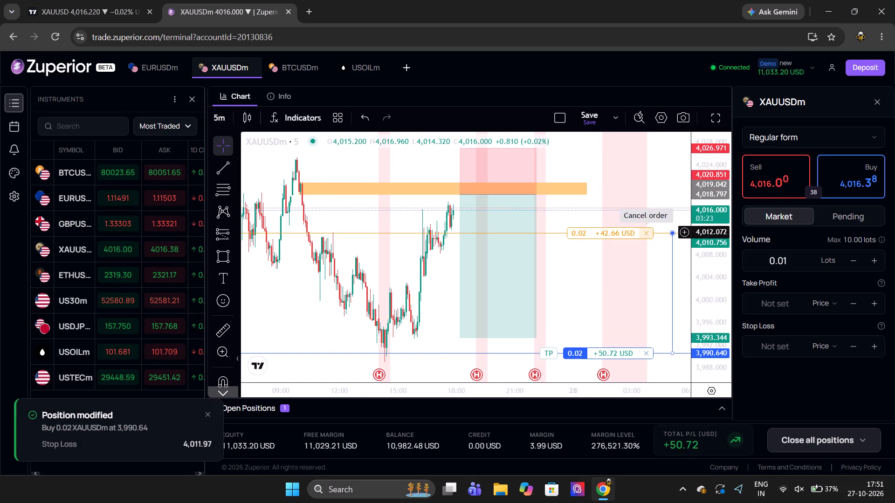
Set a stop loss at 4,008.14 for the open XAUUSDm position on the chart.
{"action": "left_click_drag", "start_coordinate": [547, 355], "coordinate": [550, 291]}
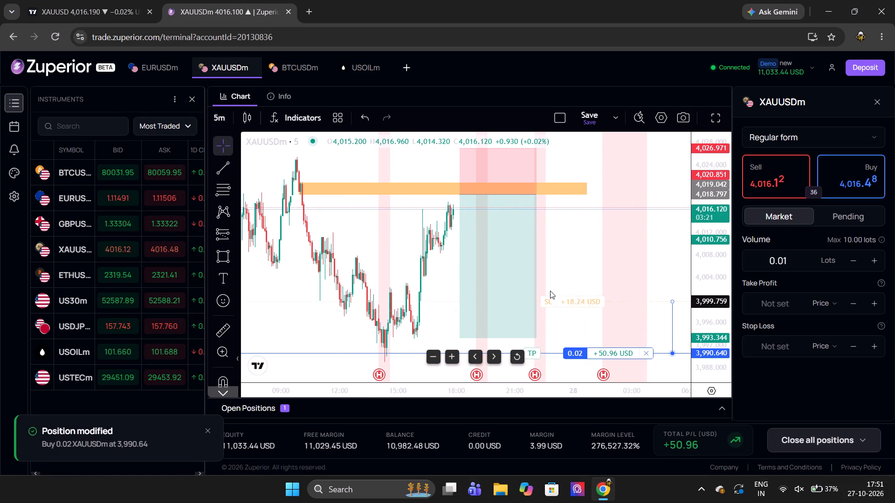
{"action": "left_click_drag", "start_coordinate": [550, 291], "coordinate": [582, 254]}
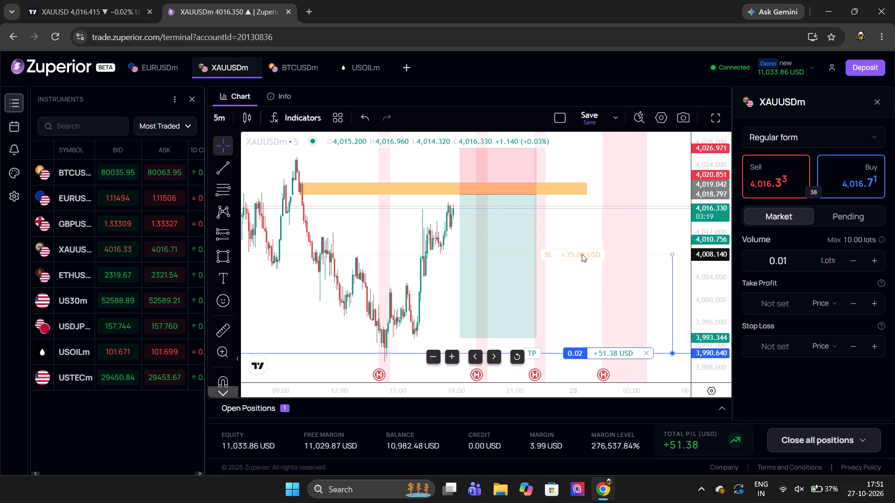
{"action": "left_click", "coordinate": [599, 288]}
Look over the wider XAUUSDm price history and change the chart to the 1-day interval.
{"action": "scroll", "coordinate": [599, 288], "scroll_direction": "up", "scroll_amount": 1}
{"action": "scroll", "coordinate": [599, 288], "scroll_direction": "down", "scroll_amount": 4}
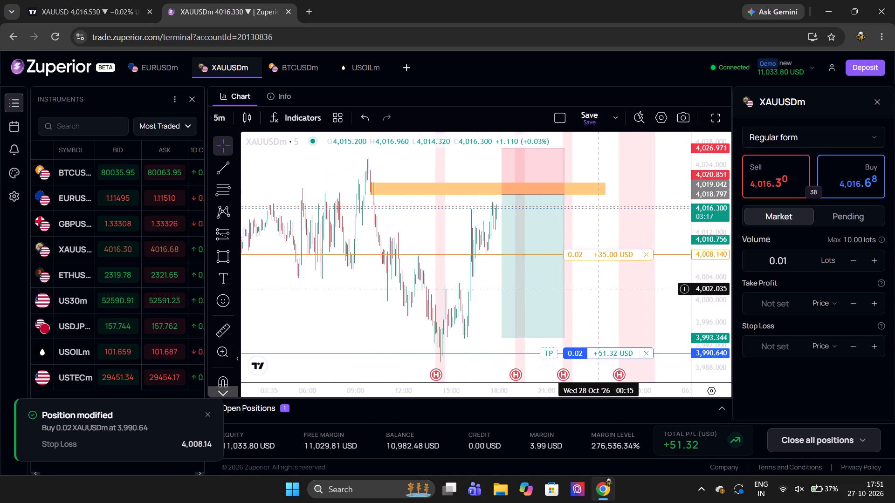
{"action": "scroll", "coordinate": [599, 288], "scroll_direction": "down", "scroll_amount": 3}
{"action": "scroll", "coordinate": [483, 319], "scroll_direction": "down", "scroll_amount": 1}
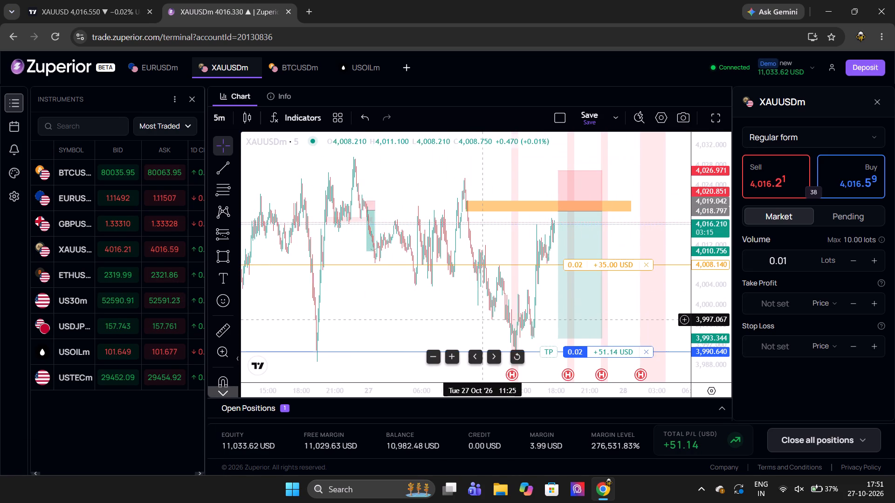
{"action": "scroll", "coordinate": [483, 319], "scroll_direction": "down", "scroll_amount": 2}
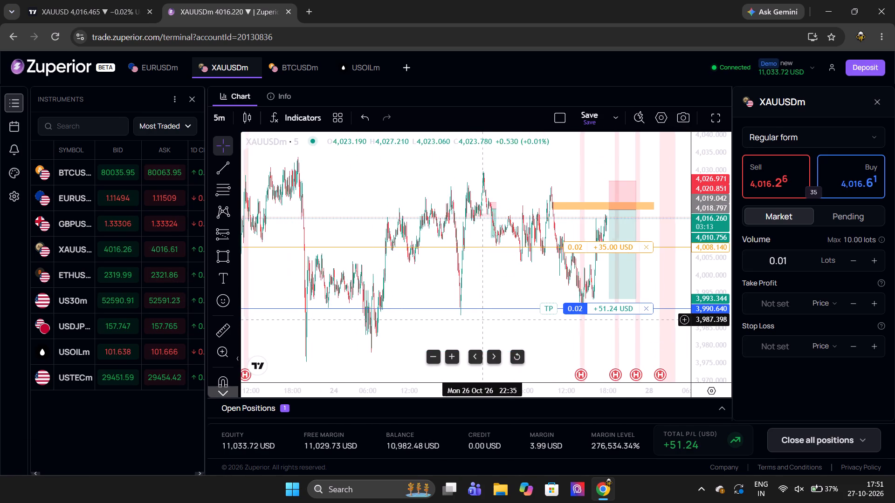
{"action": "scroll", "coordinate": [483, 319], "scroll_direction": "down", "scroll_amount": 4}
{"action": "scroll", "coordinate": [483, 319], "scroll_direction": "up", "scroll_amount": 1}
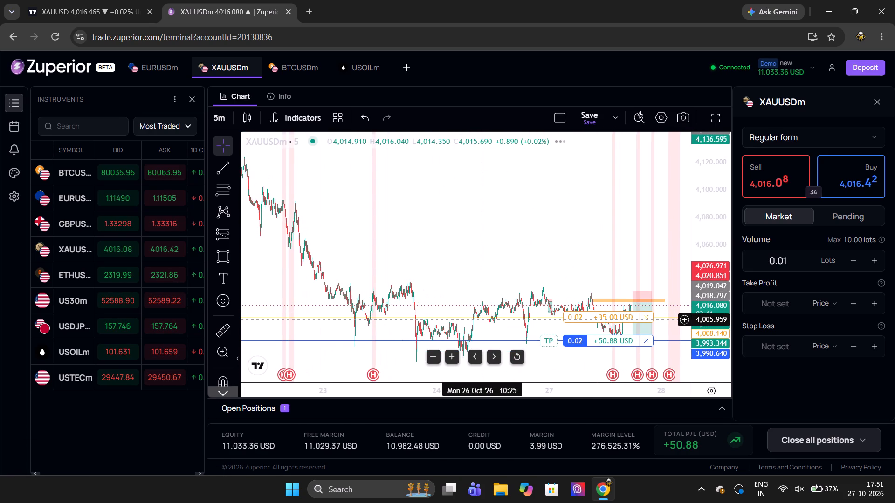
{"action": "type", "text": "1d"}
{"action": "key", "text": "Return"}
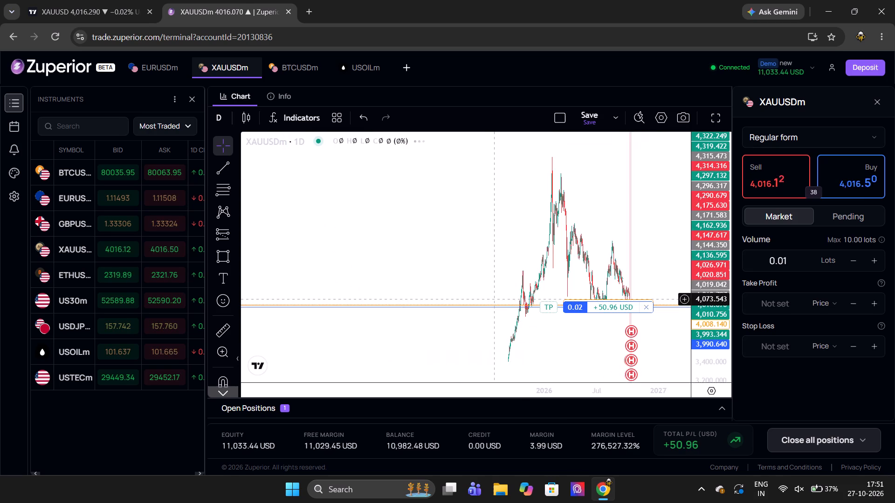
Set a take profit at about 4,031.86 for the open XAUUSDm position on the daily chart.
{"action": "scroll", "coordinate": [495, 299], "scroll_direction": "up", "scroll_amount": 20}
{"action": "scroll", "coordinate": [495, 299], "scroll_direction": "up", "scroll_amount": 4}
{"action": "scroll", "coordinate": [495, 299], "scroll_direction": "down", "scroll_amount": 2}
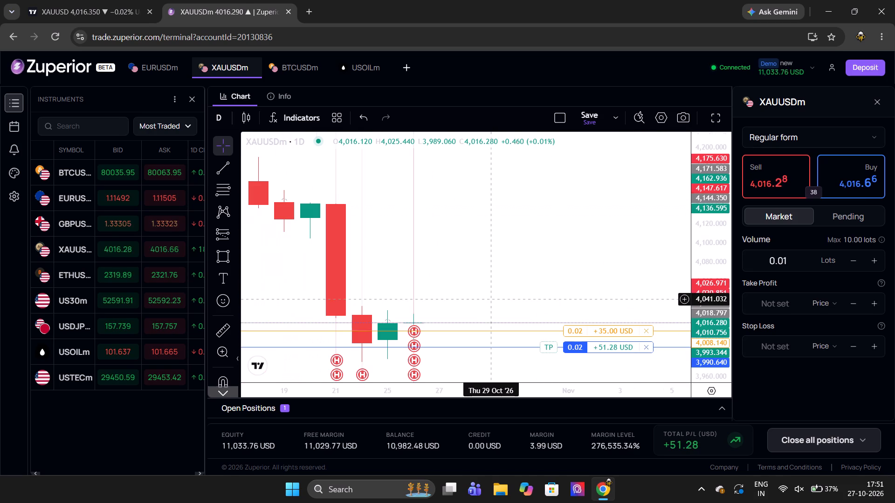
{"action": "scroll", "coordinate": [495, 299], "scroll_direction": "down", "scroll_amount": 1}
{"action": "left_click_drag", "start_coordinate": [547, 348], "coordinate": [544, 324]}
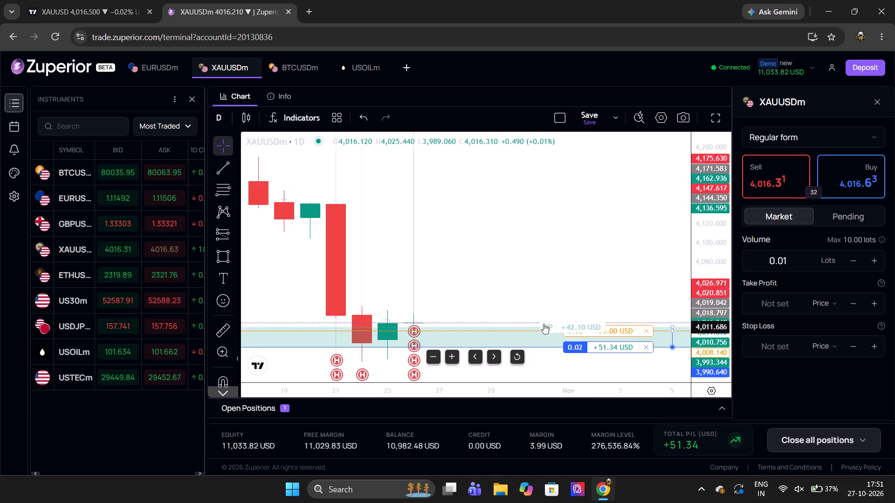
{"action": "left_click_drag", "start_coordinate": [544, 324], "coordinate": [533, 306]}
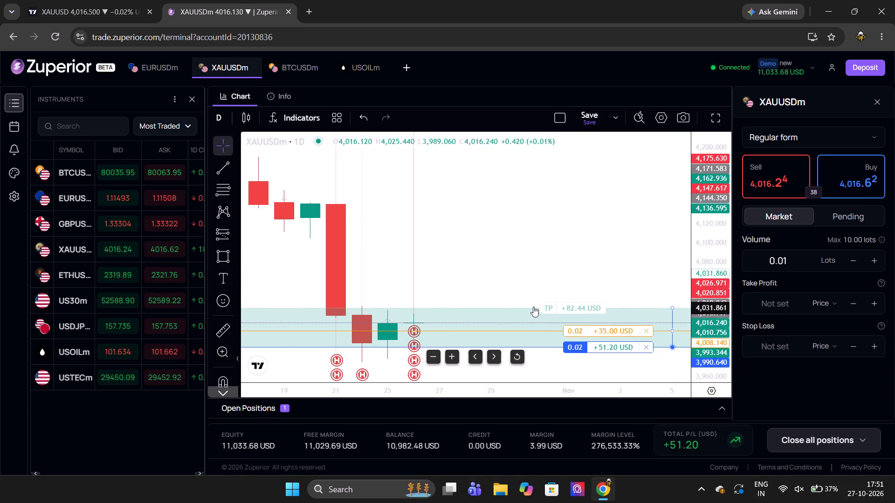
Adjust the open XAUUSDm position's take profit to about 4,032.47 on the daily chart.
{"action": "left_click_drag", "start_coordinate": [533, 306], "coordinate": [528, 307]}
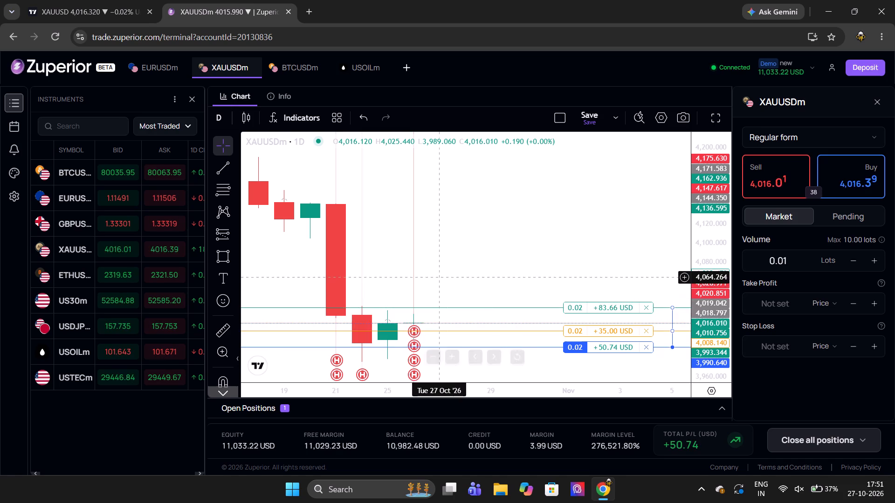
Change the XAUUSDm chart to the 5-minute interval and examine recent price action against the orange zone, short projection and stop loss.
{"action": "scroll", "coordinate": [447, 277], "scroll_direction": "up", "scroll_amount": 3}
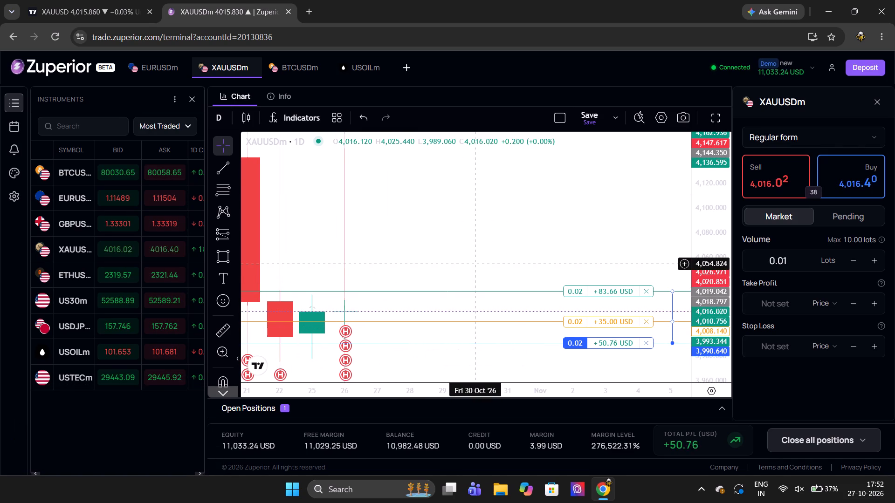
{"action": "left_click", "coordinate": [222, 115]}
{"action": "left_click", "coordinate": [245, 193]}
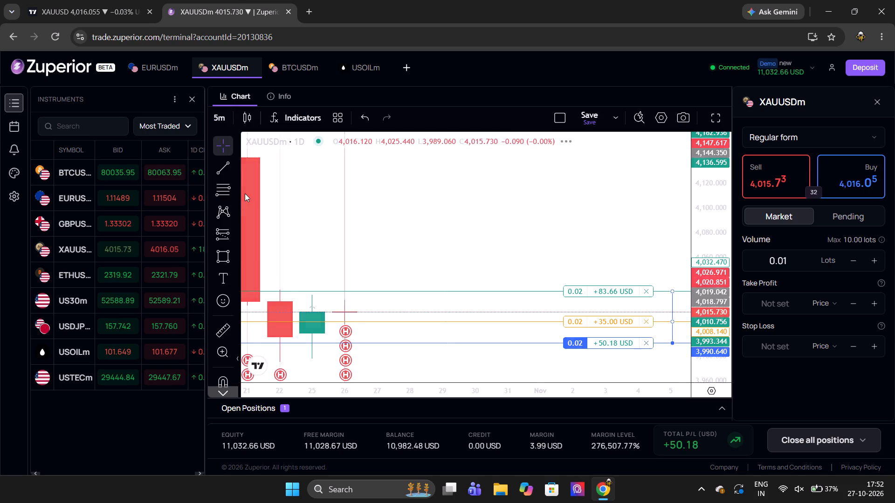
{"action": "scroll", "coordinate": [391, 250], "scroll_direction": "down", "scroll_amount": 11}
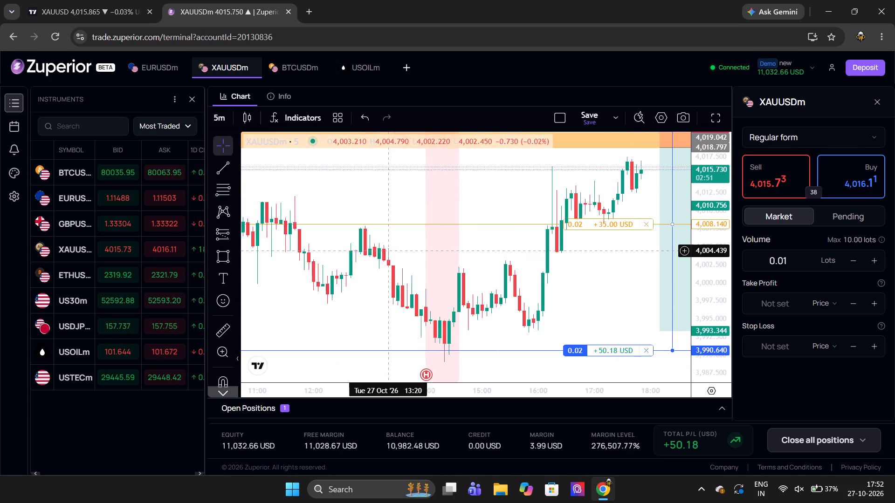
{"action": "scroll", "coordinate": [391, 250], "scroll_direction": "down", "scroll_amount": 2}
{"action": "scroll", "coordinate": [391, 250], "scroll_direction": "up", "scroll_amount": 2}
{"action": "scroll", "coordinate": [391, 250], "scroll_direction": "down", "scroll_amount": 1}
{"action": "scroll", "coordinate": [391, 250], "scroll_direction": "left", "scroll_amount": 3}
{"action": "scroll", "coordinate": [391, 250], "scroll_direction": "up", "scroll_amount": 1}
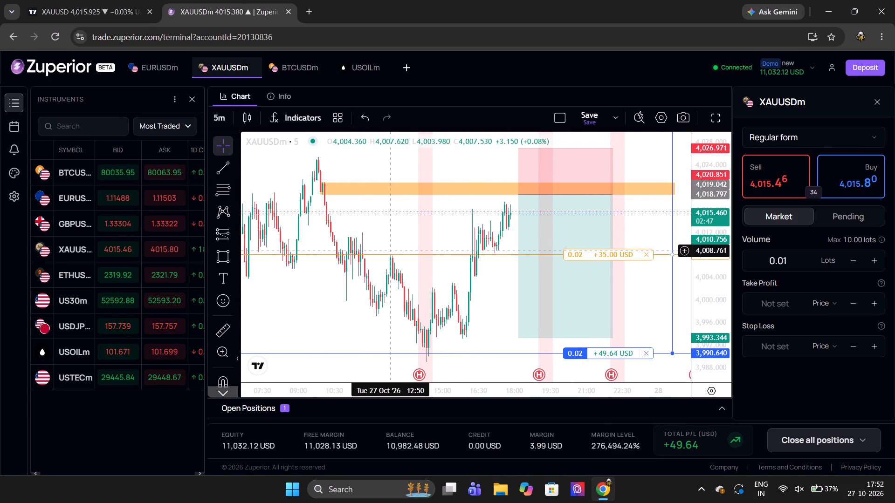
{"action": "scroll", "coordinate": [391, 250], "scroll_direction": "up", "scroll_amount": 2}
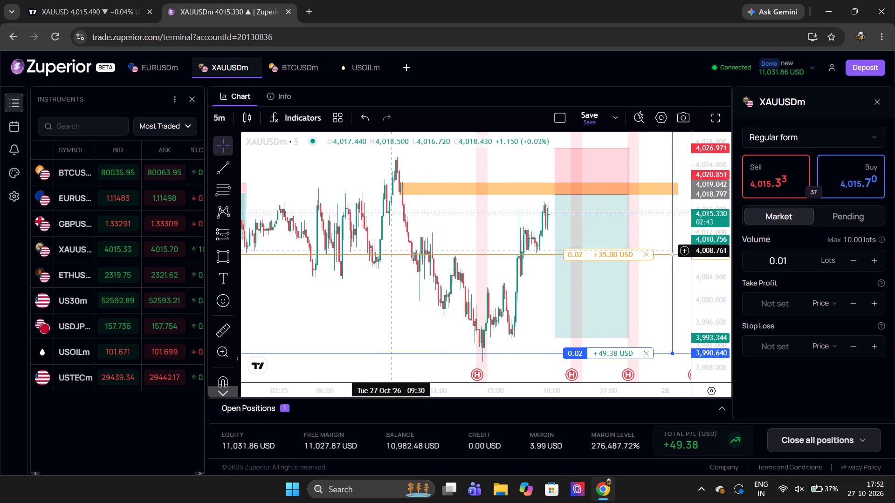
Switch to the TradingView XAUUSD chart, set it to the 5-minute interval and examine recent price action between the green zones.
{"action": "left_click", "coordinate": [71, 0]}
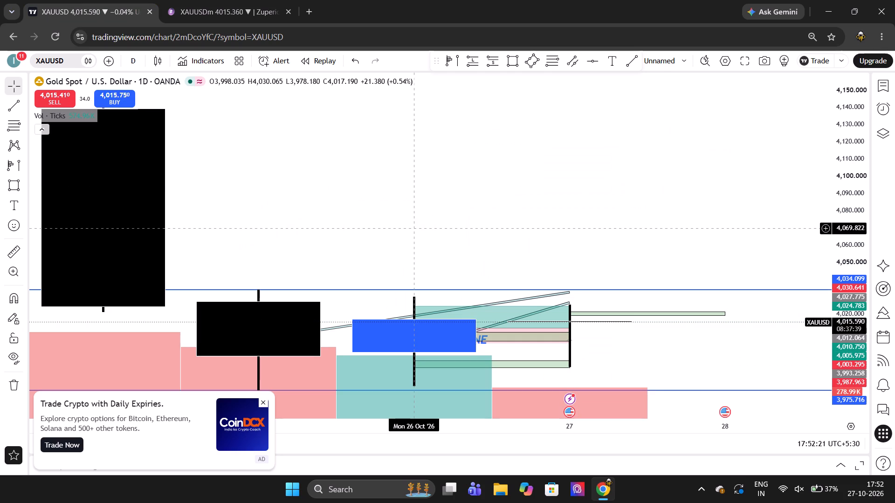
{"action": "key", "text": "5"}
{"action": "key", "text": "Return"}
{"action": "scroll", "coordinate": [365, 229], "scroll_direction": "down", "scroll_amount": 12}
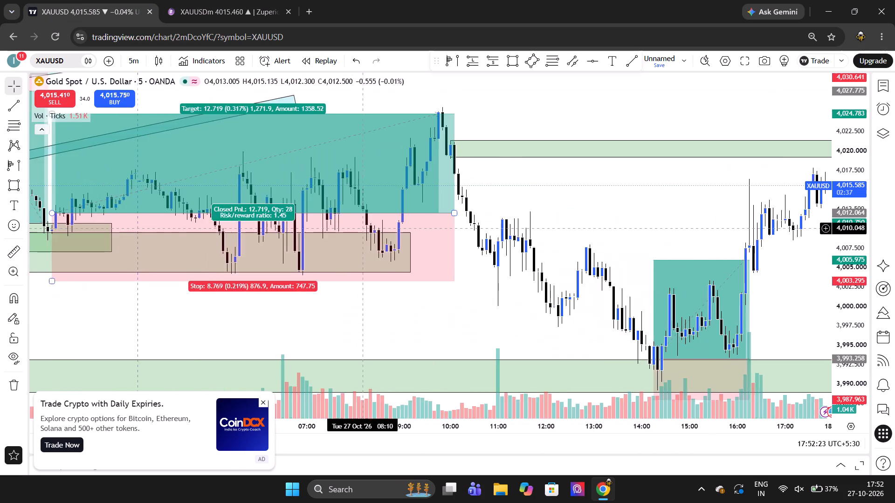
{"action": "scroll", "coordinate": [365, 229], "scroll_direction": "left", "scroll_amount": 3}
{"action": "scroll", "coordinate": [365, 229], "scroll_direction": "up", "scroll_amount": 2}
{"action": "scroll", "coordinate": [365, 229], "scroll_direction": "right", "scroll_amount": 1}
{"action": "scroll", "coordinate": [365, 229], "scroll_direction": "up", "scroll_amount": 1}
{"action": "scroll", "coordinate": [365, 229], "scroll_direction": "down", "scroll_amount": 1}
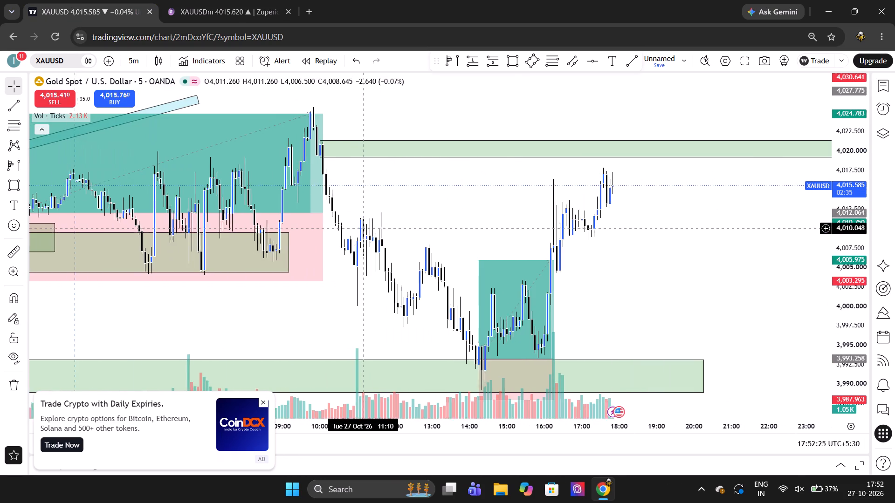
{"action": "scroll", "coordinate": [365, 229], "scroll_direction": "down", "scroll_amount": 1}
{"action": "scroll", "coordinate": [365, 229], "scroll_direction": "left", "scroll_amount": 1}
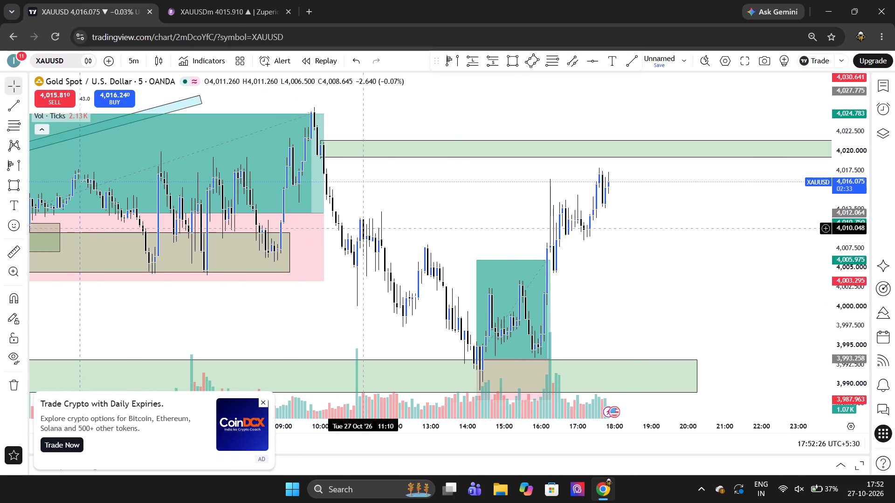
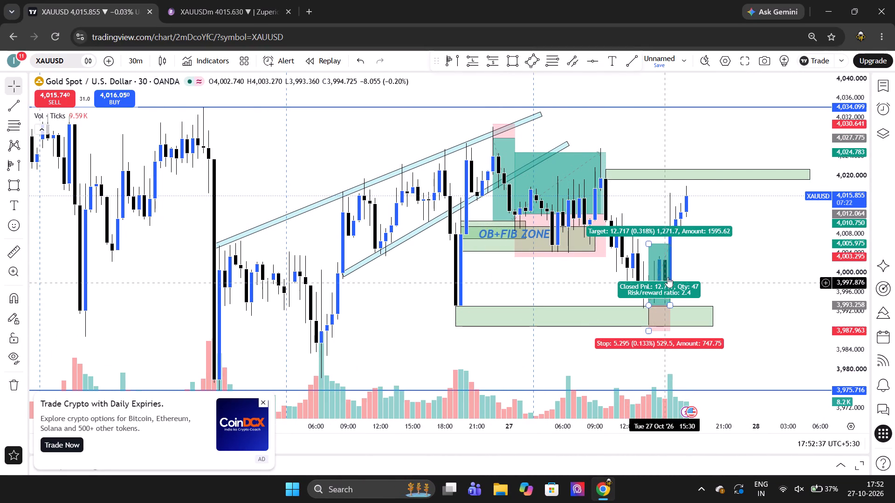
View the XAUUSD chart at the 1-minute interval and set it to the 5-minute interval.
{"action": "scroll", "coordinate": [696, 227], "scroll_direction": "up", "scroll_amount": 3}
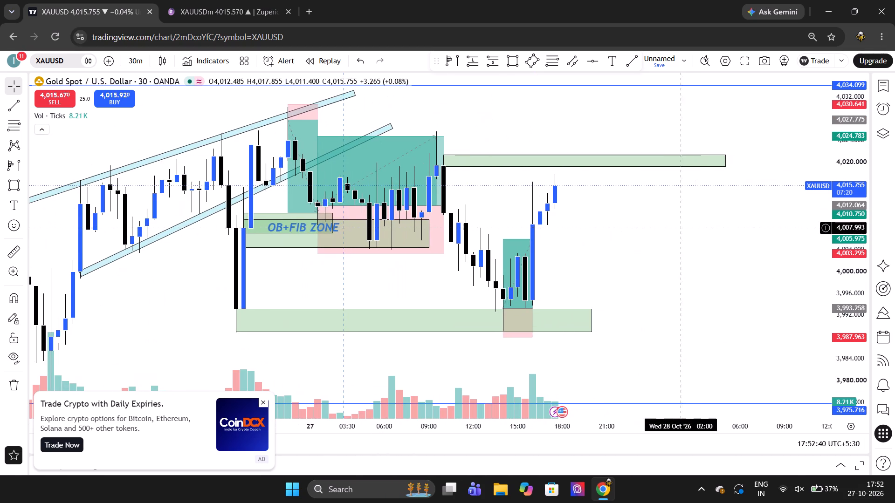
{"action": "key", "text": "1"}
{"action": "key", "text": "Return"}
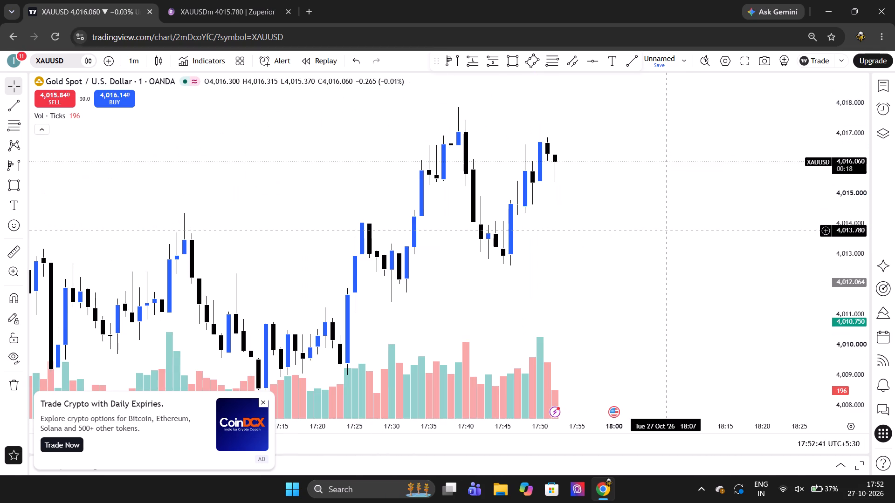
{"action": "key", "text": "4"}
{"action": "key", "text": "BackSpace"}
{"action": "key", "text": "5"}
{"action": "key", "text": "Return"}
Place a short position projection beside the latest candle, with its entry at about 4,019.16 on the upper green zone's lower edge.
{"action": "scroll", "coordinate": [587, 230], "scroll_direction": "down", "scroll_amount": 2}
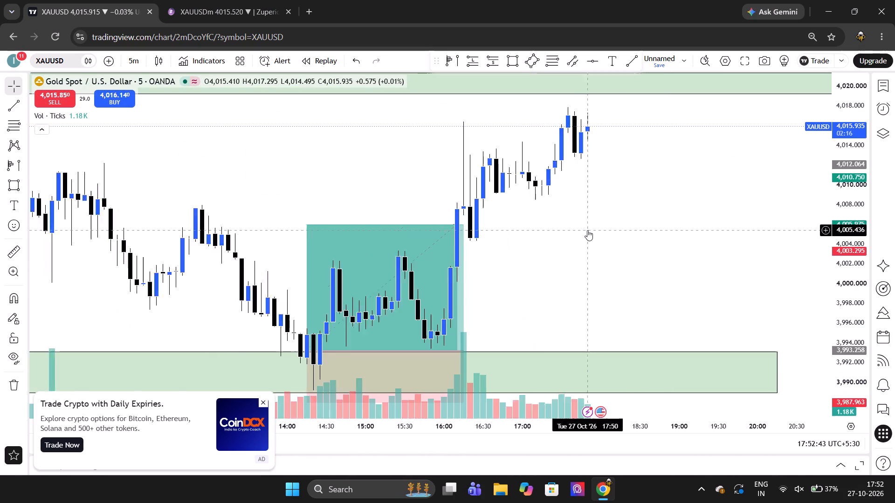
{"action": "scroll", "coordinate": [587, 230], "scroll_direction": "down", "scroll_amount": 1}
{"action": "scroll", "coordinate": [587, 230], "scroll_direction": "left", "scroll_amount": 2}
{"action": "scroll", "coordinate": [587, 230], "scroll_direction": "down", "scroll_amount": 1}
{"action": "scroll", "coordinate": [587, 230], "scroll_direction": "left", "scroll_amount": 1}
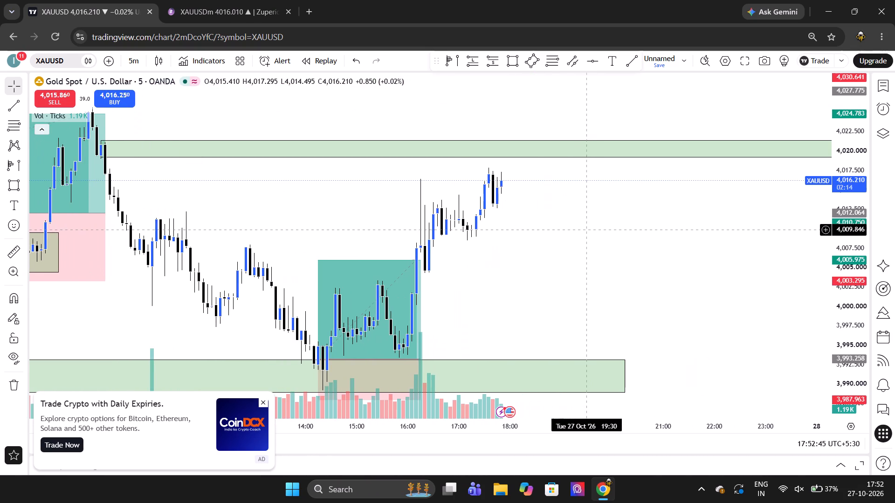
{"action": "scroll", "coordinate": [274, 261], "scroll_direction": "down", "scroll_amount": 1}
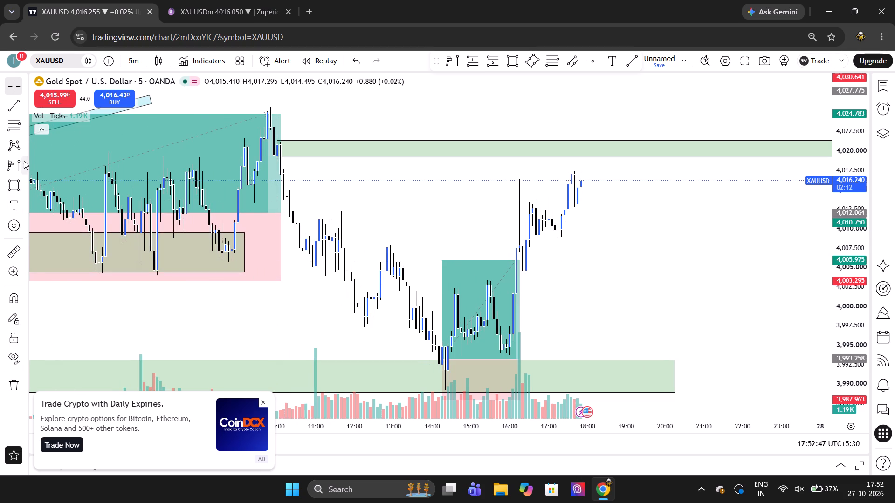
{"action": "left_click", "coordinate": [24, 161]}
{"action": "left_click", "coordinate": [84, 195]}
{"action": "scroll", "coordinate": [476, 167], "scroll_direction": "left", "scroll_amount": 1}
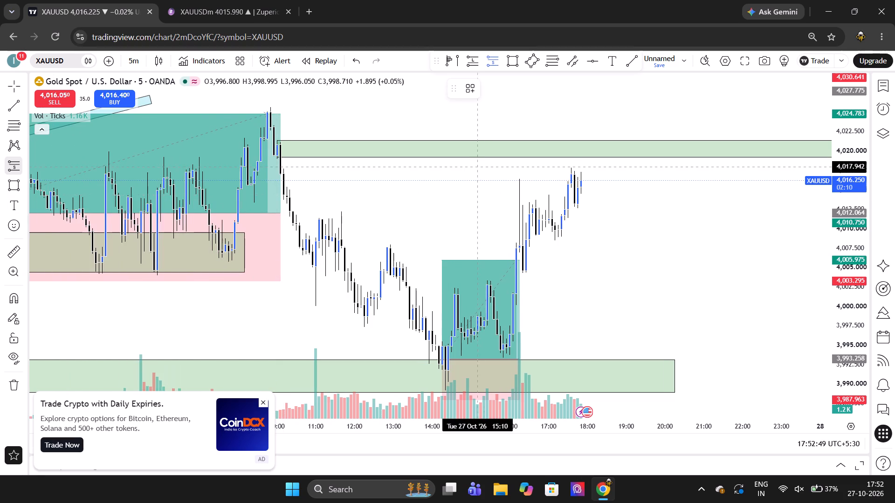
{"action": "scroll", "coordinate": [476, 167], "scroll_direction": "left", "scroll_amount": 1}
{"action": "left_click_drag", "start_coordinate": [500, 158], "coordinate": [450, 163]}
{"action": "left_click", "coordinate": [418, 173]}
Adjust the new short projection's stop level to about 4,026.31, above the upper green zone.
{"action": "scroll", "coordinate": [418, 173], "scroll_direction": "down", "scroll_amount": 2}
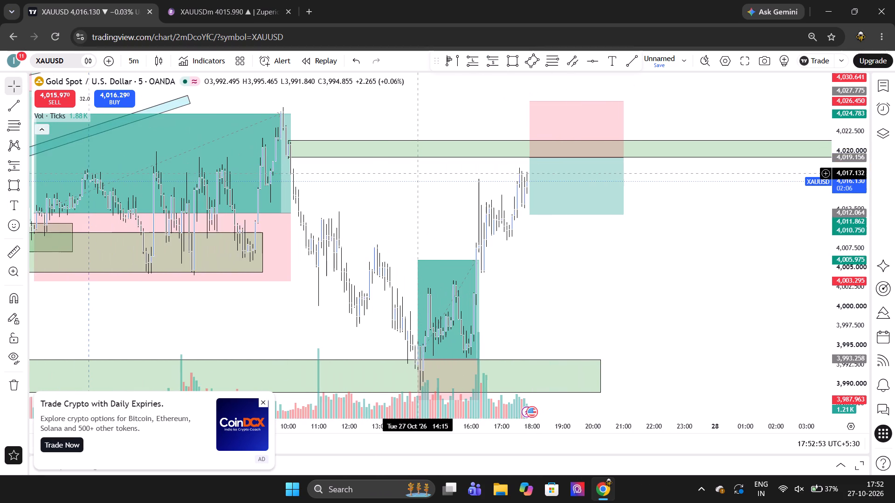
{"action": "left_click_drag", "start_coordinate": [529, 102], "coordinate": [533, 108]}
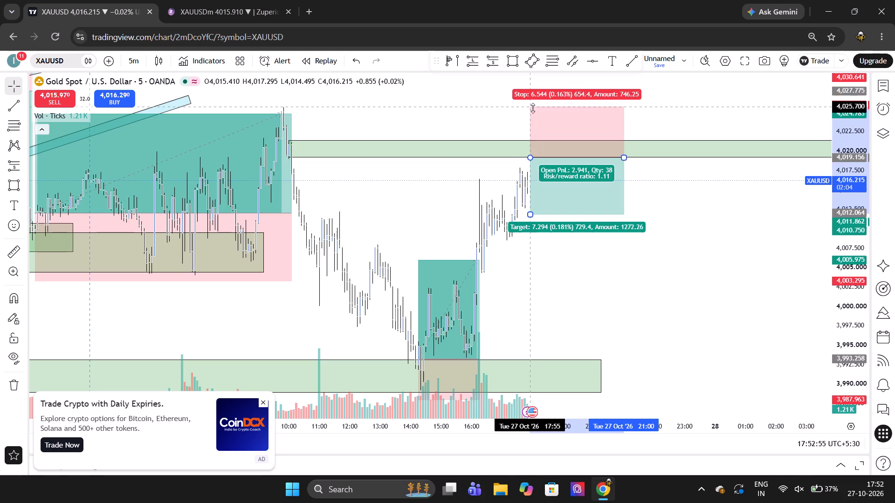
{"action": "left_click_drag", "start_coordinate": [533, 108], "coordinate": [519, 102]}
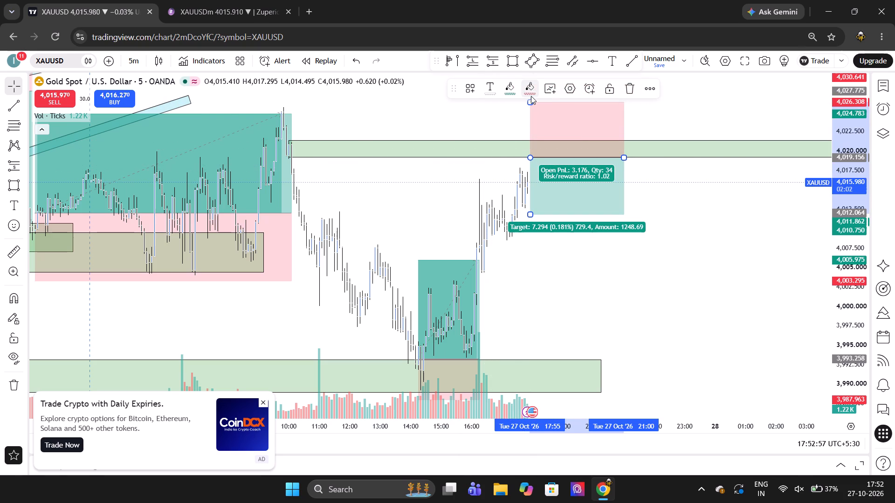
{"action": "left_click", "coordinate": [426, 218]}
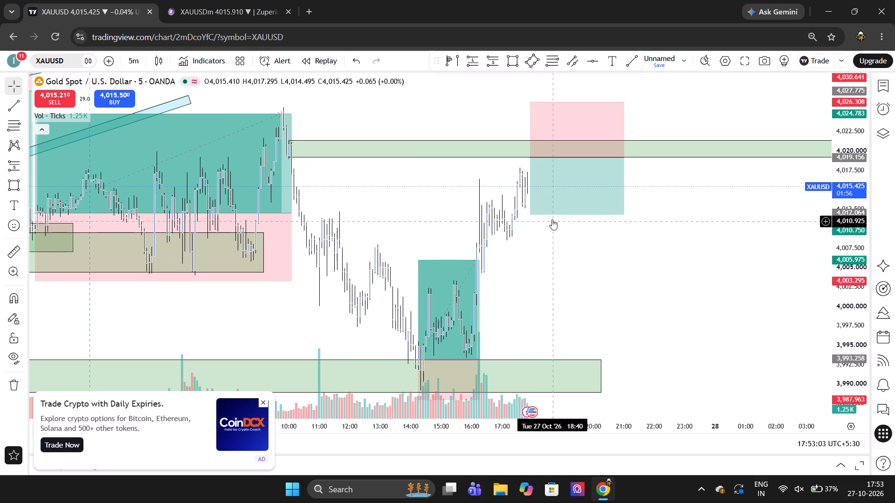
Extend the short projection's target down to about 4,004.25, for a risk/reward ratio of about 2.08.
{"action": "scroll", "coordinate": [533, 221], "scroll_direction": "up", "scroll_amount": 1}
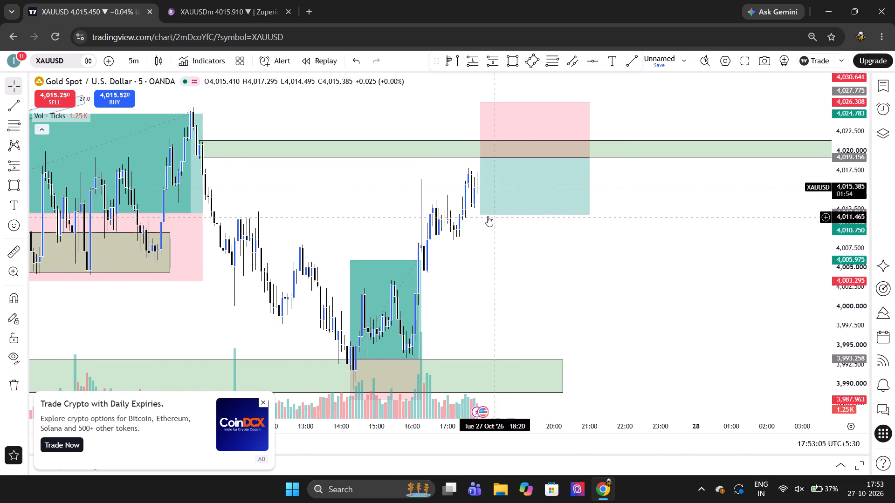
{"action": "left_click_drag", "start_coordinate": [480, 215], "coordinate": [480, 241]}
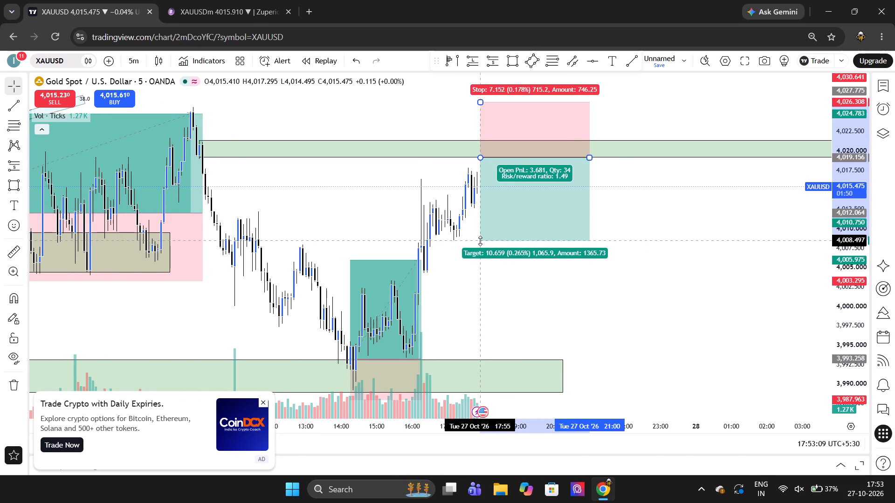
{"action": "left_click_drag", "start_coordinate": [480, 241], "coordinate": [479, 272]}
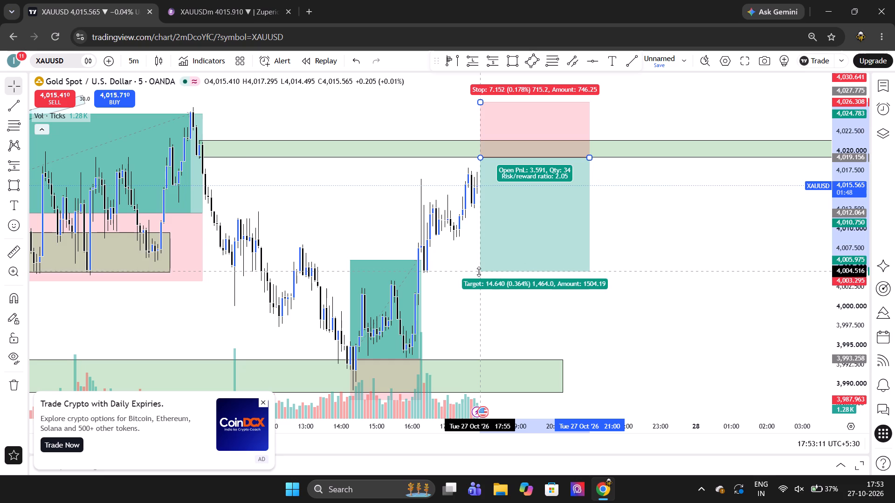
{"action": "left_click_drag", "start_coordinate": [479, 272], "coordinate": [487, 273]}
{"action": "left_click", "coordinate": [527, 340]}
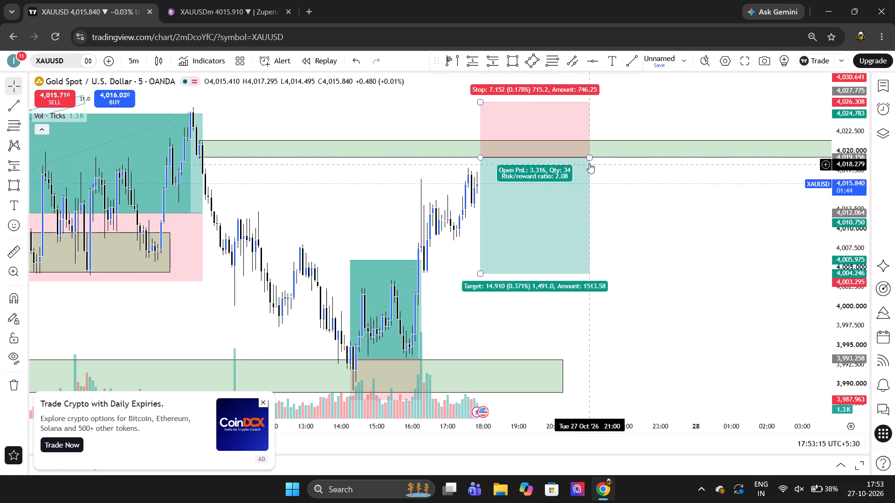
Shorten the short projection's time span so it ends at about 19:50.
{"action": "left_click_drag", "start_coordinate": [591, 159], "coordinate": [549, 167]}
{"action": "left_click", "coordinate": [601, 185]}
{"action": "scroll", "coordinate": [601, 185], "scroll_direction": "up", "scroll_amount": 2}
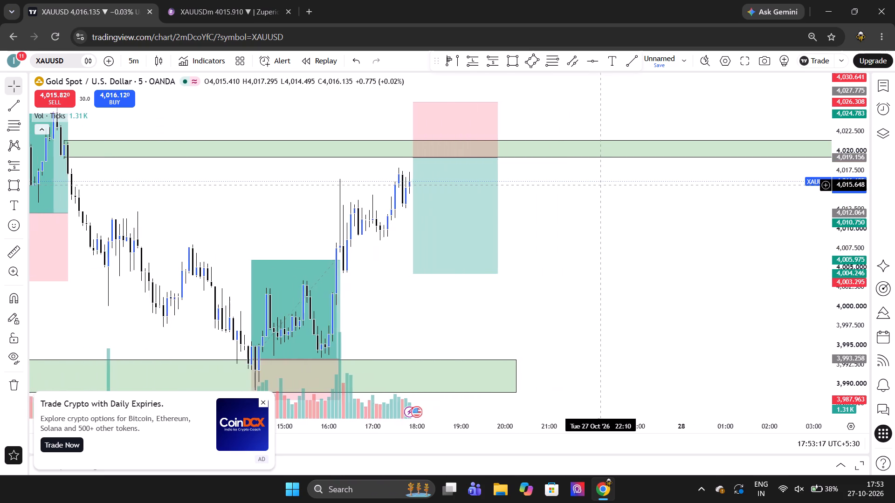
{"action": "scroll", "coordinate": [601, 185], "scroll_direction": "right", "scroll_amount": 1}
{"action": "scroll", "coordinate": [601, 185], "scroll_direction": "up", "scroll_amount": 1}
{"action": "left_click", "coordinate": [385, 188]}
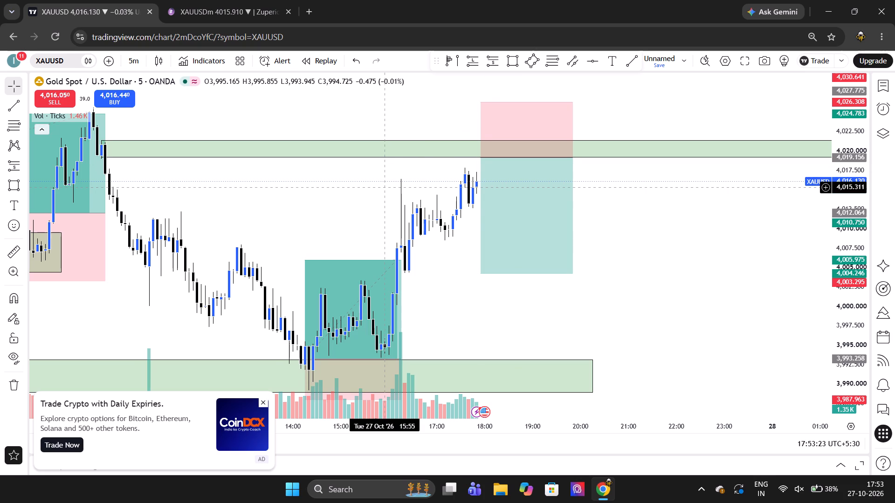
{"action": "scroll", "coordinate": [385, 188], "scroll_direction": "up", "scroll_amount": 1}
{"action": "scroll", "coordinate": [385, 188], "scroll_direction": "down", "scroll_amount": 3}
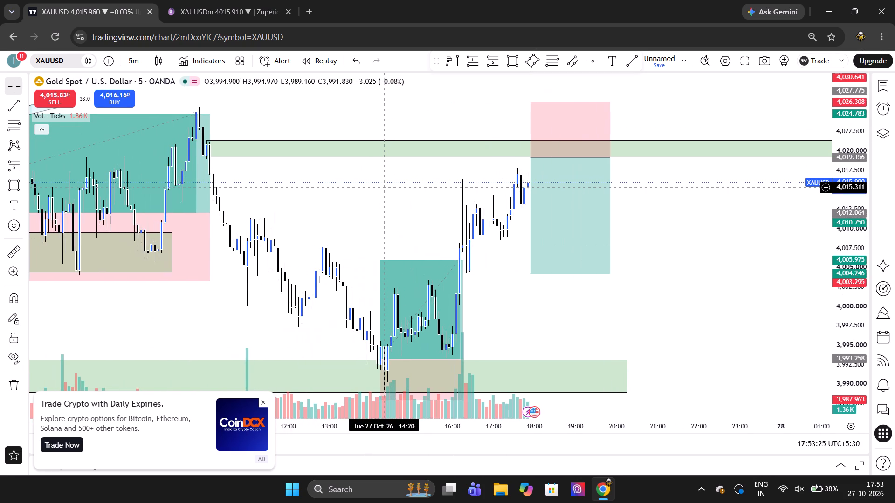
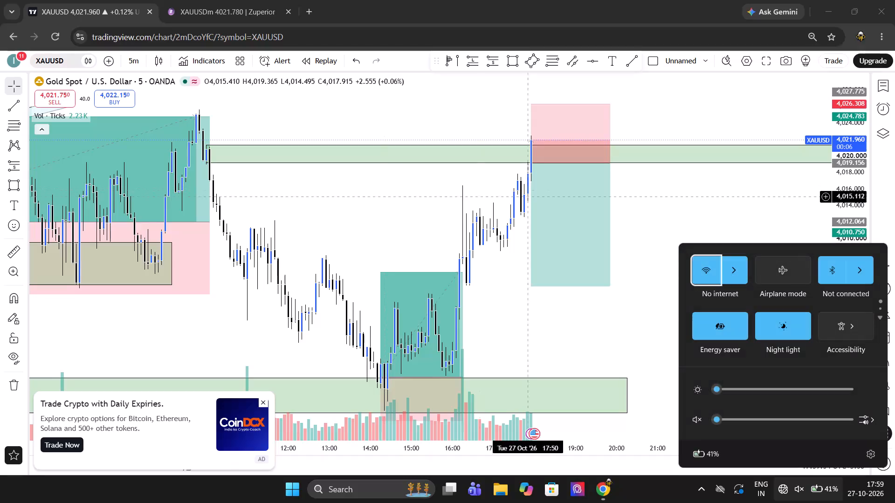
Turn Wi-Fi off and back on to restart the connection, and bring up the list of available networks again.
{"action": "left_click", "coordinate": [730, 272]}
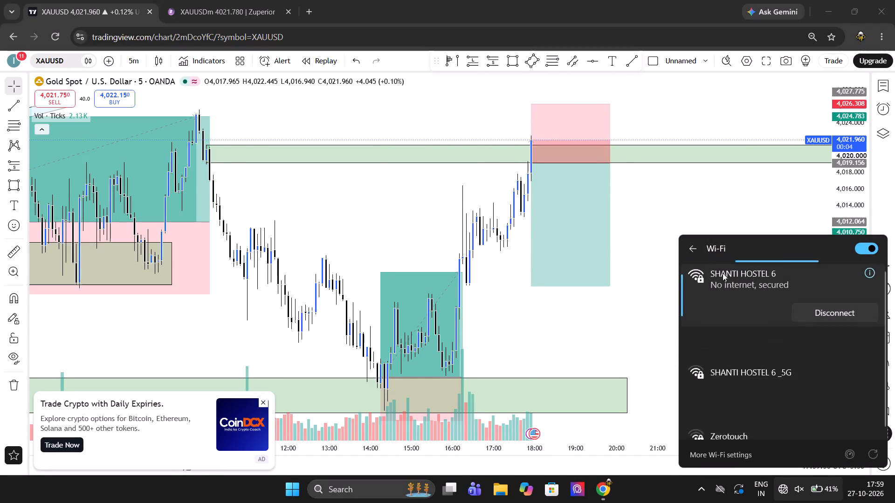
{"action": "left_click", "coordinate": [695, 254]}
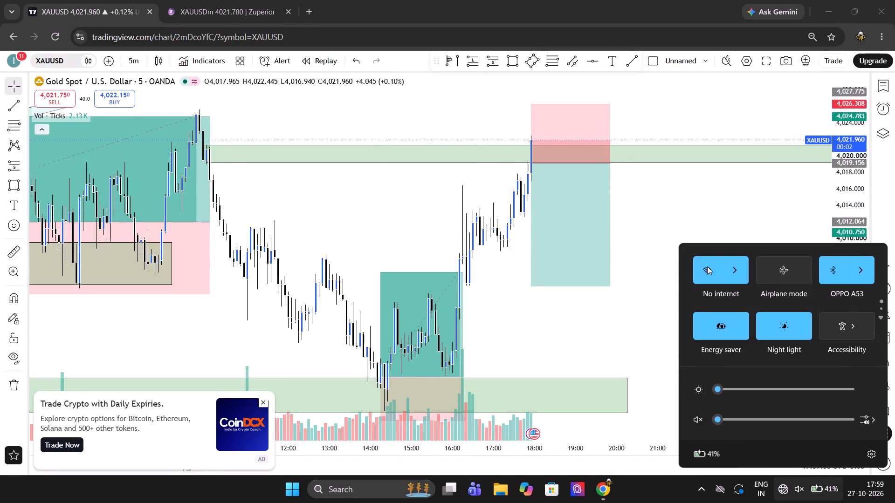
{"action": "left_click", "coordinate": [729, 274]}
{"action": "scroll", "coordinate": [738, 294], "scroll_direction": "down", "scroll_amount": 1}
{"action": "scroll", "coordinate": [738, 294], "scroll_direction": "up", "scroll_amount": 3}
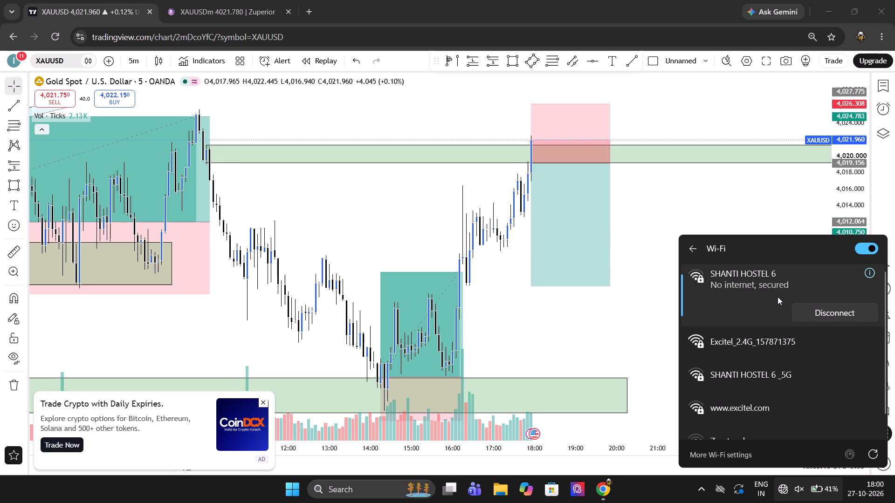
{"action": "left_click", "coordinate": [859, 251]}
{"action": "left_click", "coordinate": [859, 251]}
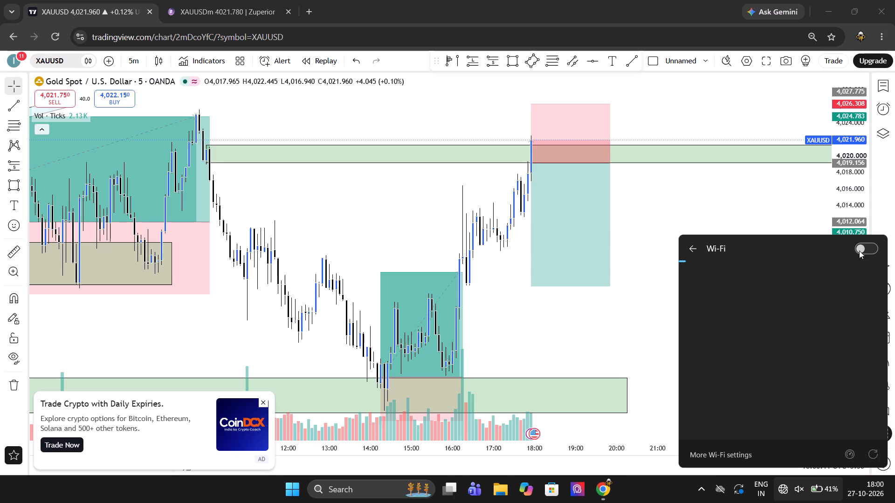
{"action": "left_click", "coordinate": [856, 249]}
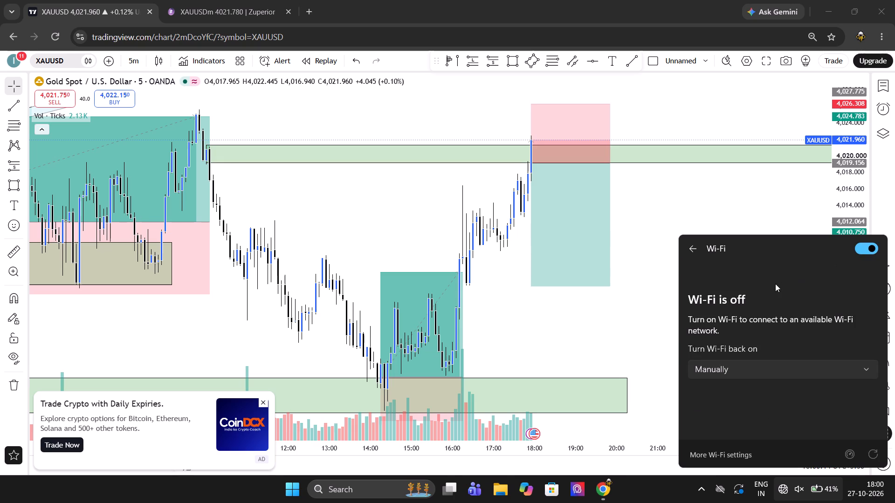
{"action": "left_click", "coordinate": [694, 251]}
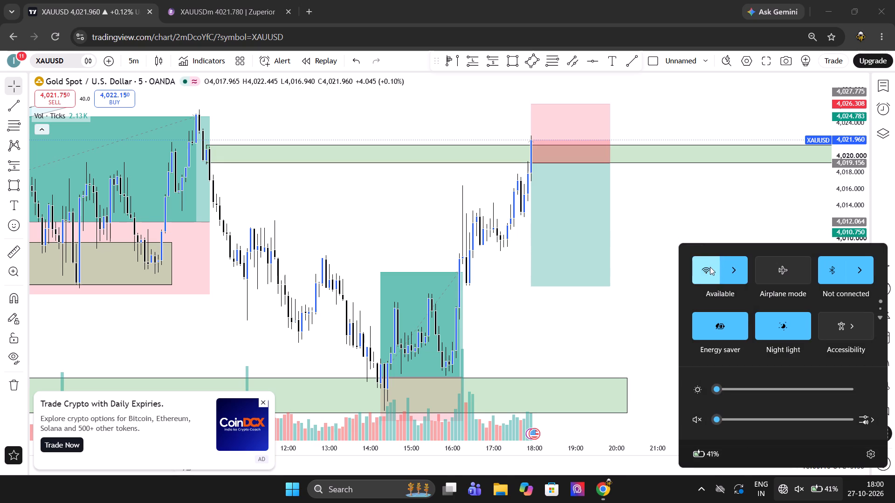
{"action": "left_click", "coordinate": [729, 267]}
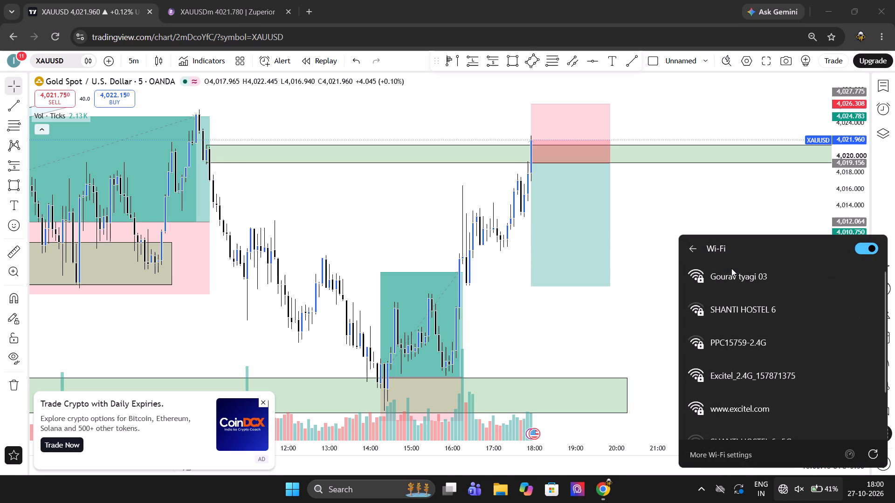
Rescan for nearby Wi-Fi networks and check the refreshed list for a usable connection.
{"action": "scroll", "coordinate": [729, 321], "scroll_direction": "down", "scroll_amount": 4}
{"action": "scroll", "coordinate": [729, 321], "scroll_direction": "up", "scroll_amount": 3}
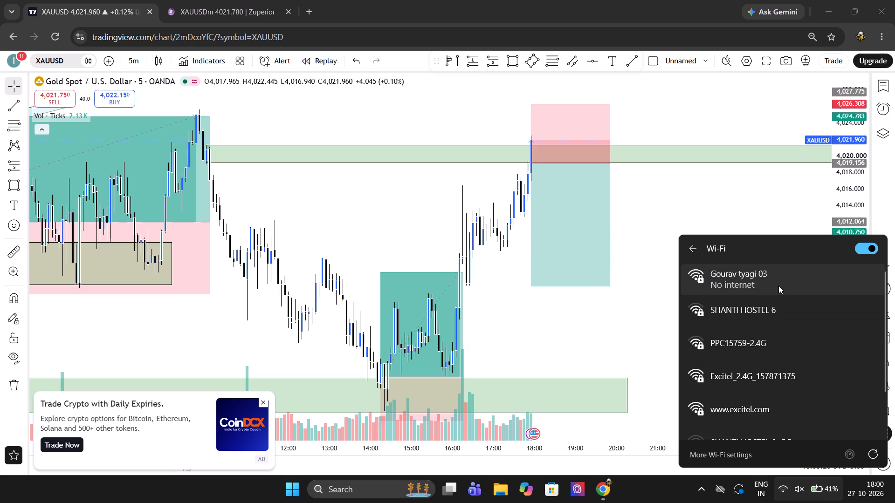
{"action": "scroll", "coordinate": [766, 334], "scroll_direction": "down", "scroll_amount": 4}
{"action": "scroll", "coordinate": [766, 334], "scroll_direction": "up", "scroll_amount": 3}
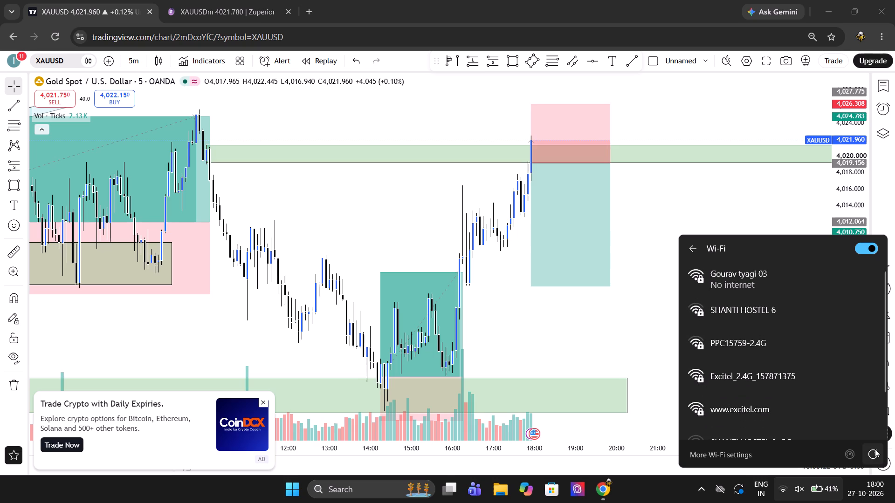
{"action": "left_click", "coordinate": [870, 447]}
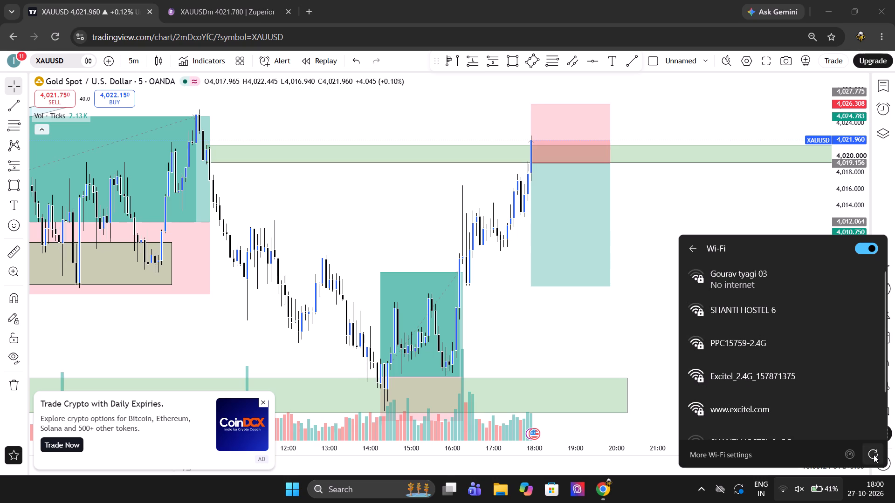
{"action": "left_click", "coordinate": [874, 455]}
{"action": "triple_click", "coordinate": [874, 455]}
{"action": "triple_click", "coordinate": [874, 455]}
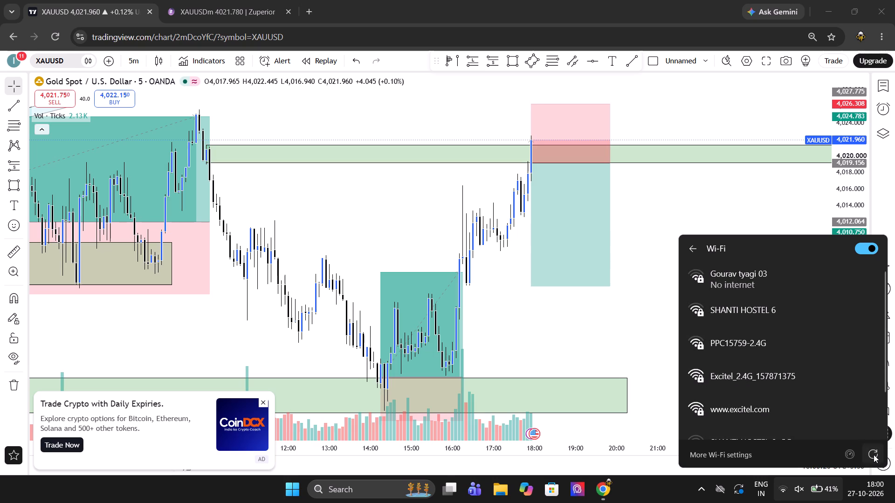
{"action": "triple_click", "coordinate": [874, 455]}
{"action": "triple_click", "coordinate": [874, 455]}
{"action": "triple_click", "coordinate": [874, 455]}
{"action": "triple_click", "coordinate": [874, 455]}
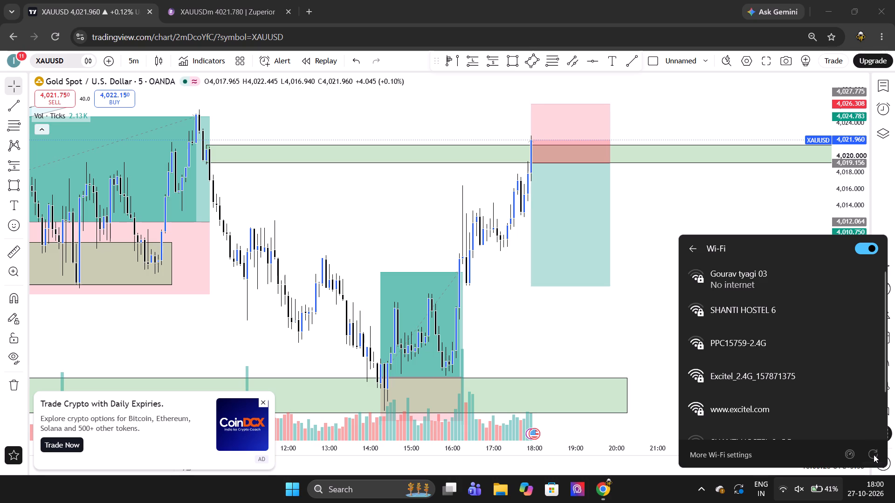
{"action": "triple_click", "coordinate": [874, 455]}
{"action": "triple_click", "coordinate": [874, 455]}
{"action": "triple_click", "coordinate": [874, 455]}
{"action": "triple_click", "coordinate": [874, 455]}
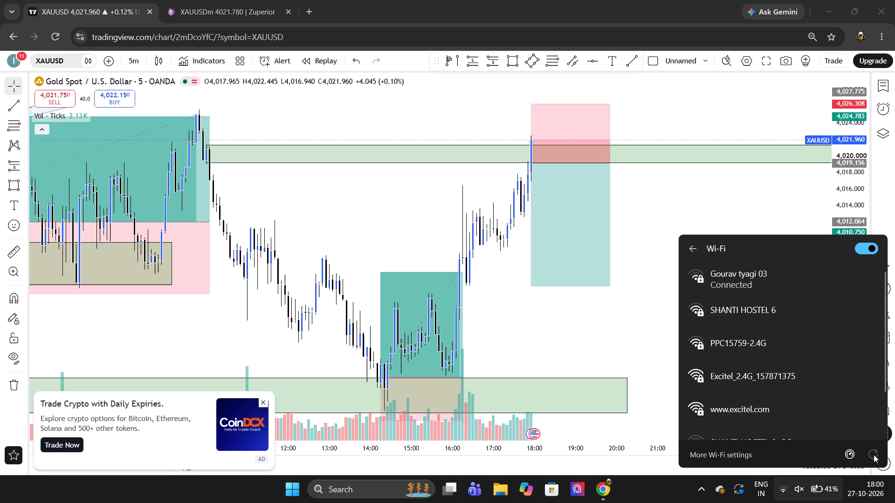
{"action": "triple_click", "coordinate": [874, 455]}
{"action": "triple_click", "coordinate": [874, 455]}
{"action": "triple_click", "coordinate": [874, 455]}
{"action": "triple_click", "coordinate": [874, 455]}
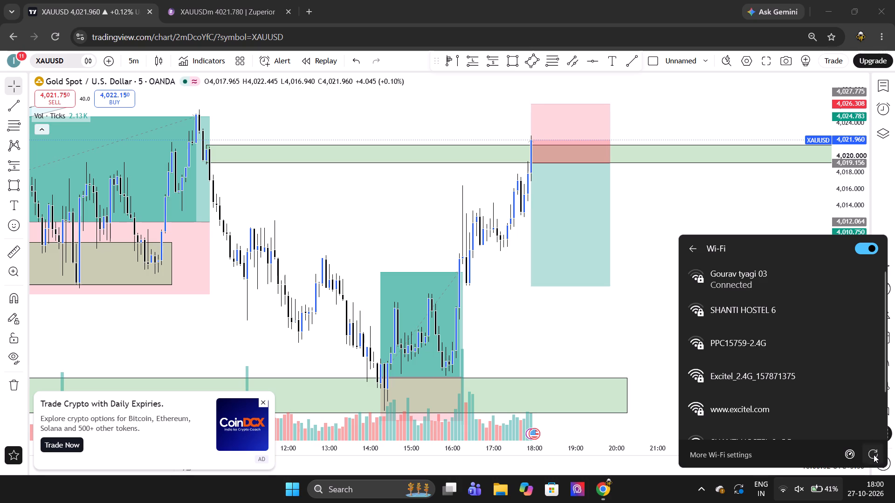
{"action": "scroll", "coordinate": [787, 306], "scroll_direction": "down", "scroll_amount": 1}
{"action": "left_click", "coordinate": [606, 323]}
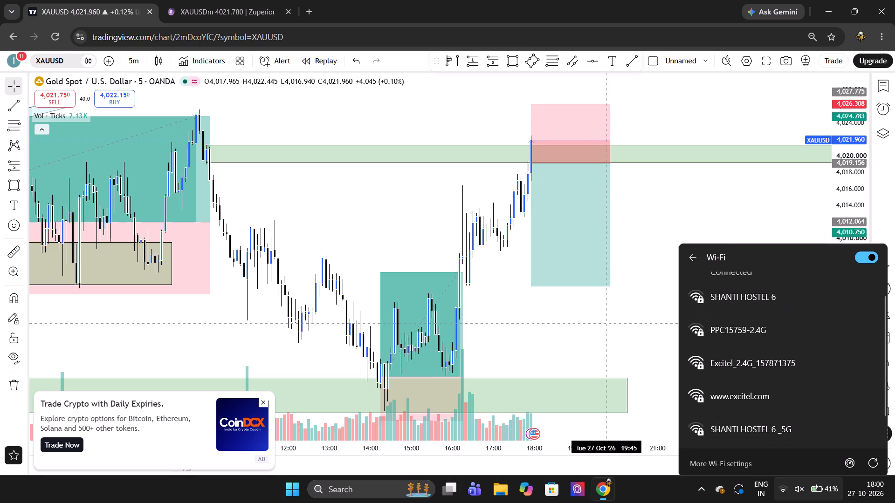
Reload the TradingView XAUUSD chart page.
{"action": "left_click", "coordinate": [57, 38]}
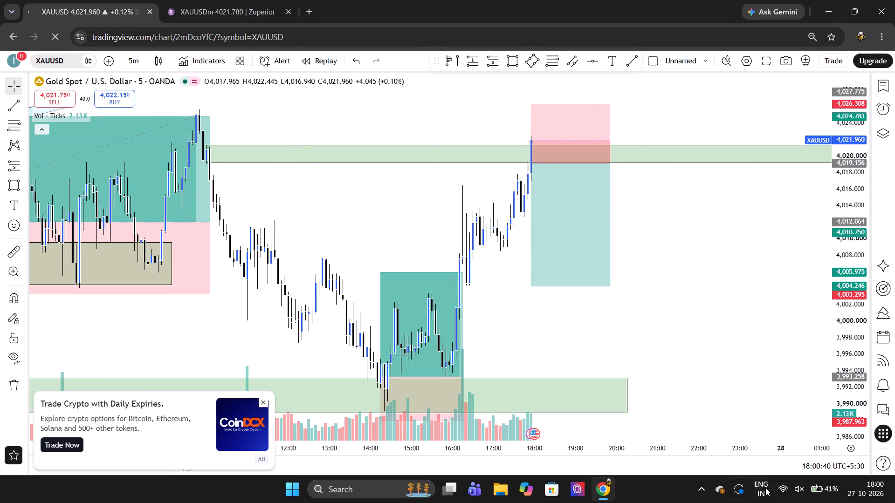
Dismiss the Paper Trading dialog and connect to the secured Wi-Fi network whose name ends in 3_5, with automatic connection enabled.
{"action": "left_click", "coordinate": [782, 486]}
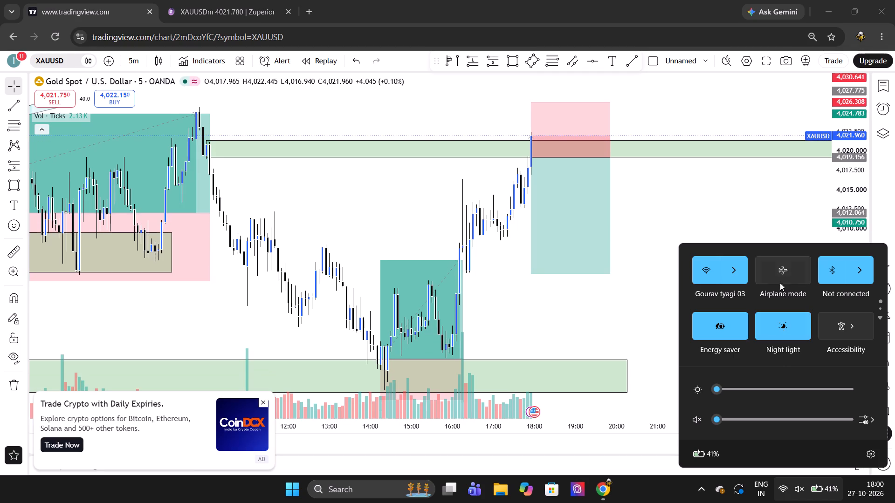
{"action": "left_click", "coordinate": [728, 270]}
{"action": "scroll", "coordinate": [749, 356], "scroll_direction": "down", "scroll_amount": 1}
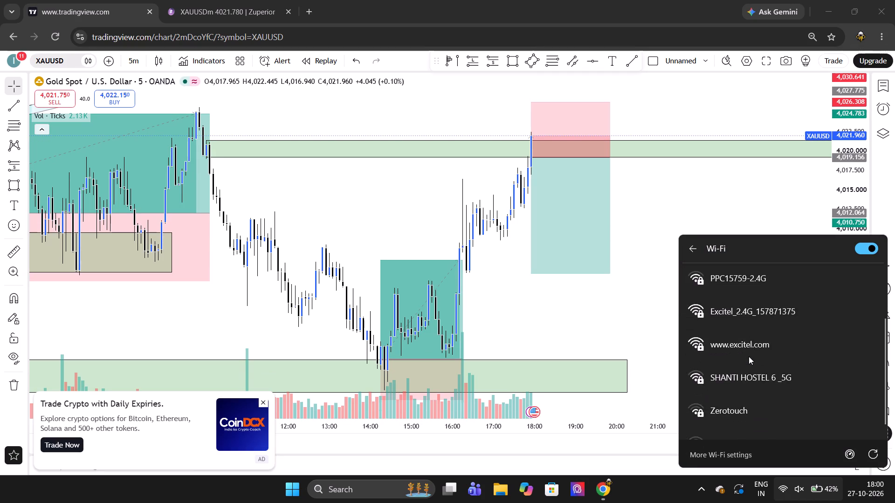
{"action": "scroll", "coordinate": [749, 356], "scroll_direction": "down", "scroll_amount": 1}
{"action": "scroll", "coordinate": [747, 337], "scroll_direction": "up", "scroll_amount": 2}
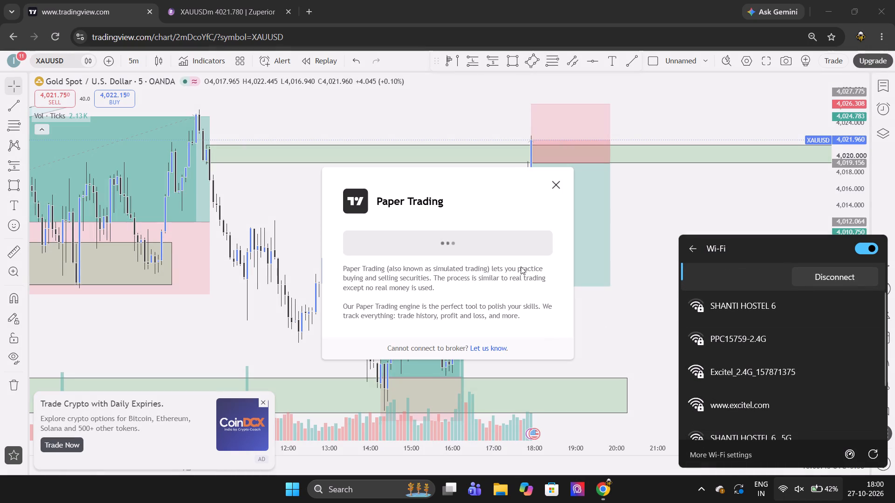
{"action": "left_click", "coordinate": [558, 183]}
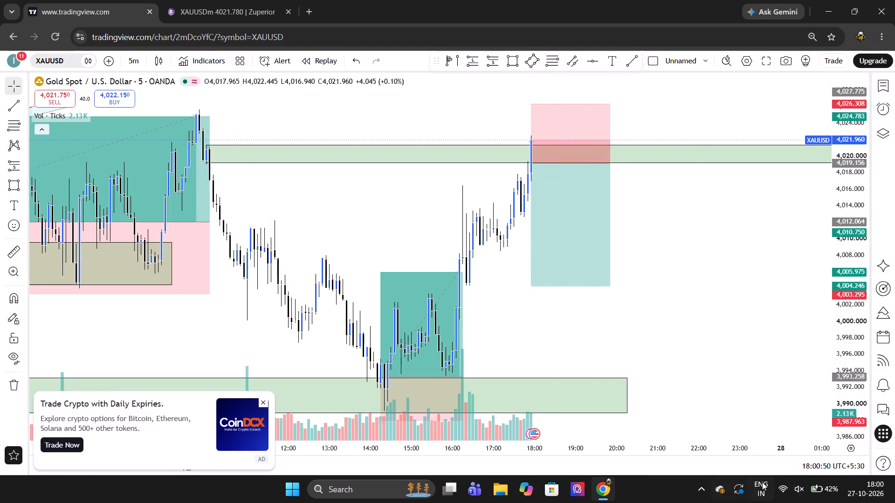
{"action": "left_click", "coordinate": [785, 487]}
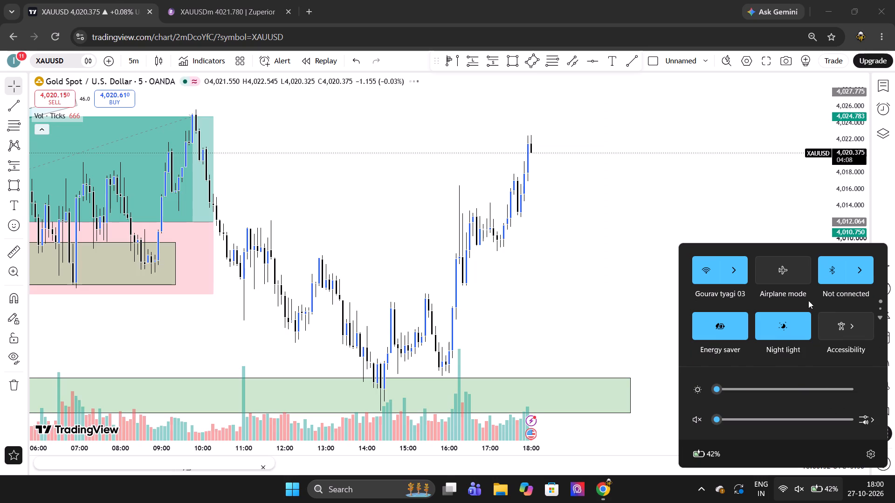
{"action": "left_click", "coordinate": [734, 272]}
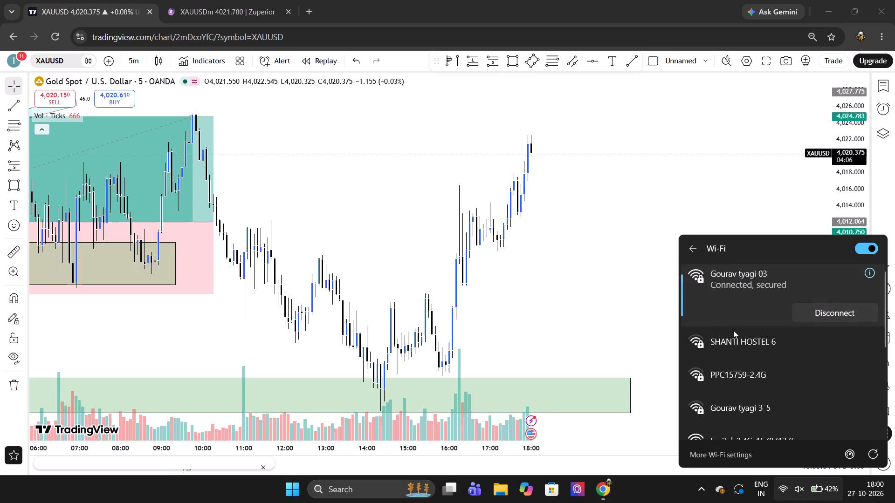
{"action": "scroll", "coordinate": [730, 334], "scroll_direction": "down", "scroll_amount": 2}
{"action": "scroll", "coordinate": [730, 334], "scroll_direction": "up", "scroll_amount": 1}
{"action": "left_click", "coordinate": [746, 319]}
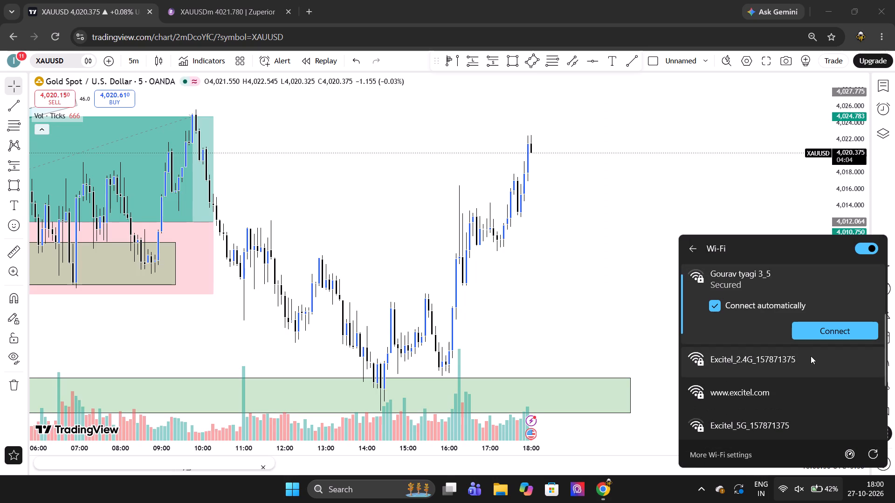
{"action": "left_click", "coordinate": [823, 332]}
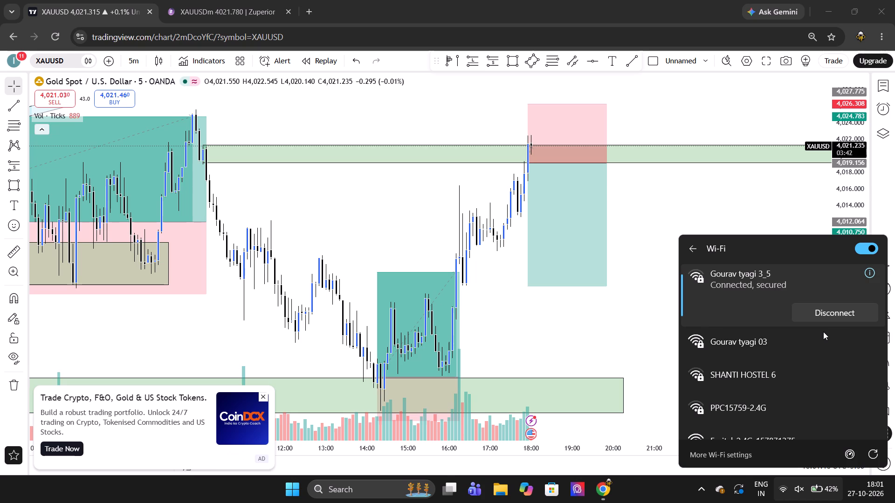
{"action": "left_click", "coordinate": [788, 280]}
{"action": "left_click", "coordinate": [704, 203]}
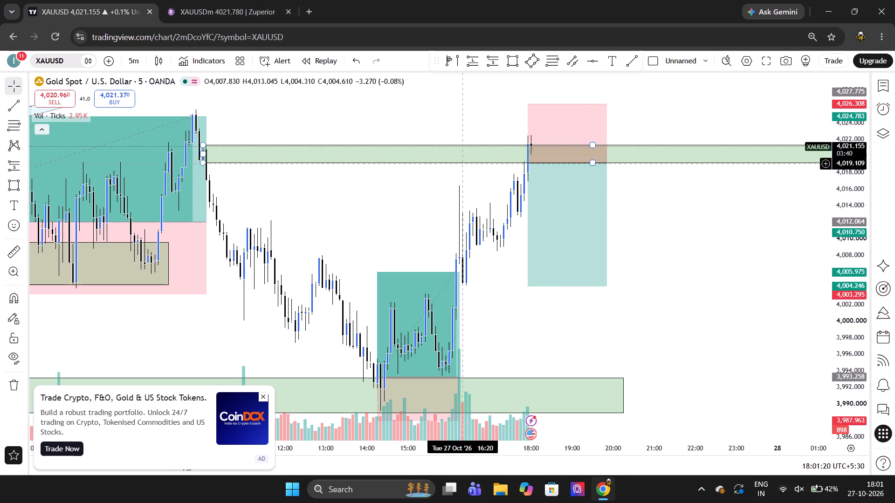
Switch to the Zuperior terminal and examine the XAUUSDm 5-minute chart around the orange zone and the short projection.
{"action": "left_click", "coordinate": [247, 0]}
{"action": "scroll", "coordinate": [366, 183], "scroll_direction": "left", "scroll_amount": 2}
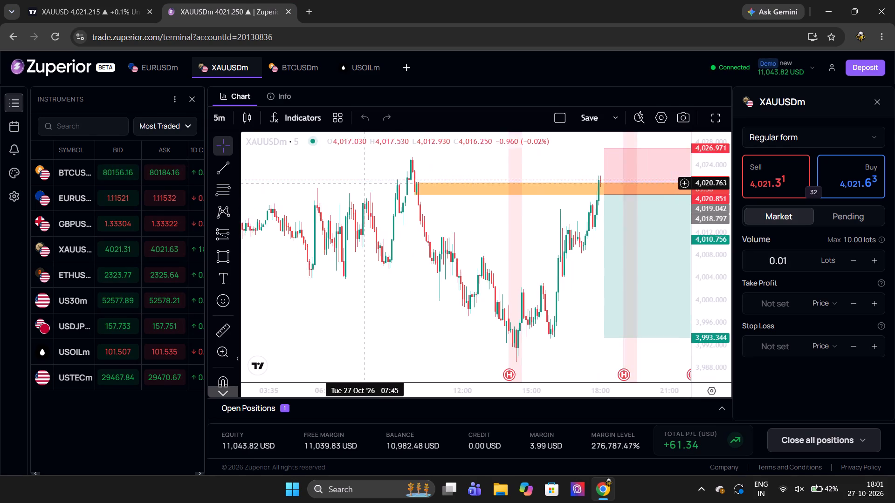
{"action": "scroll", "coordinate": [366, 183], "scroll_direction": "up", "scroll_amount": 2}
{"action": "scroll", "coordinate": [366, 183], "scroll_direction": "down", "scroll_amount": 2}
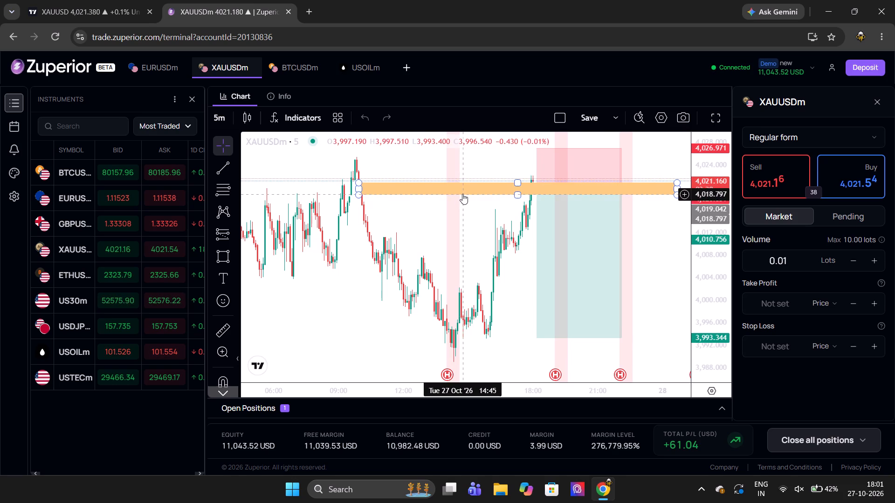
Reload the Zuperior trading terminal page.
{"action": "scroll", "coordinate": [443, 221], "scroll_direction": "left", "scroll_amount": 2}
{"action": "scroll", "coordinate": [443, 221], "scroll_direction": "down", "scroll_amount": 1}
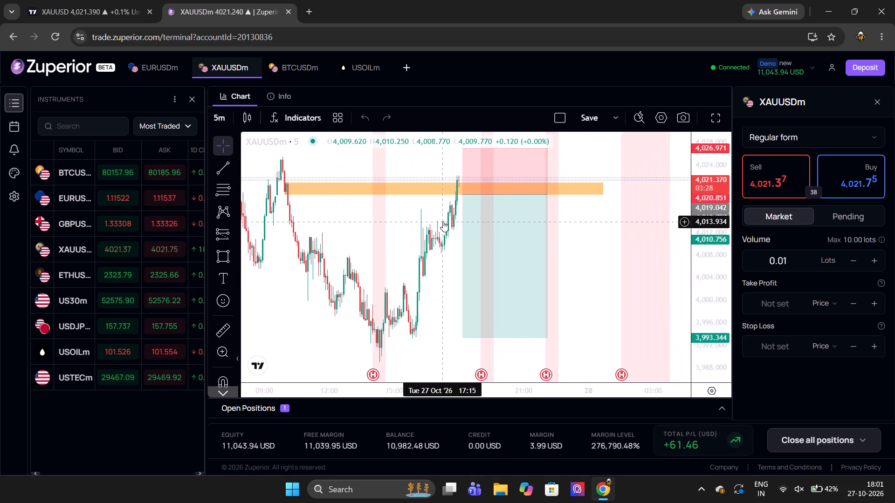
{"action": "scroll", "coordinate": [443, 221], "scroll_direction": "down", "scroll_amount": 1}
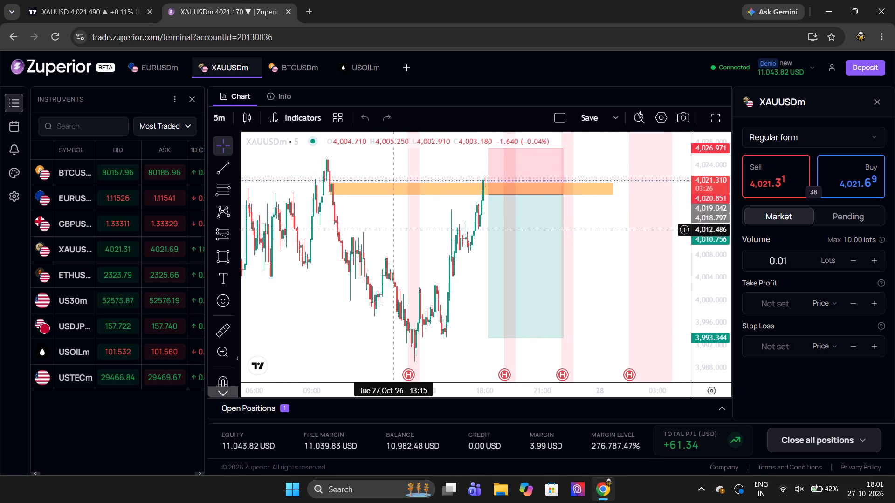
{"action": "scroll", "coordinate": [394, 229], "scroll_direction": "down", "scroll_amount": 1}
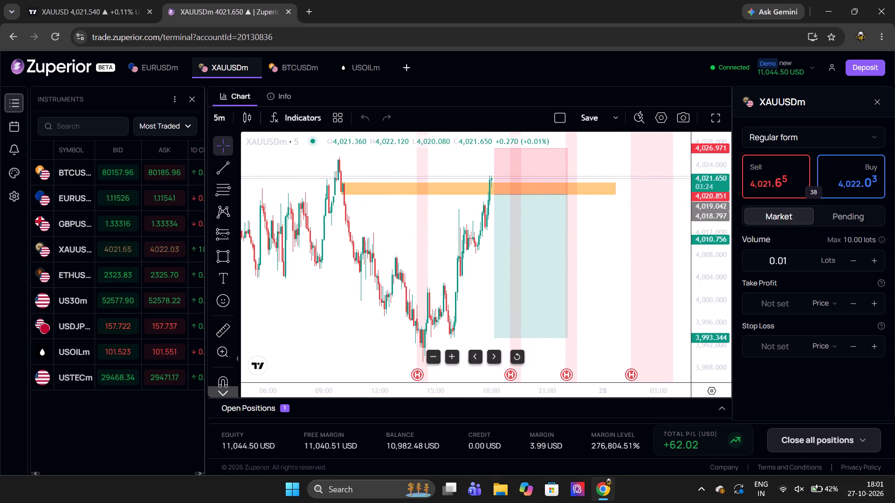
{"action": "left_click", "coordinate": [56, 40]}
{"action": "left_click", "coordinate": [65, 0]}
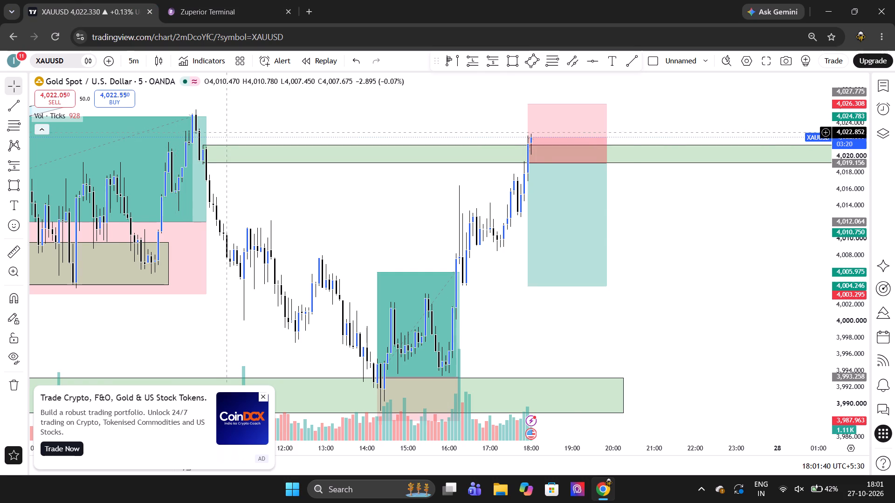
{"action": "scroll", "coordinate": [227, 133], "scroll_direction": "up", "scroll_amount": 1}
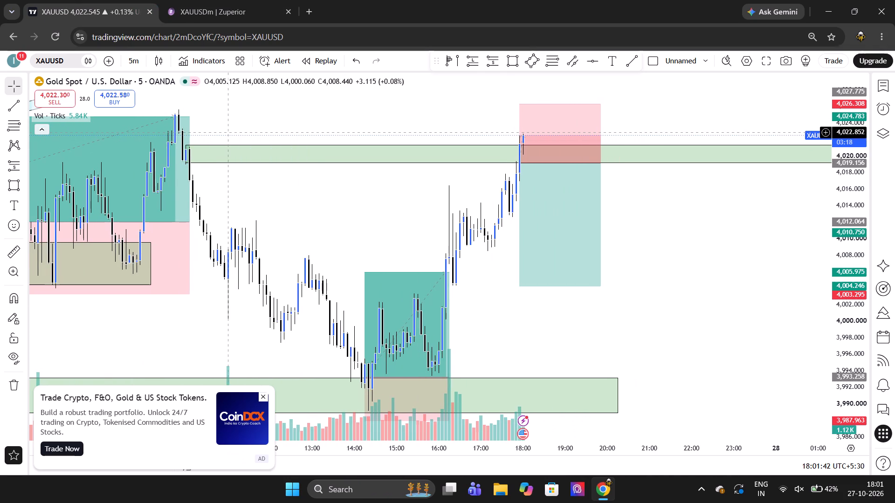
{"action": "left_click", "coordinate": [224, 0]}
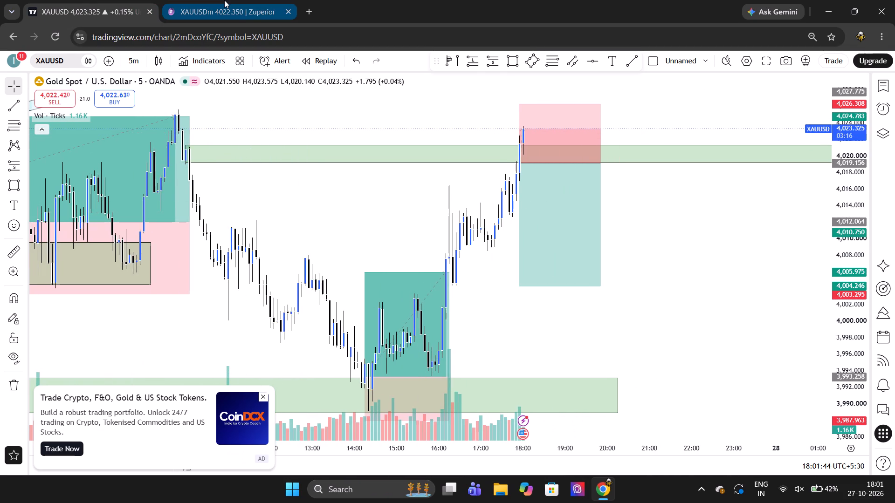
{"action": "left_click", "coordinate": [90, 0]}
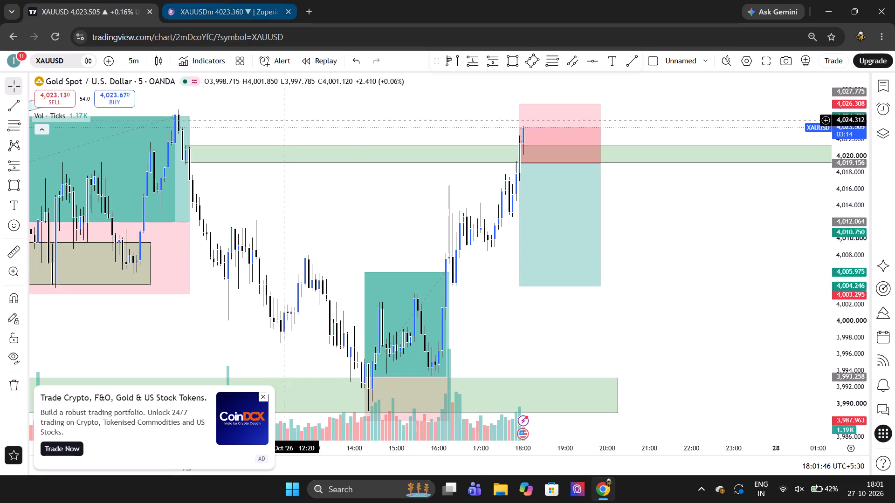
Switch to the Zuperior terminal and raise the open XAUUSDm buy position's stop loss to 4,012.35.
{"action": "left_click", "coordinate": [191, 0]}
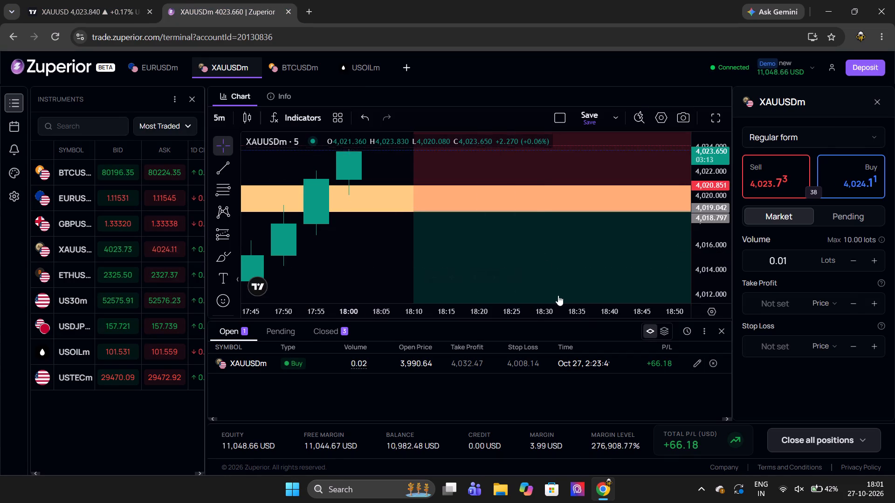
{"action": "scroll", "coordinate": [544, 261], "scroll_direction": "down", "scroll_amount": 4}
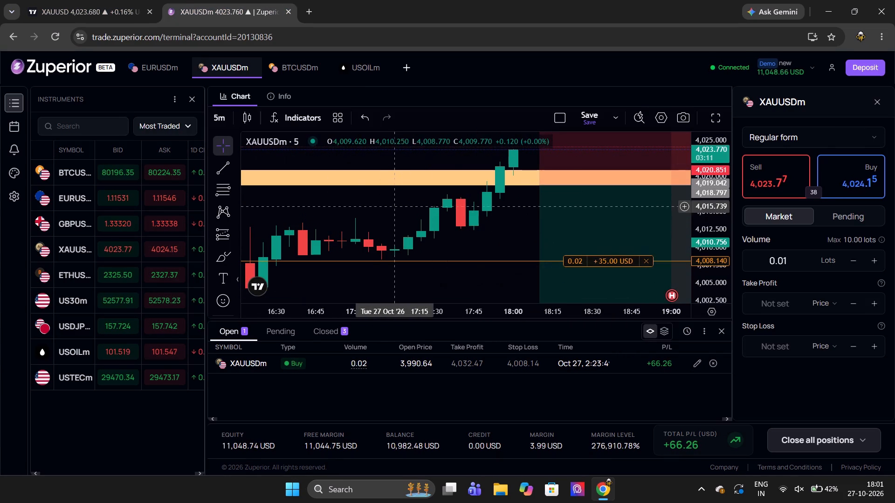
{"action": "scroll", "coordinate": [392, 211], "scroll_direction": "down", "scroll_amount": 5}
{"action": "scroll", "coordinate": [392, 211], "scroll_direction": "up", "scroll_amount": 2}
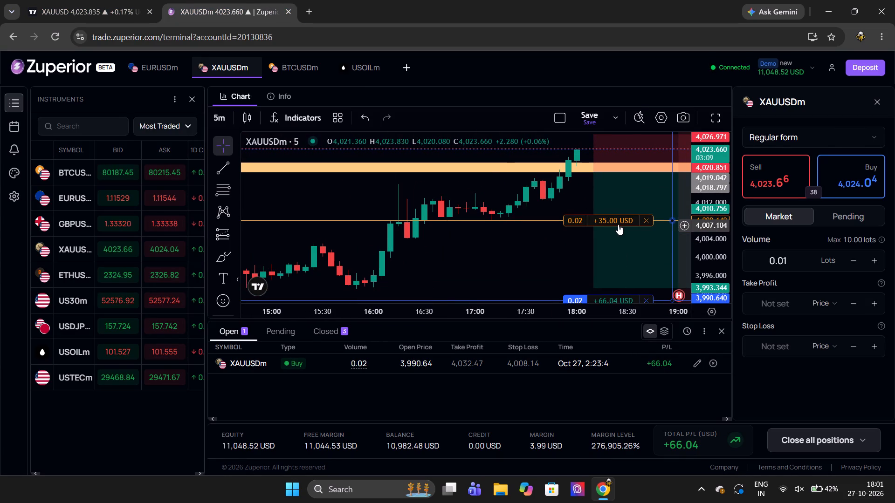
{"action": "left_click_drag", "start_coordinate": [618, 224], "coordinate": [626, 202]}
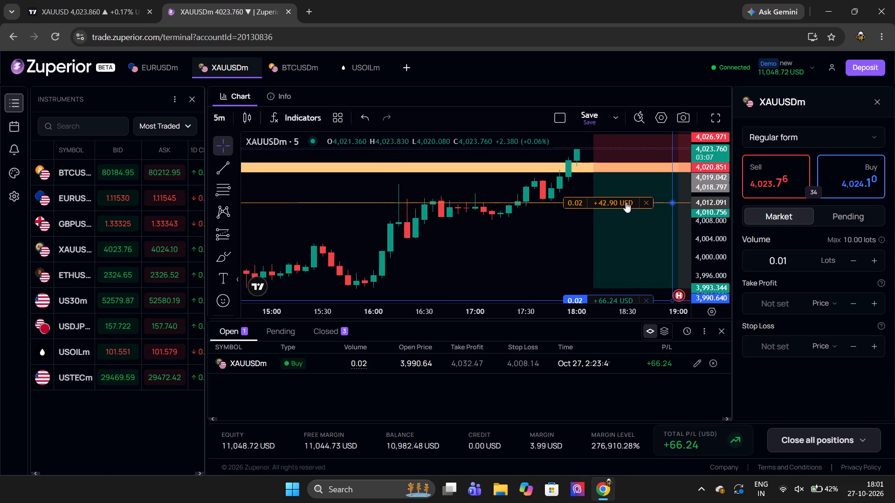
{"action": "left_click_drag", "start_coordinate": [626, 202], "coordinate": [621, 201]}
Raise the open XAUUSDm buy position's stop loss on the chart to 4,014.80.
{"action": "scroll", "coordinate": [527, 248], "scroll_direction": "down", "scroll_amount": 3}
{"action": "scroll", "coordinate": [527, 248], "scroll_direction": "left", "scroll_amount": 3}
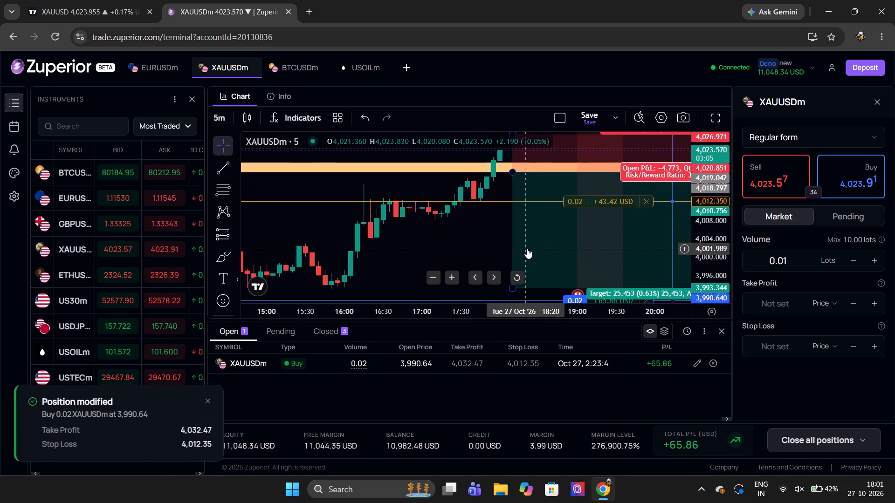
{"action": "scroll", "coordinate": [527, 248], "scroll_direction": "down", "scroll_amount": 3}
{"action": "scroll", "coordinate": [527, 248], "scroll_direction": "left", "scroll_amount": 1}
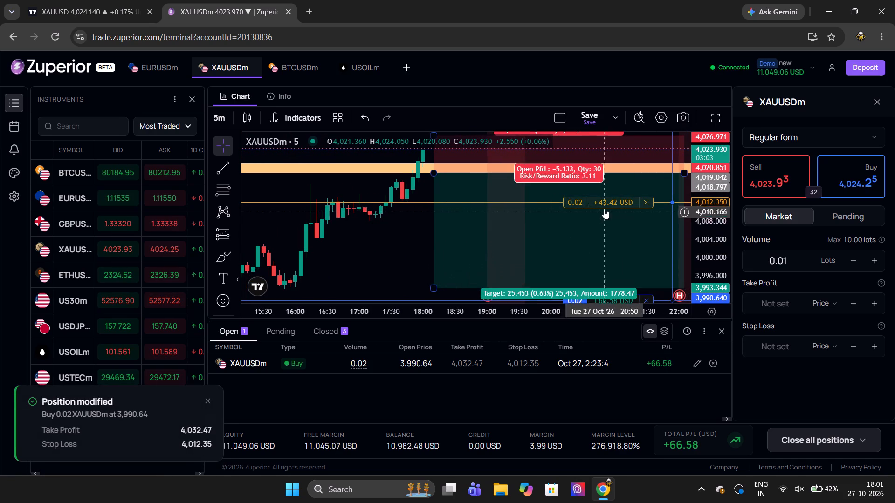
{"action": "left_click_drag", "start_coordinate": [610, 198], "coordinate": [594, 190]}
Lower the open XAUUSDm buy position's stop loss slightly, to 4,014.05.
{"action": "scroll", "coordinate": [425, 240], "scroll_direction": "down", "scroll_amount": 3}
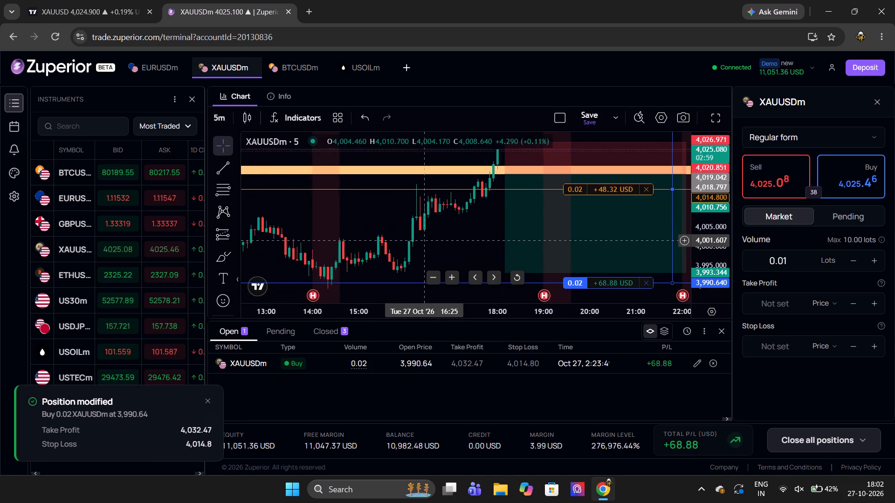
{"action": "scroll", "coordinate": [425, 240], "scroll_direction": "down", "scroll_amount": 2}
{"action": "scroll", "coordinate": [425, 240], "scroll_direction": "left", "scroll_amount": 3}
{"action": "scroll", "coordinate": [425, 240], "scroll_direction": "down", "scroll_amount": 1}
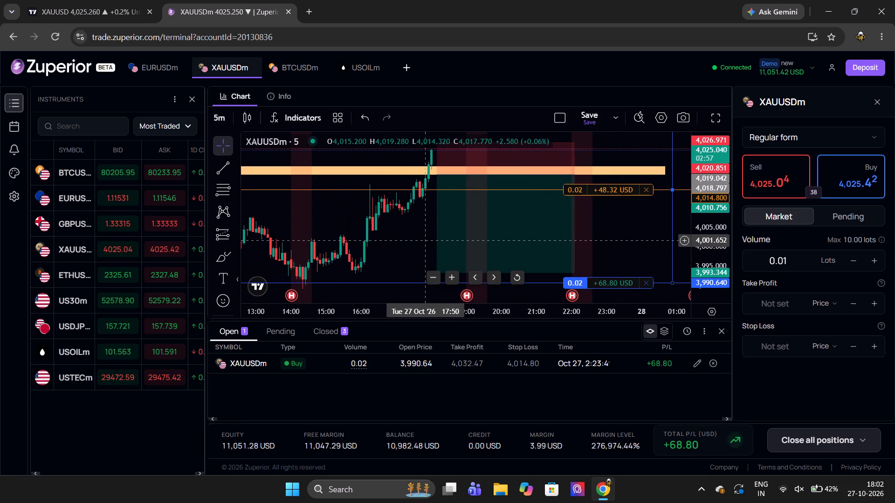
{"action": "scroll", "coordinate": [425, 240], "scroll_direction": "down", "scroll_amount": 1}
{"action": "left_click_drag", "start_coordinate": [610, 193], "coordinate": [620, 192]}
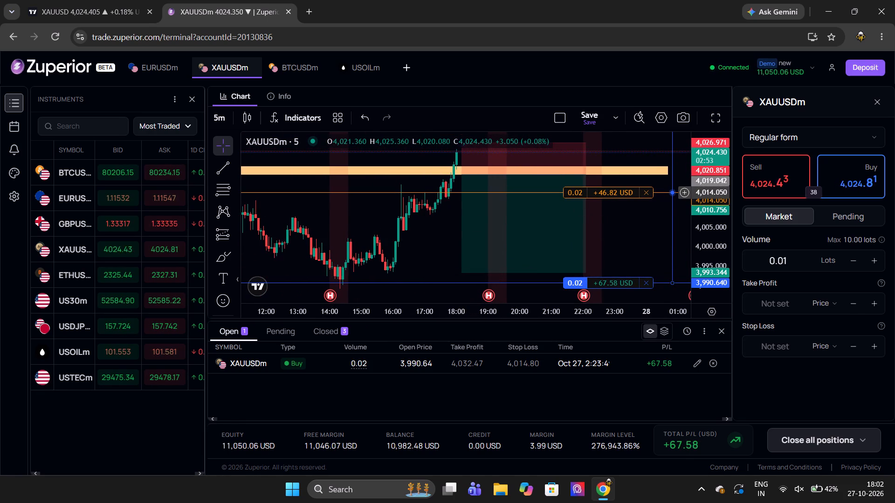
{"action": "left_click", "coordinate": [450, 213]}
{"action": "scroll", "coordinate": [450, 213], "scroll_direction": "up", "scroll_amount": 4}
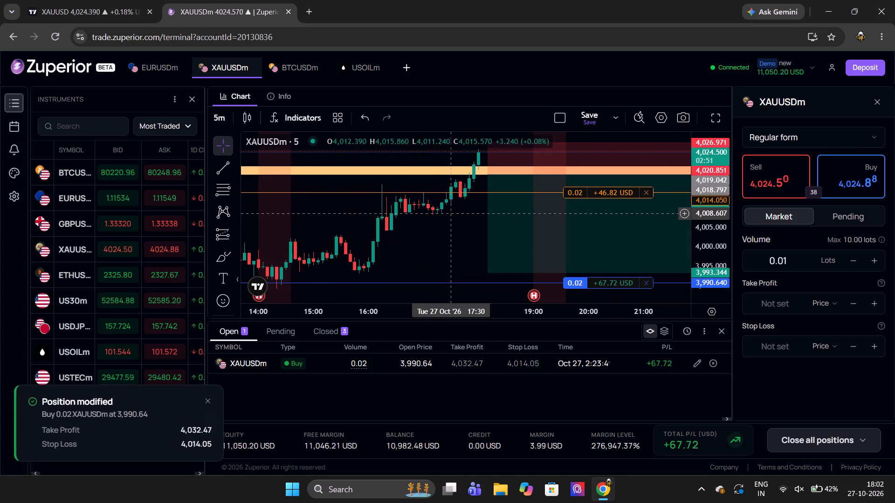
Switch to the TradingView chart and raise the 14:15 long projection's target to about 4,019.25, at the upper green zone's lower edge.
{"action": "left_click", "coordinate": [139, 0]}
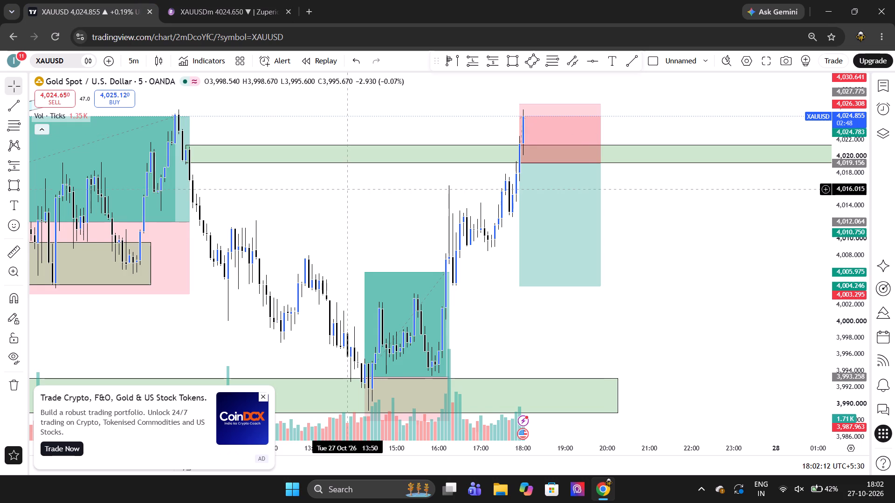
{"action": "scroll", "coordinate": [346, 189], "scroll_direction": "up", "scroll_amount": 1}
{"action": "left_click_drag", "start_coordinate": [336, 271], "coordinate": [348, 240]}
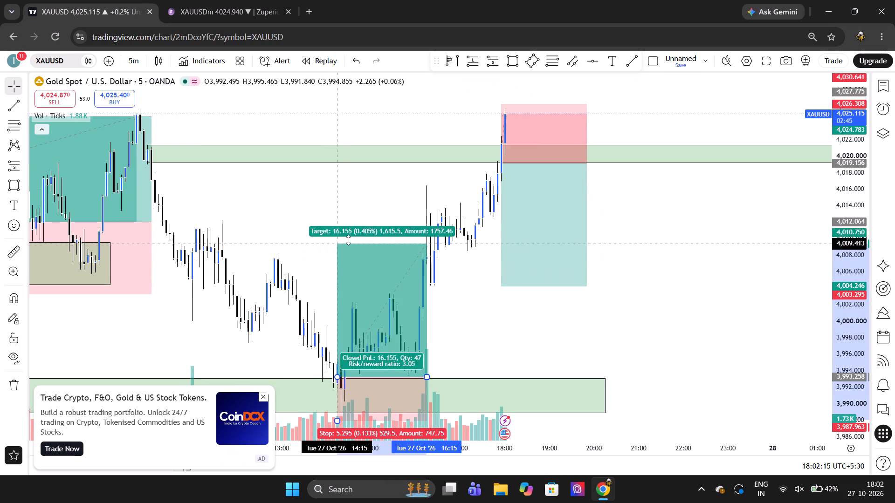
{"action": "left_click_drag", "start_coordinate": [348, 240], "coordinate": [371, 185]}
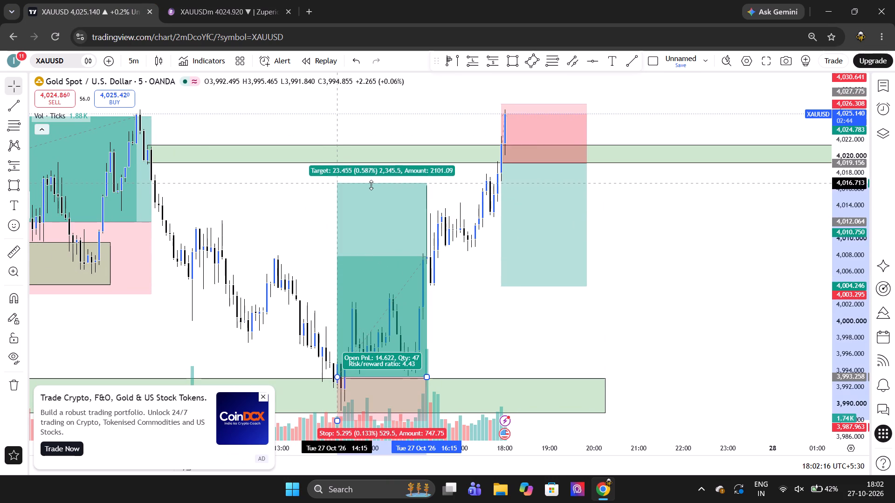
{"action": "left_click_drag", "start_coordinate": [371, 185], "coordinate": [380, 163]}
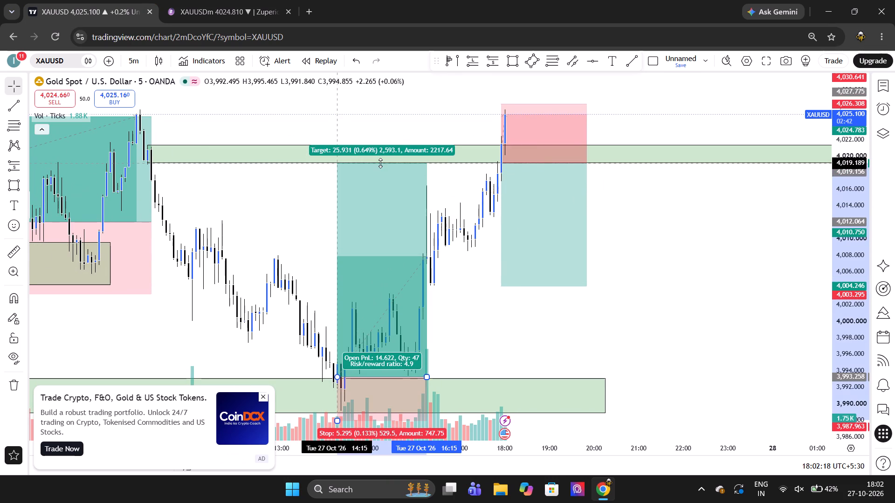
{"action": "left_click_drag", "start_coordinate": [380, 163], "coordinate": [380, 163]}
Extend the long projection's time span to about 17:55, where the short projection starts.
{"action": "left_click_drag", "start_coordinate": [427, 377], "coordinate": [462, 363]}
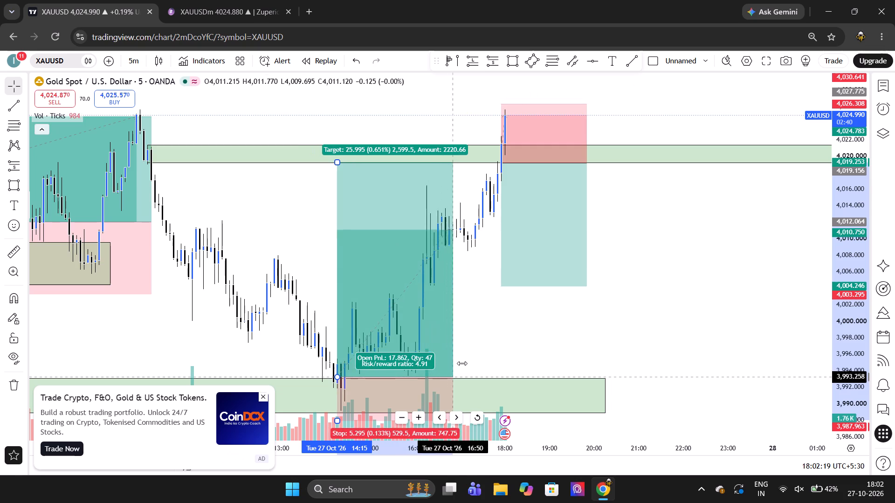
{"action": "left_click_drag", "start_coordinate": [462, 363], "coordinate": [501, 360]}
{"action": "left_click", "coordinate": [560, 349]}
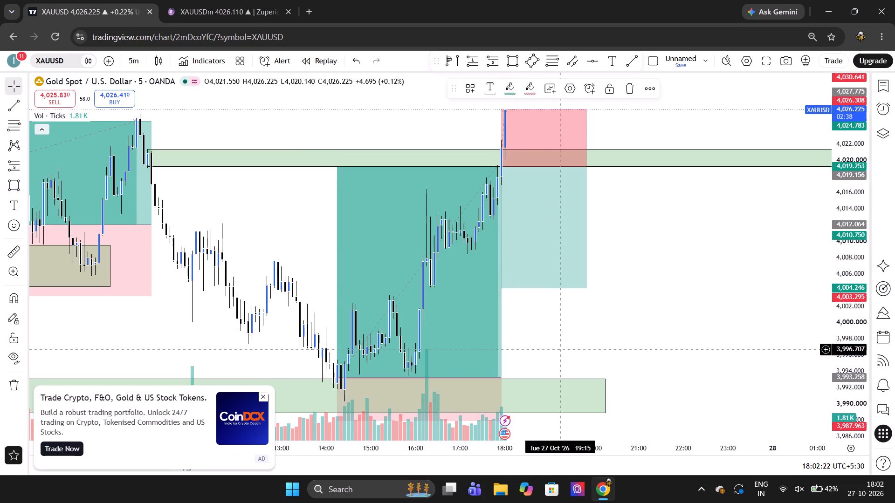
Move the short projection later in time to start at about 18:45, with its entry at about 4,019.16 and stop at about 4,026.31.
{"action": "left_click", "coordinate": [531, 269]}
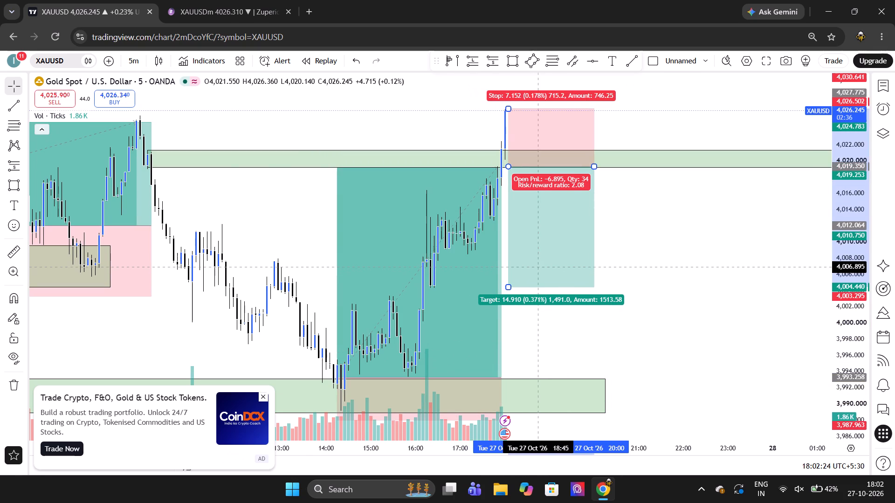
{"action": "left_click", "coordinate": [655, 265]}
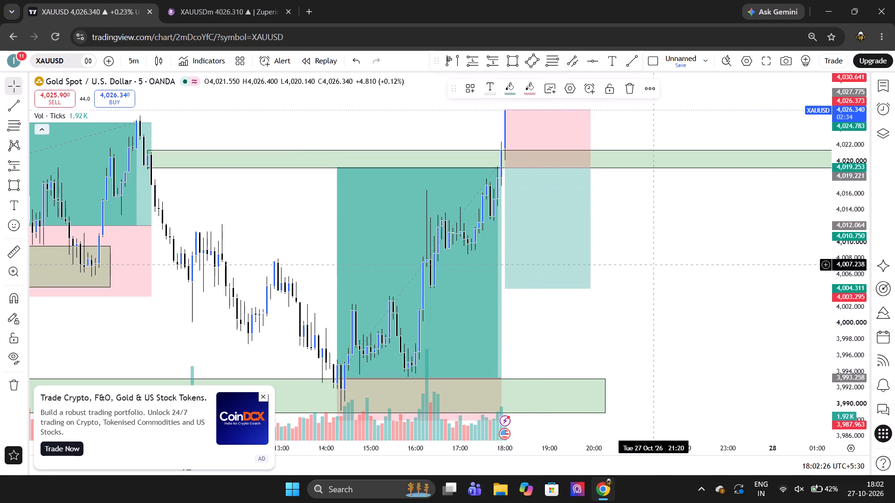
{"action": "scroll", "coordinate": [647, 303], "scroll_direction": "down", "scroll_amount": 5}
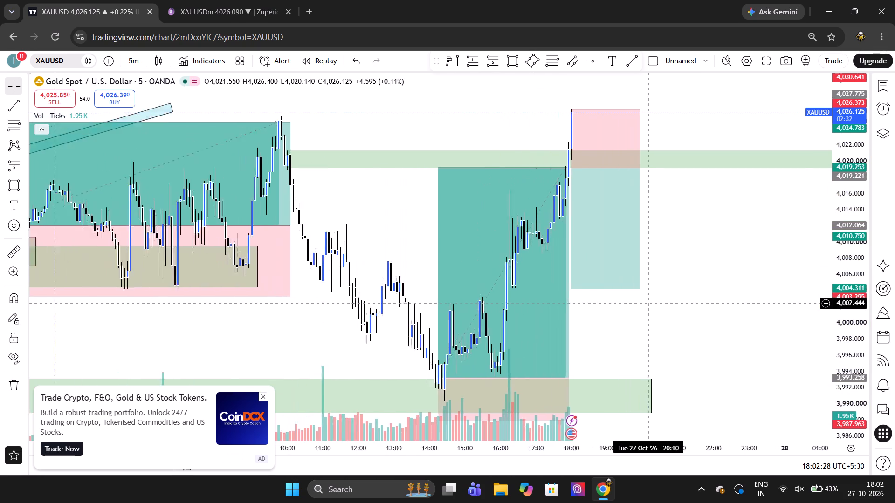
{"action": "scroll", "coordinate": [647, 303], "scroll_direction": "down", "scroll_amount": 2}
{"action": "scroll", "coordinate": [647, 303], "scroll_direction": "up", "scroll_amount": 1}
{"action": "left_click", "coordinate": [640, 302]}
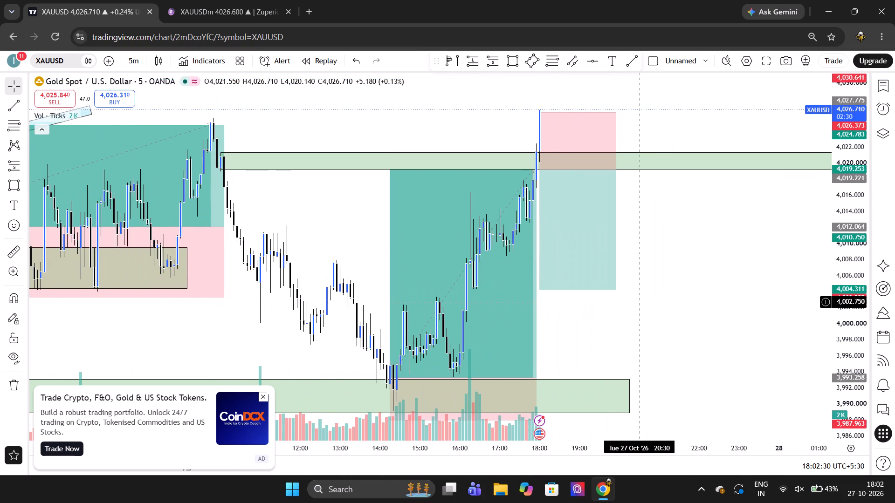
{"action": "scroll", "coordinate": [640, 302], "scroll_direction": "down", "scroll_amount": 1}
{"action": "left_click_drag", "start_coordinate": [576, 269], "coordinate": [594, 266]}
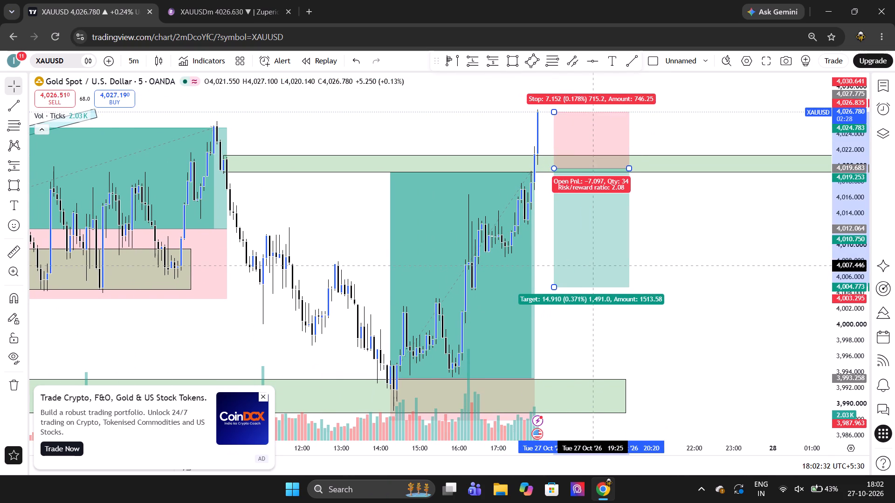
{"action": "left_click_drag", "start_coordinate": [594, 266], "coordinate": [605, 270]}
{"action": "left_click", "coordinate": [325, 250]}
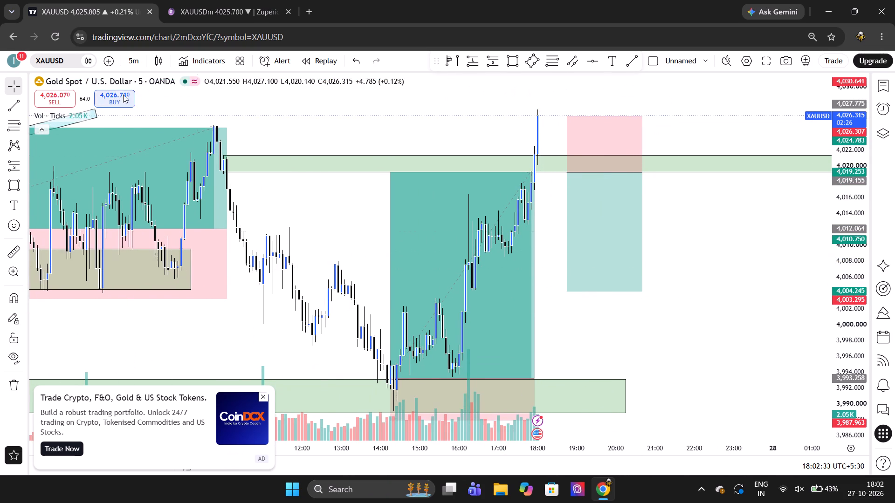
Change the chart to the 1-minute interval and examine the latest candles around the upper green zone.
{"action": "left_click", "coordinate": [131, 59]}
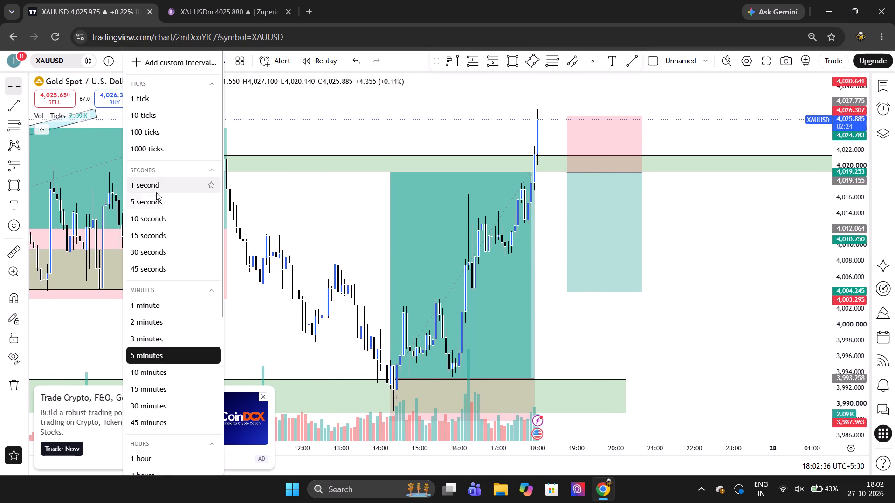
{"action": "left_click", "coordinate": [155, 306]}
{"action": "scroll", "coordinate": [279, 288], "scroll_direction": "down", "scroll_amount": 1}
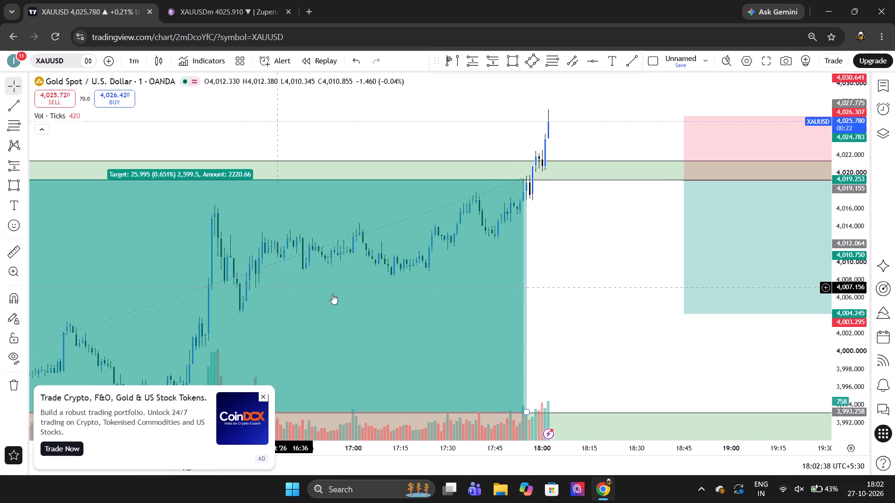
{"action": "left_click", "coordinate": [490, 238]}
{"action": "left_click", "coordinate": [616, 219]}
{"action": "scroll", "coordinate": [616, 219], "scroll_direction": "up", "scroll_amount": 3}
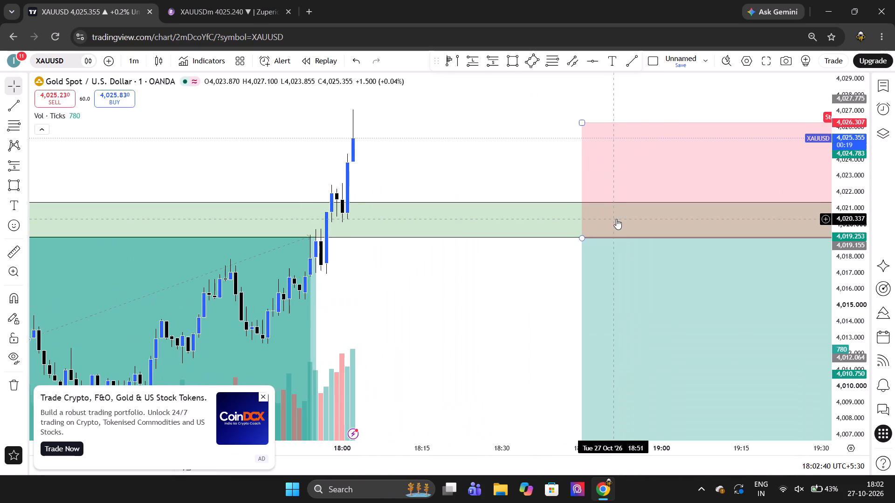
{"action": "scroll", "coordinate": [616, 219], "scroll_direction": "up", "scroll_amount": 2}
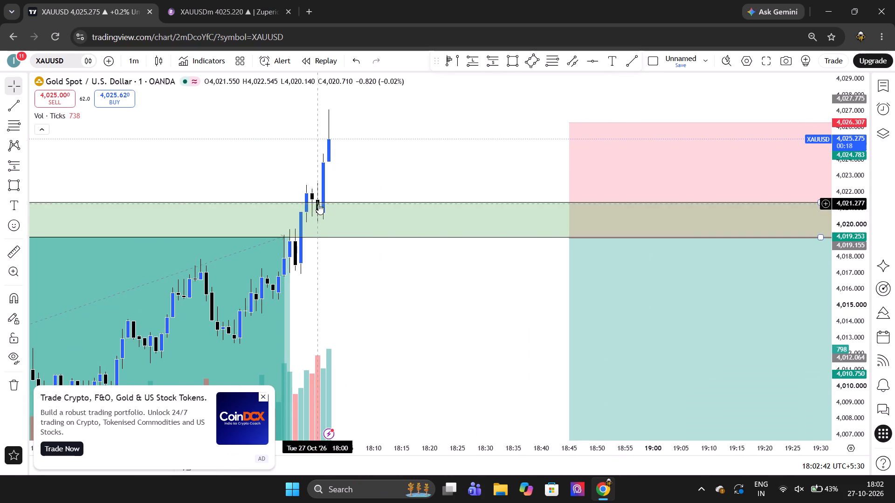
Return the chart to the 5-minute interval and review price action between the lower and upper green zones.
{"action": "left_click", "coordinate": [134, 59]}
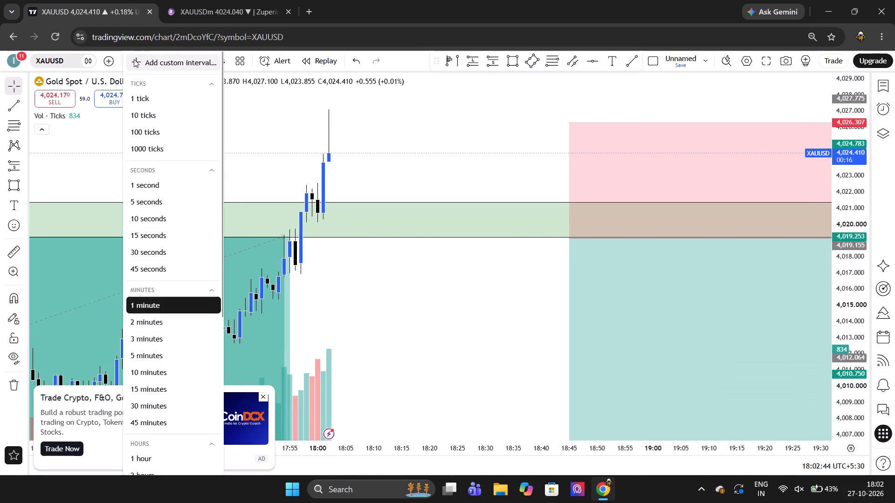
{"action": "left_click", "coordinate": [165, 354]}
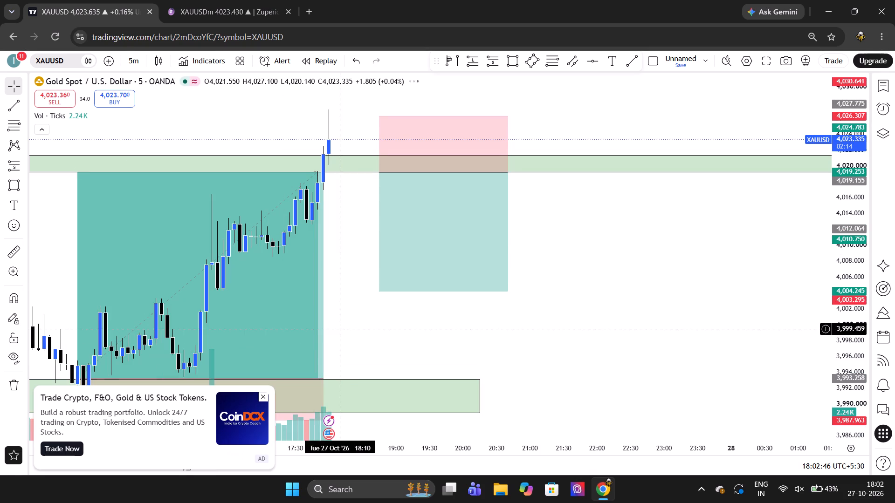
{"action": "left_click", "coordinate": [364, 308]}
{"action": "scroll", "coordinate": [364, 308], "scroll_direction": "down", "scroll_amount": 3}
{"action": "left_click", "coordinate": [540, 310]}
{"action": "scroll", "coordinate": [540, 310], "scroll_direction": "down", "scroll_amount": 1}
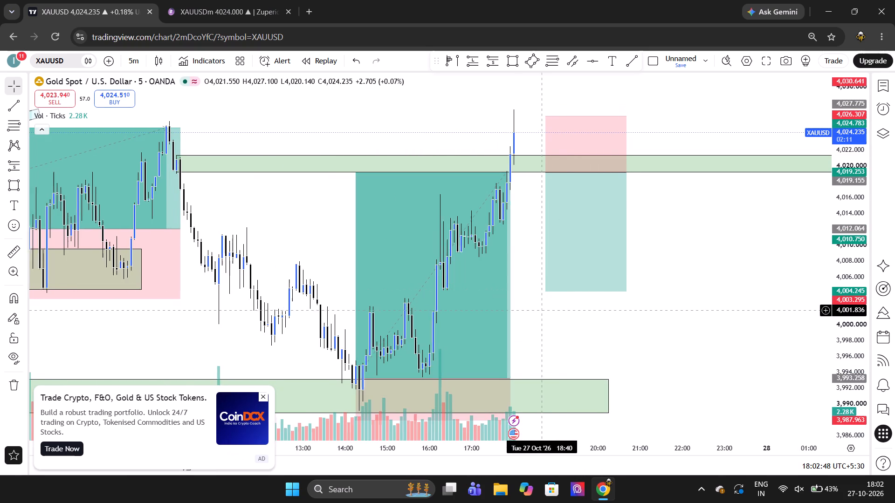
{"action": "scroll", "coordinate": [540, 310], "scroll_direction": "down", "scroll_amount": 2}
{"action": "scroll", "coordinate": [540, 310], "scroll_direction": "left", "scroll_amount": 1}
{"action": "scroll", "coordinate": [638, 365], "scroll_direction": "right", "scroll_amount": 2}
{"action": "scroll", "coordinate": [638, 365], "scroll_direction": "up", "scroll_amount": 1}
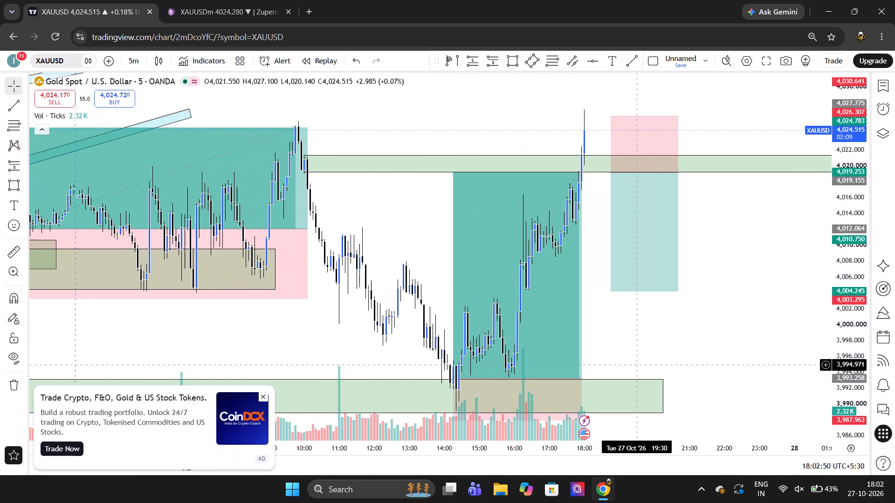
{"action": "scroll", "coordinate": [335, 431], "scroll_direction": "left", "scroll_amount": 1}
Dismiss the CoinDCX advertisement covering the lower part of the chart.
{"action": "left_click", "coordinate": [262, 401]}
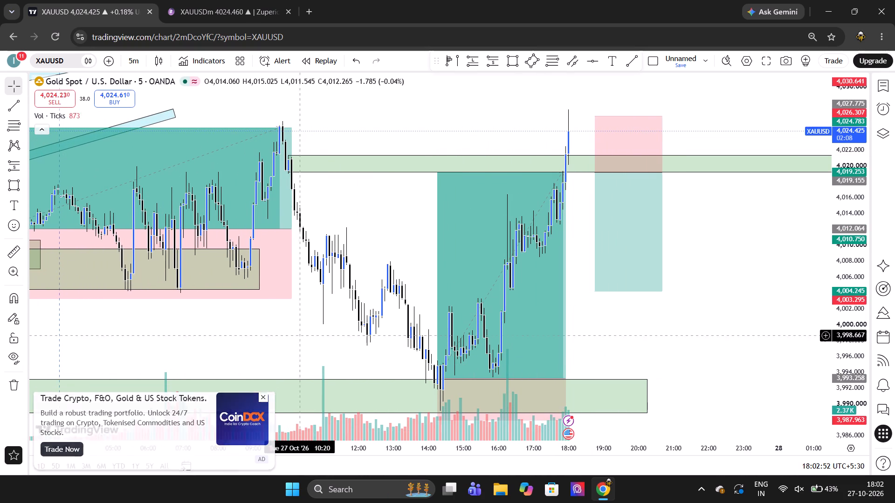
{"action": "scroll", "coordinate": [316, 313], "scroll_direction": "up", "scroll_amount": 1}
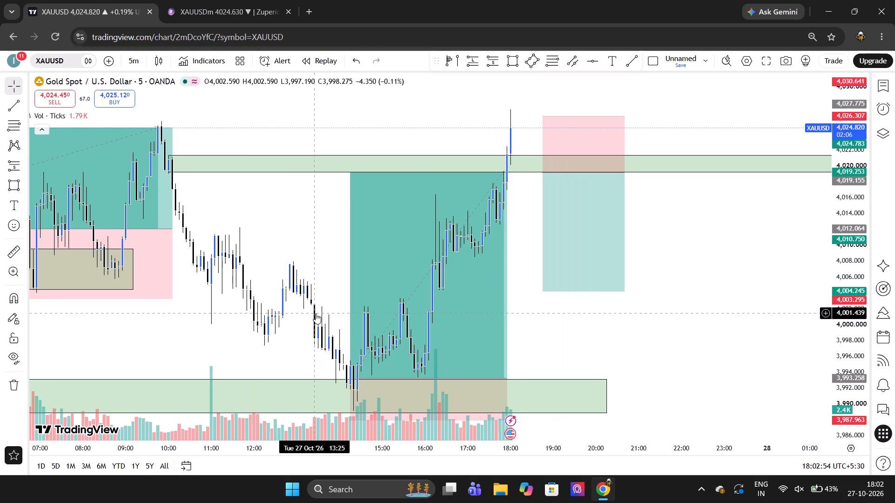
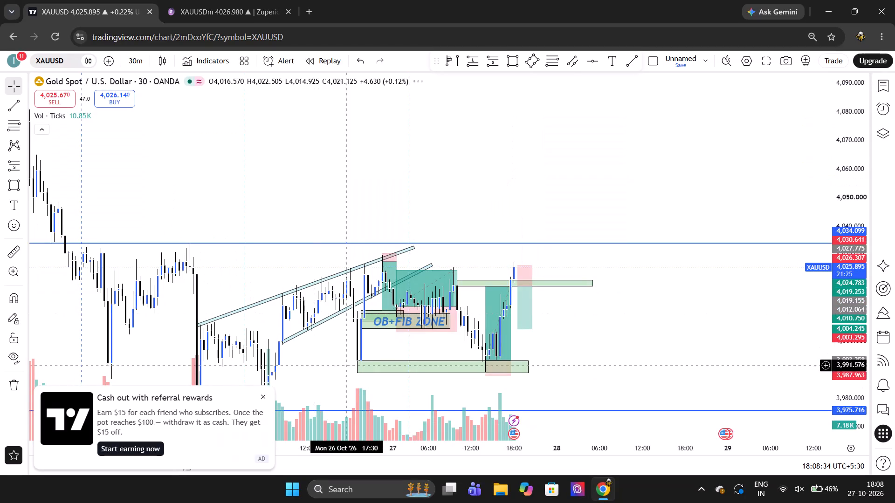
Shorten the long projection over the OB+FIB zone so it ends at 09:30 on 27 October.
{"action": "scroll", "coordinate": [443, 266], "scroll_direction": "up", "scroll_amount": 3}
{"action": "left_click", "coordinate": [496, 271]}
{"action": "scroll", "coordinate": [496, 271], "scroll_direction": "up", "scroll_amount": 1}
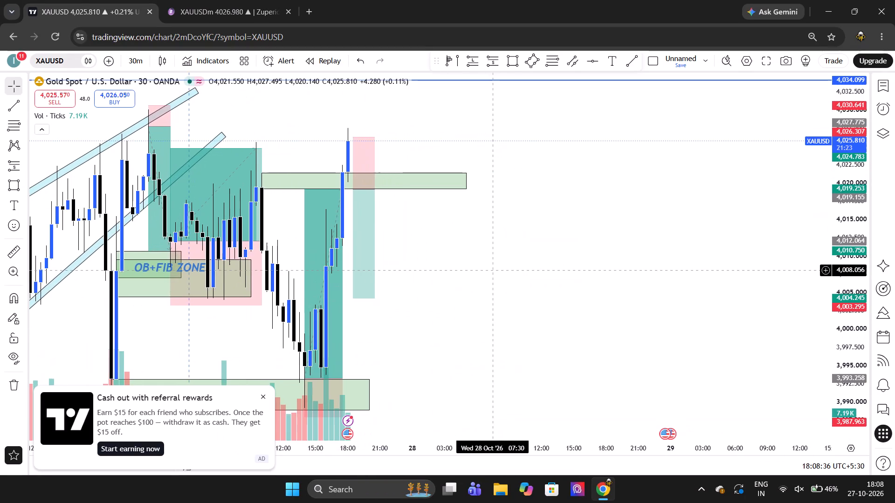
{"action": "scroll", "coordinate": [496, 271], "scroll_direction": "up", "scroll_amount": 1}
{"action": "scroll", "coordinate": [496, 271], "scroll_direction": "down", "scroll_amount": 1}
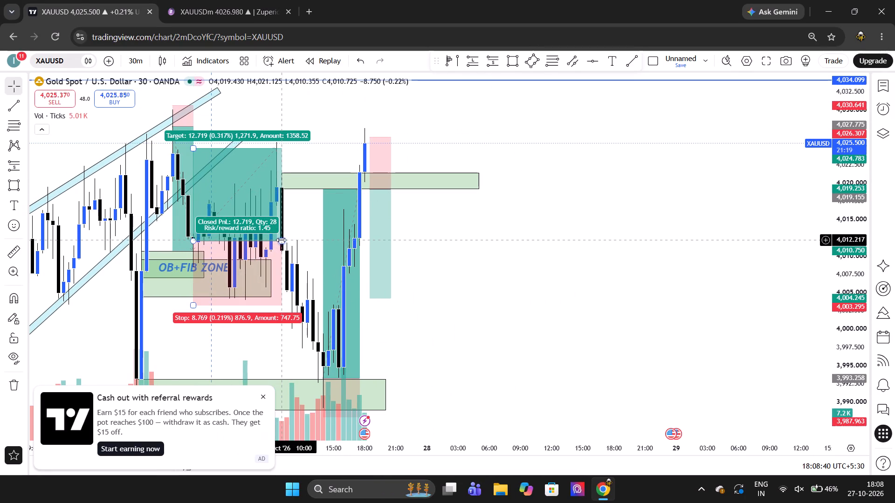
{"action": "left_click_drag", "start_coordinate": [281, 240], "coordinate": [276, 240]}
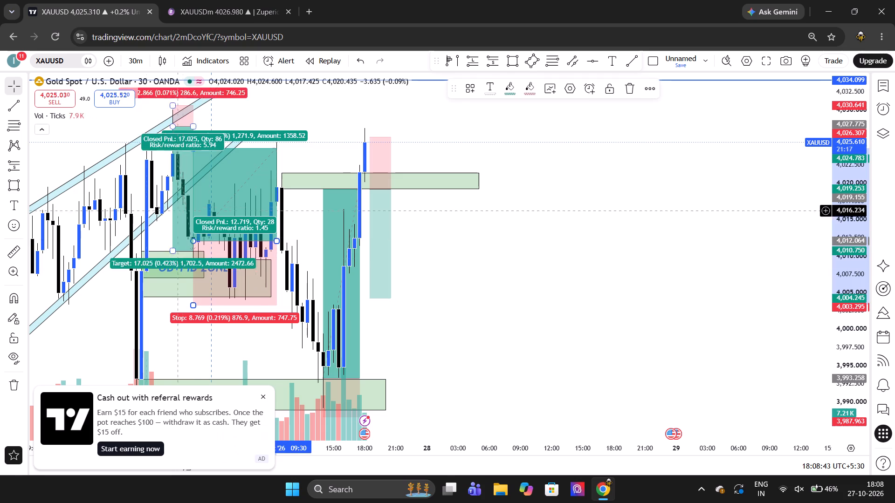
{"action": "left_click", "coordinate": [103, 309]}
Draw a rectangle zone around the upper green zone from 09:30, spanning about 4,019.6 to 4,025.5 and extending to 28 October 16:30.
{"action": "scroll", "coordinate": [103, 309], "scroll_direction": "up", "scroll_amount": 1}
{"action": "left_click", "coordinate": [15, 184]}
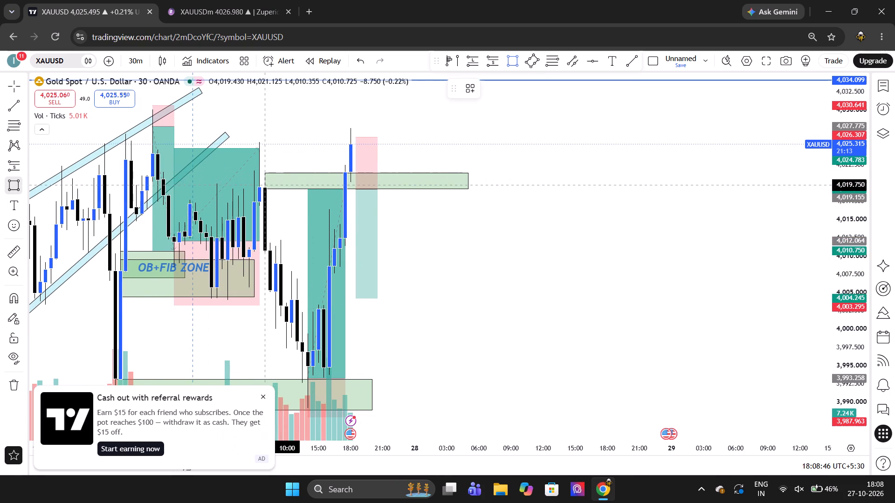
{"action": "left_click_drag", "start_coordinate": [262, 186], "coordinate": [528, 137]}
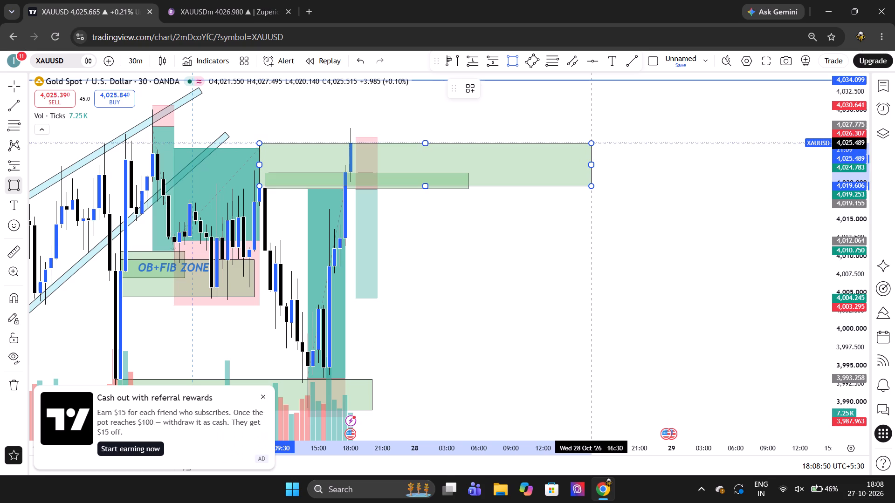
{"action": "left_click", "coordinate": [589, 143]}
{"action": "left_click", "coordinate": [530, 214]}
Shorten the new upper rectangle zone so it ends at about 00:30 on 28 October.
{"action": "scroll", "coordinate": [530, 214], "scroll_direction": "down", "scroll_amount": 1}
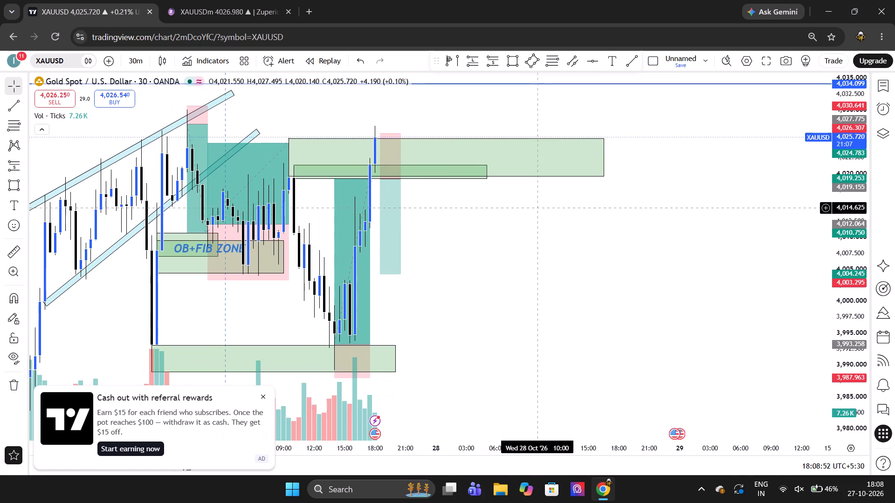
{"action": "left_click_drag", "start_coordinate": [606, 158], "coordinate": [441, 169]}
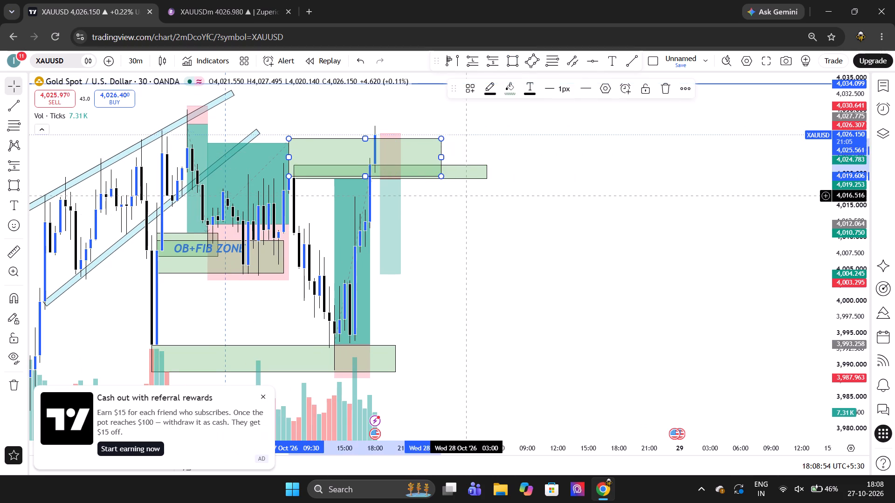
{"action": "left_click", "coordinate": [465, 196]}
Change the chart to the 5-minute interval and examine price against the new upper zone and the short projection.
{"action": "scroll", "coordinate": [465, 196], "scroll_direction": "up", "scroll_amount": 1}
{"action": "key", "text": "5"}
{"action": "key", "text": "Return"}
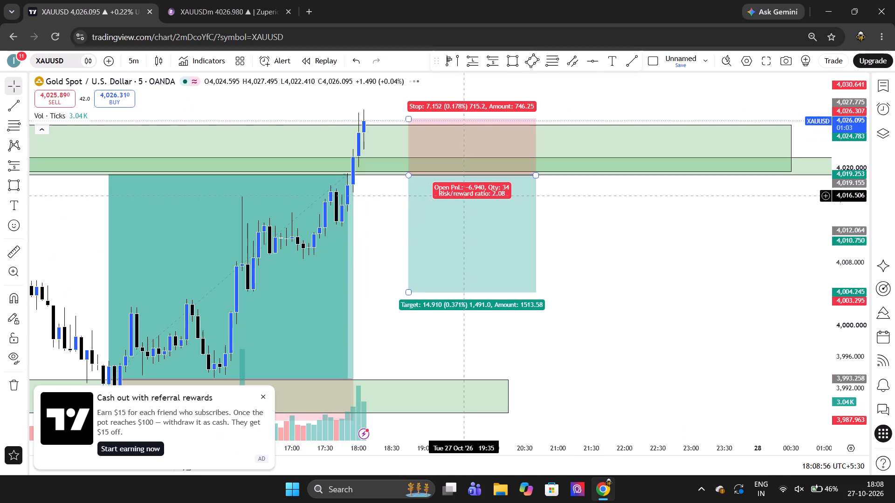
{"action": "left_click", "coordinate": [610, 252]}
{"action": "scroll", "coordinate": [610, 252], "scroll_direction": "down", "scroll_amount": 3}
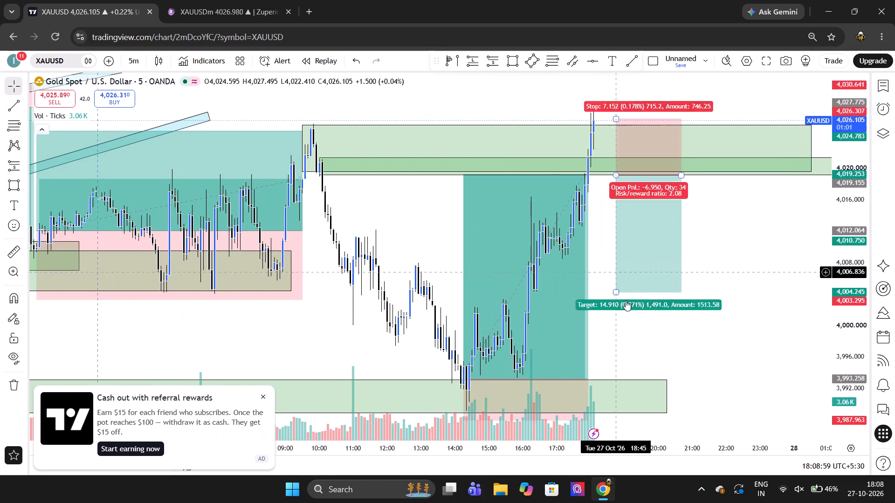
{"action": "left_click", "coordinate": [633, 311]}
{"action": "scroll", "coordinate": [633, 311], "scroll_direction": "left", "scroll_amount": 2}
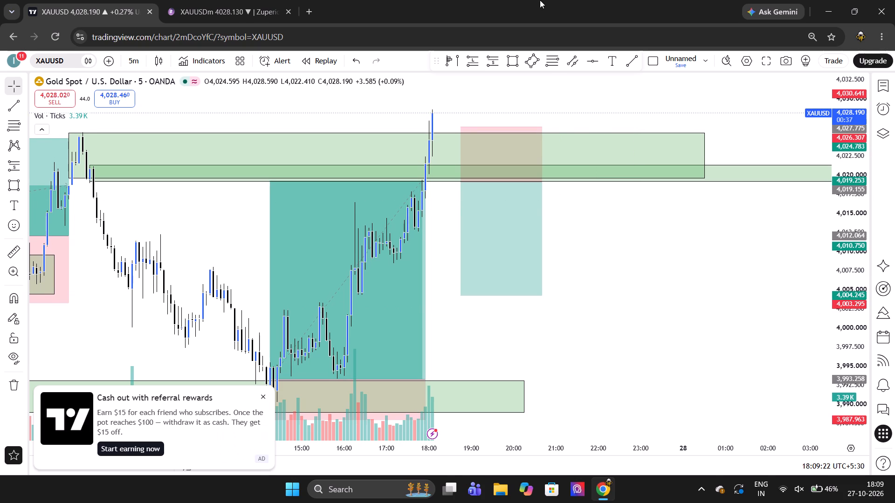
Switch to the Zuperior terminal and review the open XAUUSDm buy and its 5-minute chart back through earlier sessions.
{"action": "left_click", "coordinate": [239, 0]}
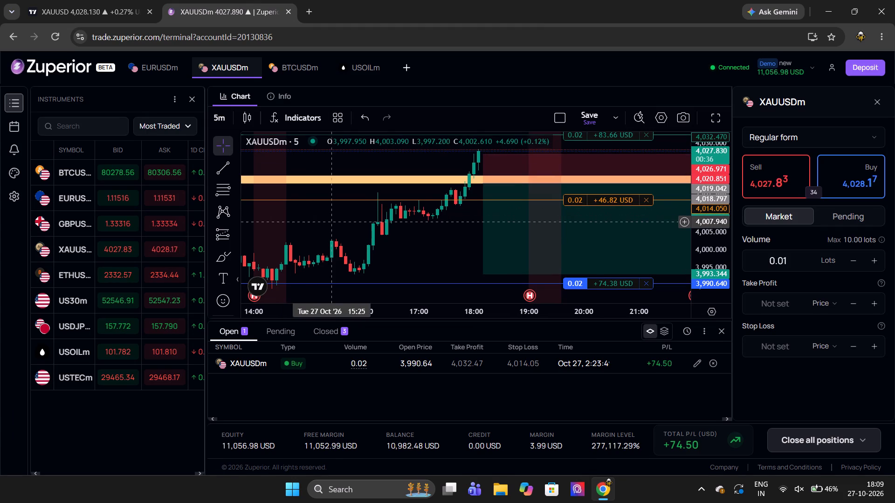
{"action": "scroll", "coordinate": [333, 221], "scroll_direction": "down", "scroll_amount": 4}
{"action": "scroll", "coordinate": [333, 221], "scroll_direction": "up", "scroll_amount": 1}
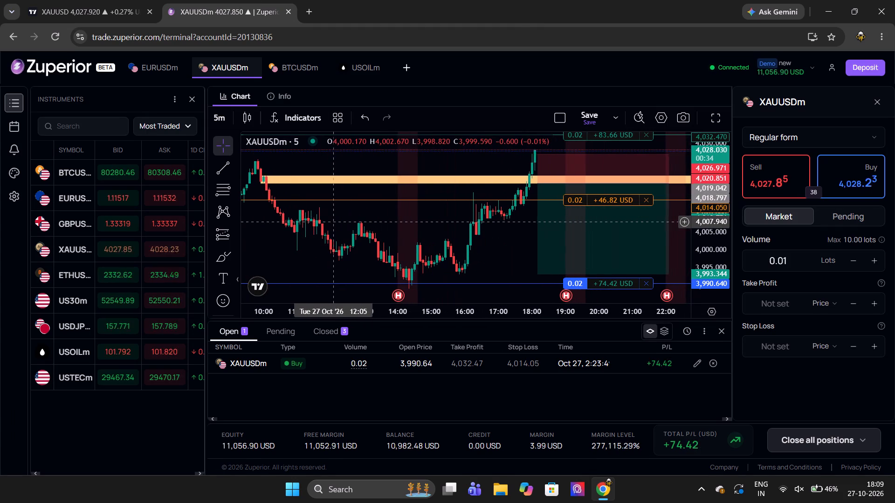
{"action": "scroll", "coordinate": [333, 221], "scroll_direction": "up", "scroll_amount": 1}
{"action": "scroll", "coordinate": [333, 221], "scroll_direction": "down", "scroll_amount": 4}
{"action": "scroll", "coordinate": [333, 221], "scroll_direction": "left", "scroll_amount": 2}
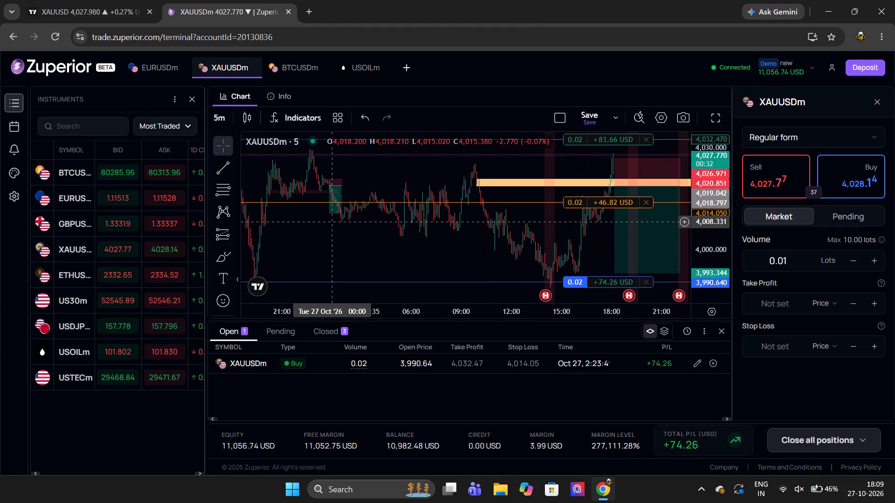
{"action": "scroll", "coordinate": [333, 221], "scroll_direction": "left", "scroll_amount": 1}
Return to the TradingView XAUUSD chart and check the current candle against the upper green zone.
{"action": "left_click", "coordinate": [104, 0]}
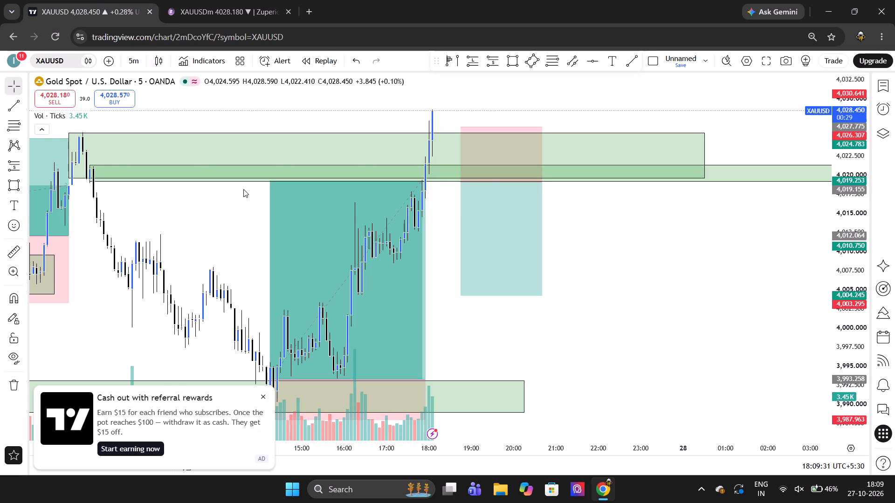
{"action": "left_click", "coordinate": [545, 300]}
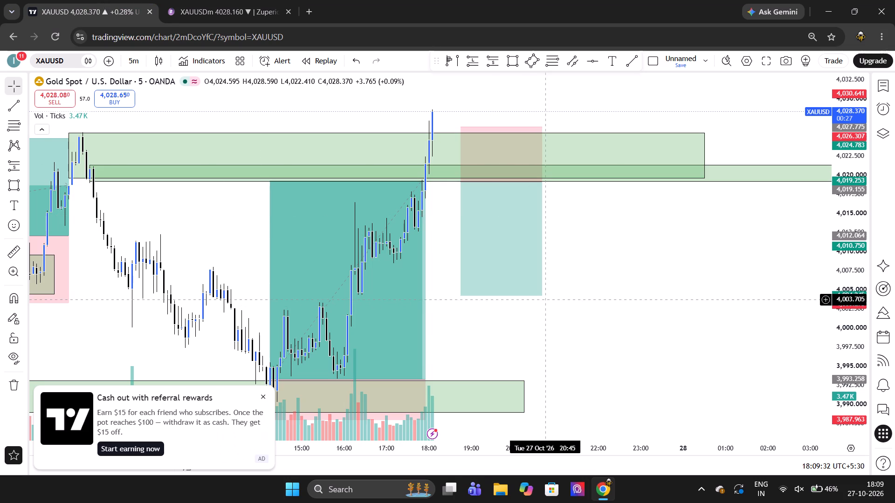
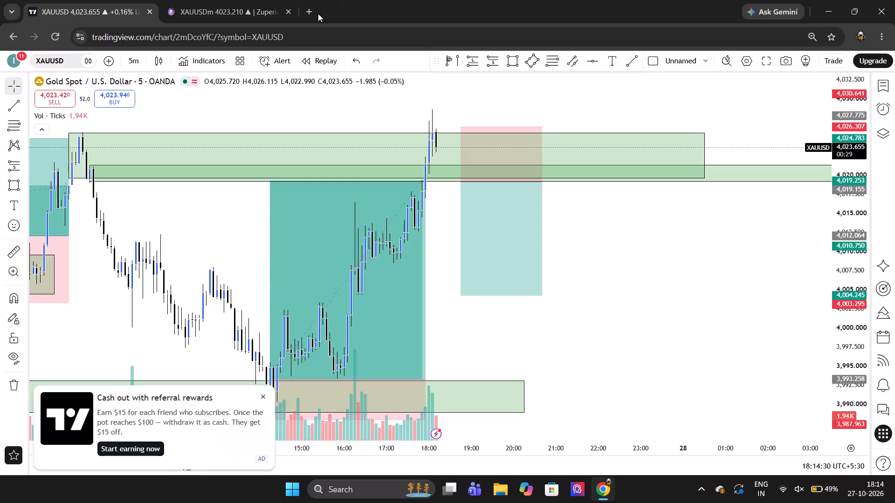
Open a new browser tab alongside the TradingView and Zuperior charts.
{"action": "left_click", "coordinate": [316, 14]}
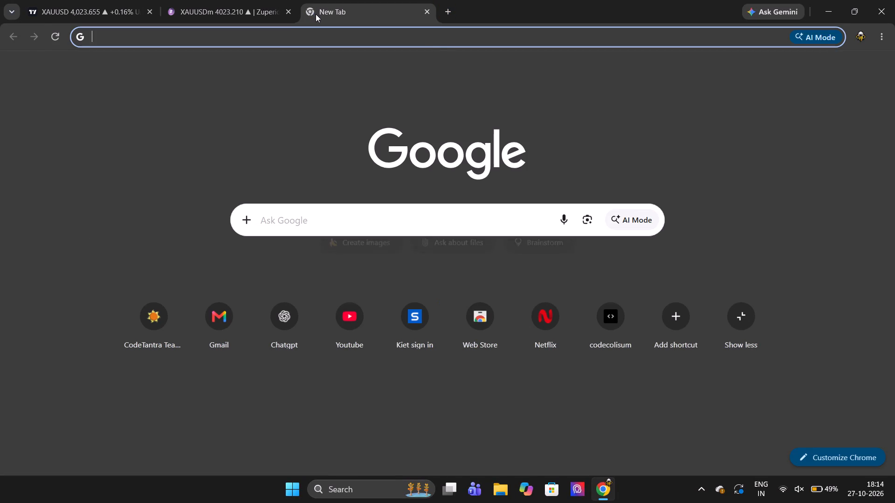
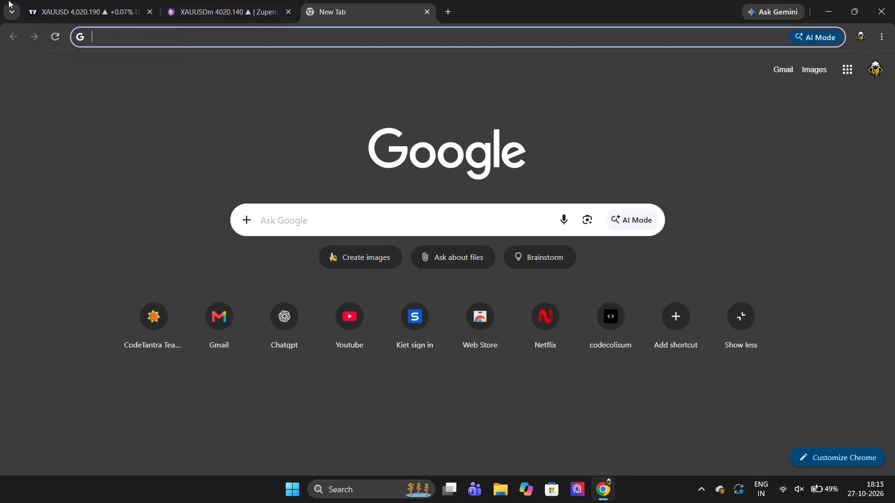
Switch to TradingView and examine the XAUUSD 5-minute price action around the upper supply zone and short projection.
{"action": "left_click", "coordinate": [60, 0]}
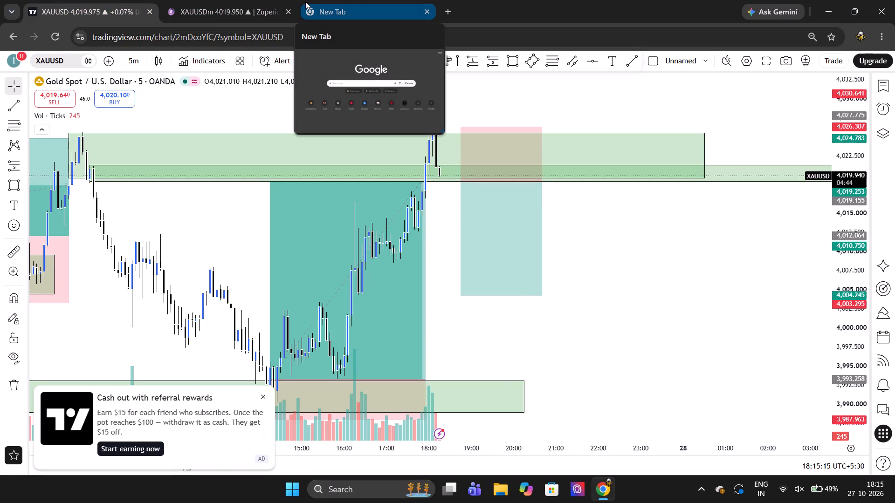
{"action": "left_click", "coordinate": [582, 235]}
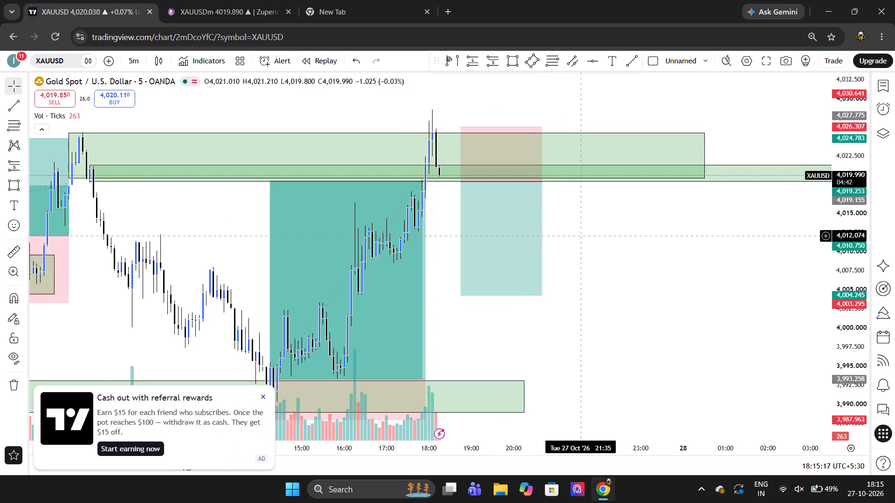
{"action": "scroll", "coordinate": [582, 235], "scroll_direction": "up", "scroll_amount": 1}
{"action": "scroll", "coordinate": [582, 235], "scroll_direction": "down", "scroll_amount": 1}
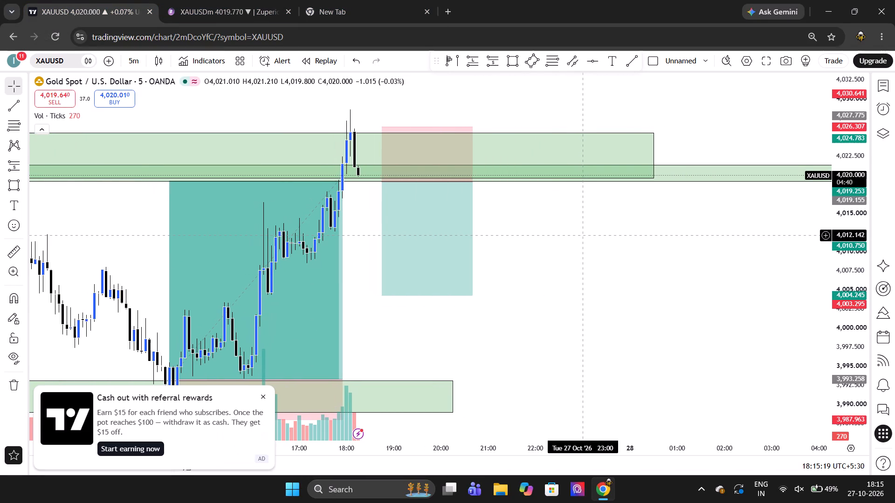
{"action": "scroll", "coordinate": [582, 235], "scroll_direction": "down", "scroll_amount": 1}
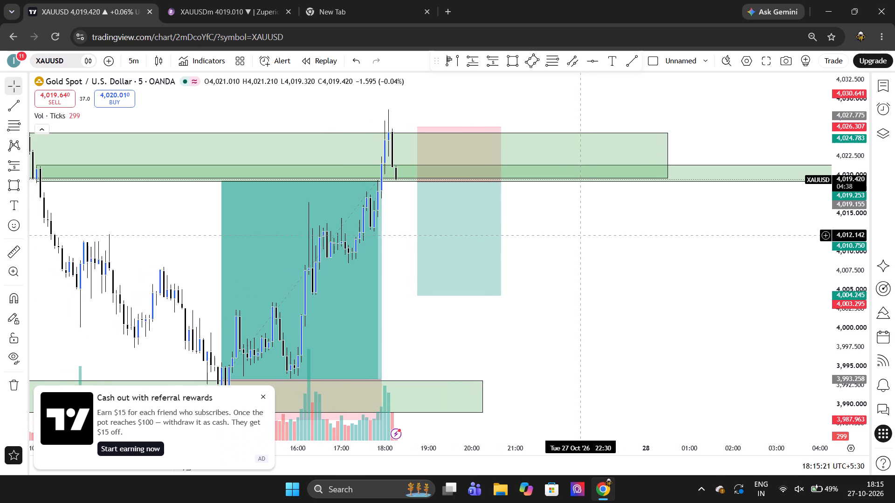
{"action": "scroll", "coordinate": [582, 235], "scroll_direction": "down", "scroll_amount": 1}
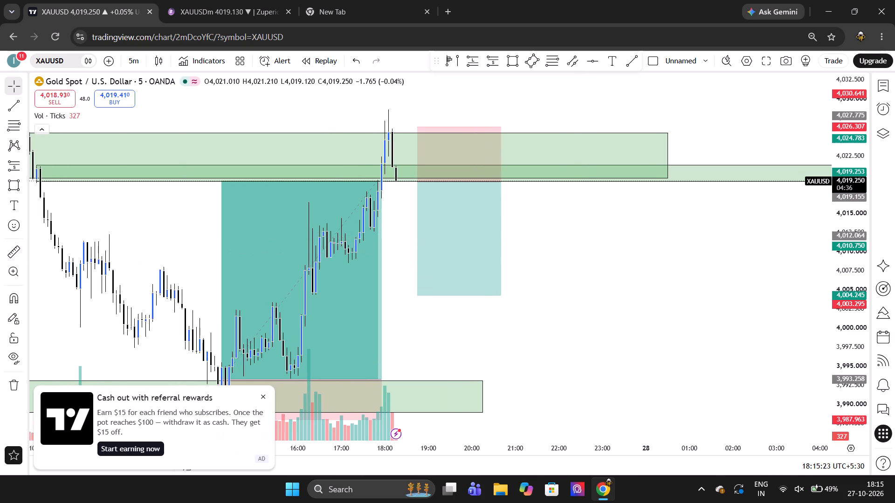
Switch to Zuperior and place a market sell of 0.10 lots on XAUUSDm.
{"action": "left_click", "coordinate": [244, 0]}
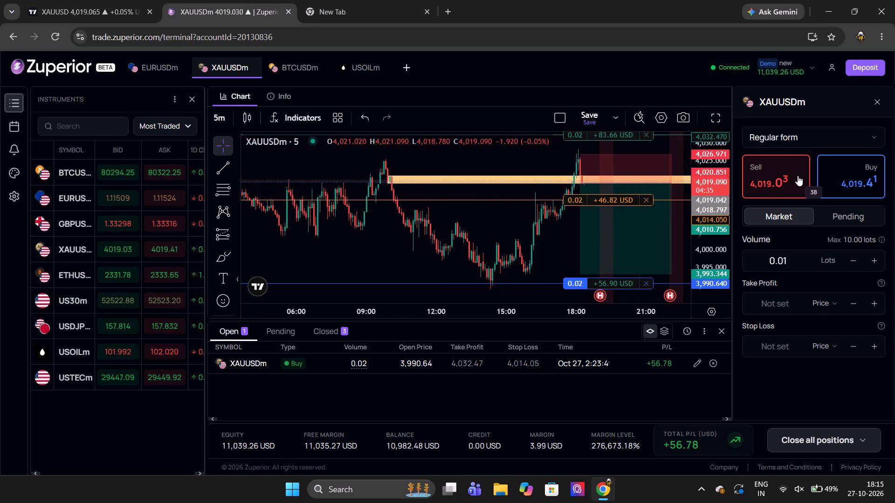
{"action": "left_click", "coordinate": [798, 176]}
{"action": "left_click", "coordinate": [800, 261]}
{"action": "key", "text": "BackSpace"}
{"action": "key", "text": "BackSpace"}
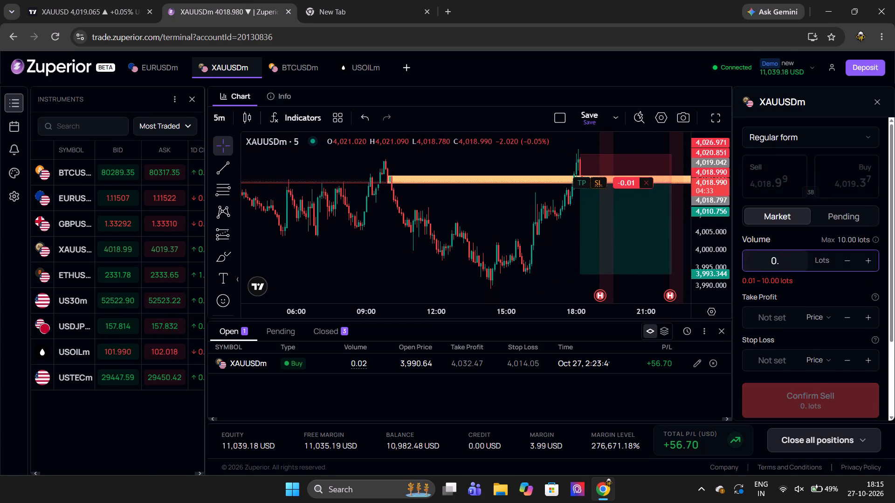
{"action": "key", "text": "1"}
{"action": "left_click", "coordinate": [815, 381]}
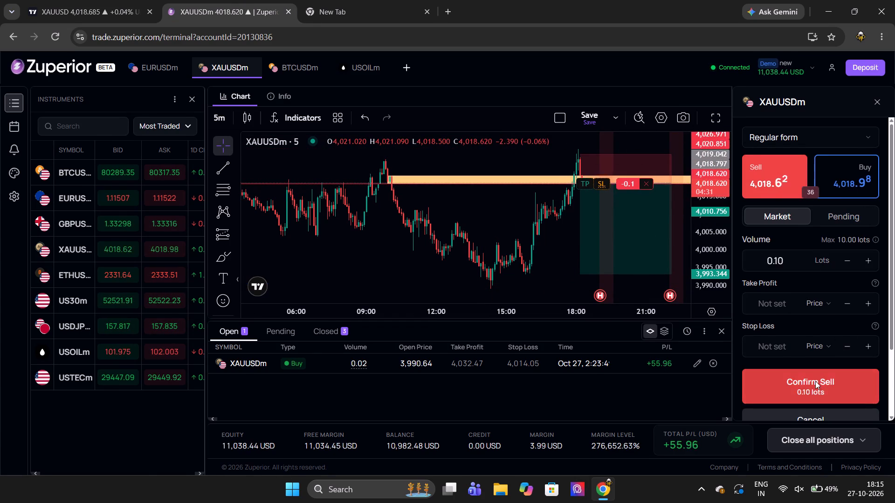
Back in TradingView, move the start of the short projection to the latest candle with its entry at about 4,019.14.
{"action": "left_click", "coordinate": [83, 0]}
{"action": "scroll", "coordinate": [260, 183], "scroll_direction": "up", "scroll_amount": 1}
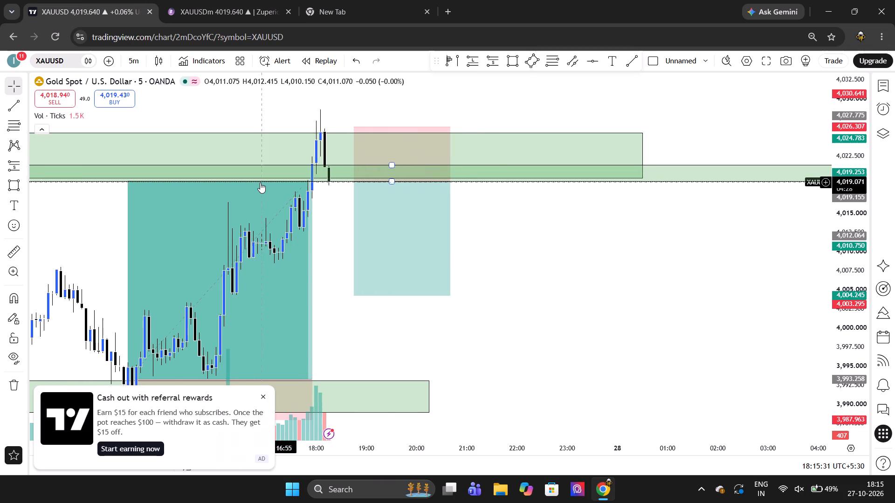
{"action": "left_click_drag", "start_coordinate": [356, 183], "coordinate": [330, 184]}
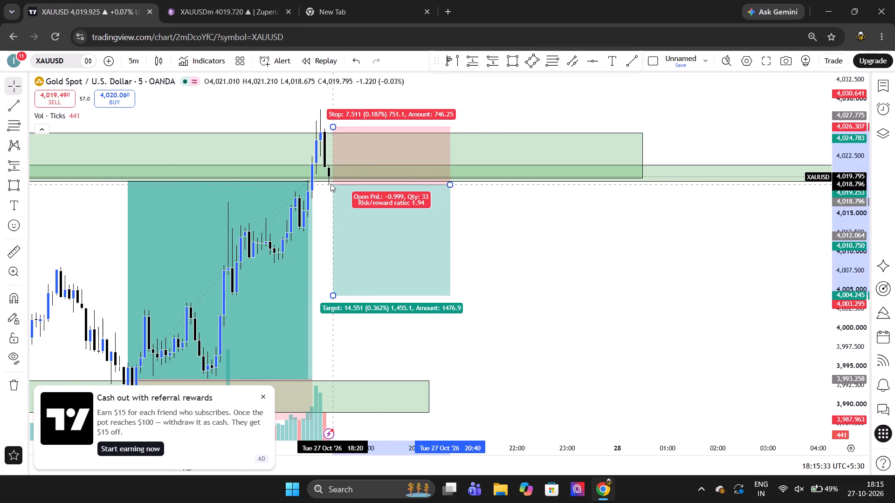
{"action": "left_click_drag", "start_coordinate": [330, 184], "coordinate": [330, 182]}
{"action": "left_click", "coordinate": [328, 182]}
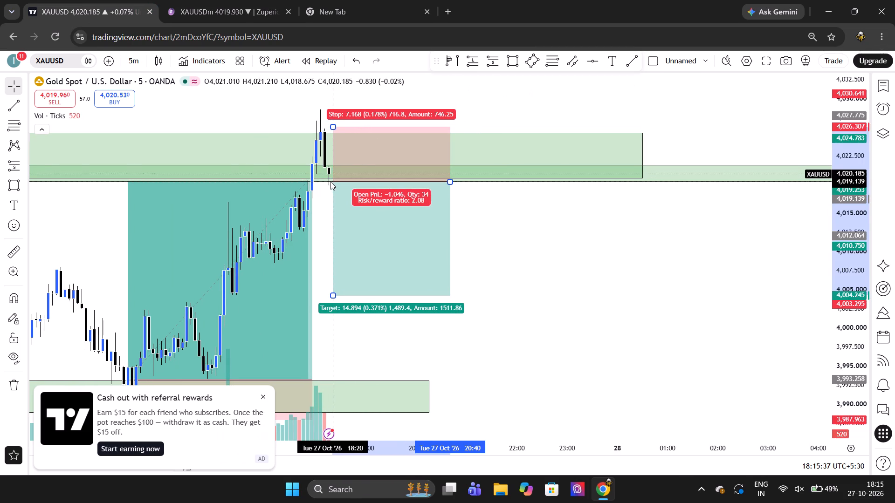
{"action": "left_click", "coordinate": [324, 188]}
Raise the short projection's stop level above the recent high to about 4,028.74.
{"action": "scroll", "coordinate": [324, 188], "scroll_direction": "down", "scroll_amount": 1}
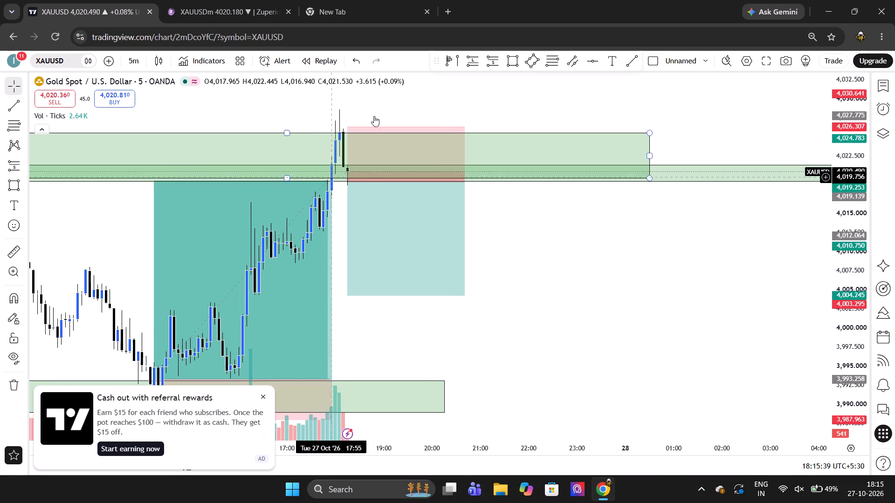
{"action": "left_click_drag", "start_coordinate": [349, 123], "coordinate": [346, 109]}
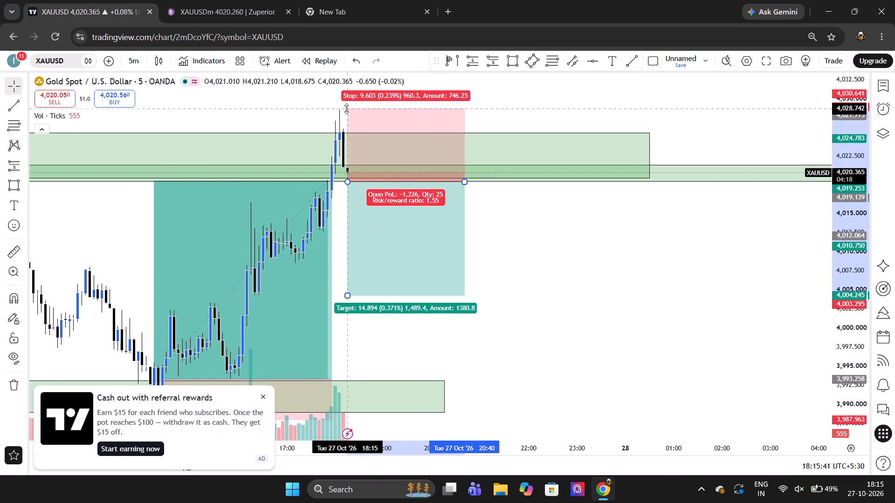
{"action": "left_click_drag", "start_coordinate": [346, 109], "coordinate": [346, 109]}
{"action": "left_click", "coordinate": [497, 185]}
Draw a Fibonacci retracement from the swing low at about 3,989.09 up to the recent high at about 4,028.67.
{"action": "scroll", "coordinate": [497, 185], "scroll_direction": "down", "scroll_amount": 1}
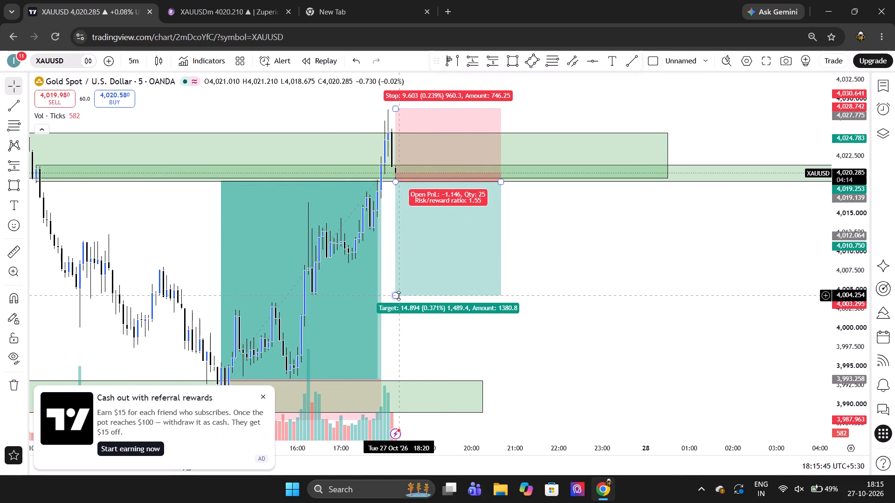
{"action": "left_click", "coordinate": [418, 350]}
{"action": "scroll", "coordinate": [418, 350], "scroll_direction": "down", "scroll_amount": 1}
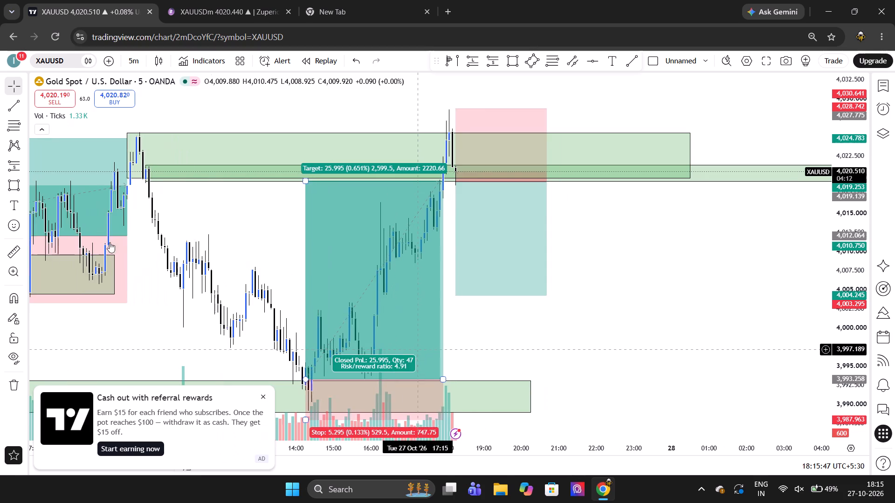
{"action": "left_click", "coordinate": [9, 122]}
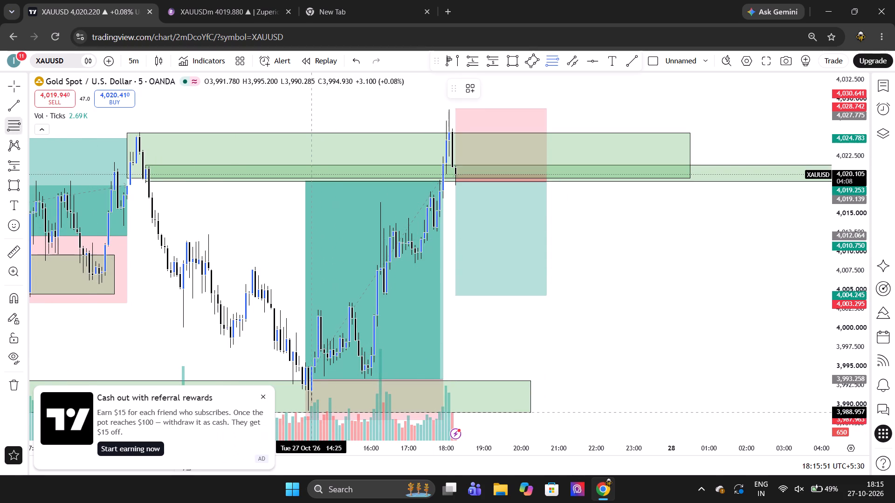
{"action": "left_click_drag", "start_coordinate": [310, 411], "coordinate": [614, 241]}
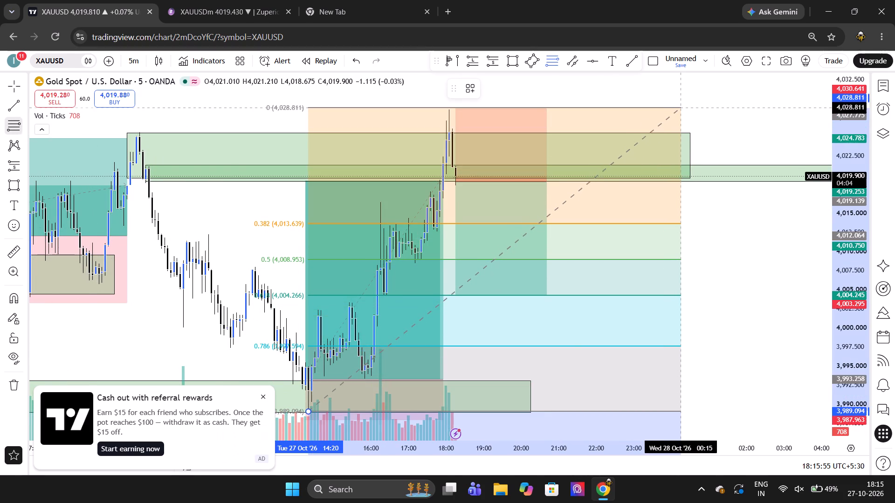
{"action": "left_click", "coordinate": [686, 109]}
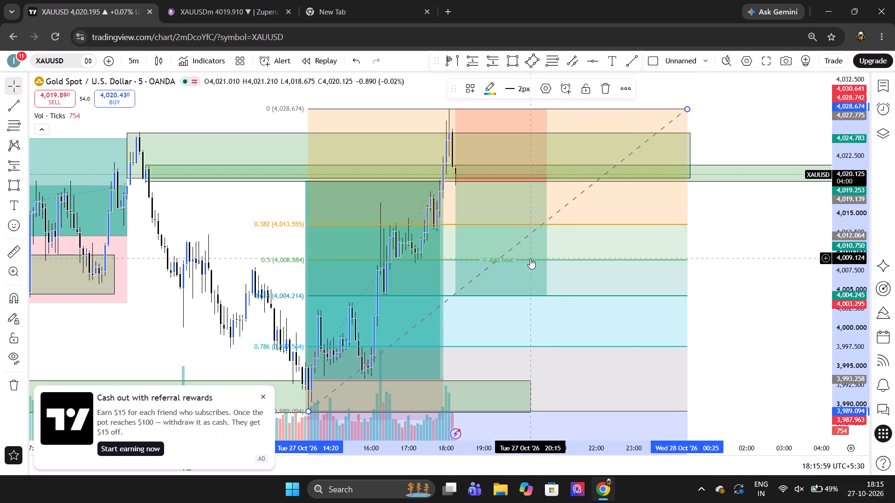
Align the short projection's target with the 0.618 retracement level, at about 4,004.25.
{"action": "left_click", "coordinate": [456, 295]}
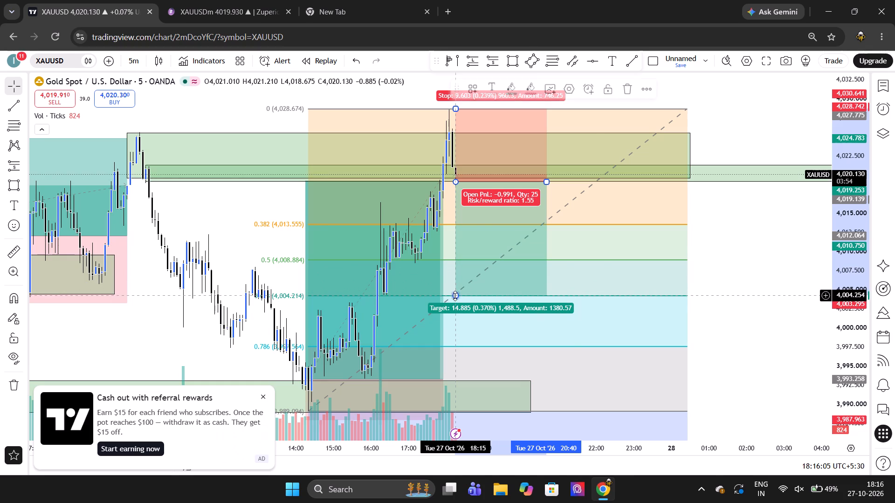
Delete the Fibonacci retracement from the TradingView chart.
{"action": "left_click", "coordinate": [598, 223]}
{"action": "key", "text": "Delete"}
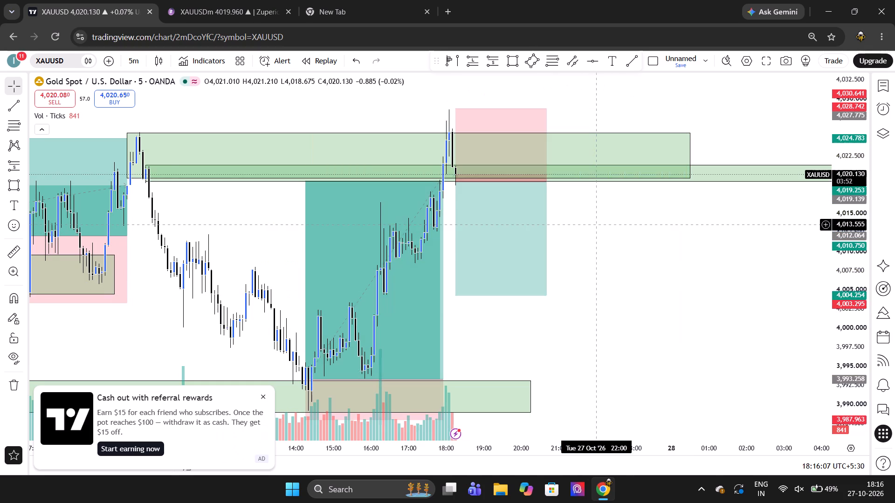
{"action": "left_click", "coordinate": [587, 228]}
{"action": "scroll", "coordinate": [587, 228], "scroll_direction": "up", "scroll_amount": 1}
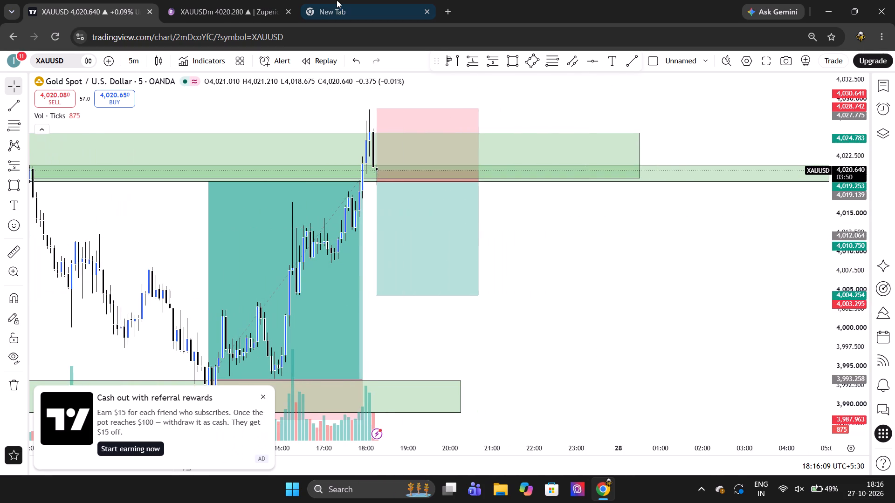
Switch to Zuperior and close the open 0.02-lot XAUUSDm buy position.
{"action": "left_click_drag", "start_coordinate": [337, 0], "coordinate": [275, 0]}
{"action": "left_click", "coordinate": [258, 0]}
{"action": "scroll", "coordinate": [425, 184], "scroll_direction": "up", "scroll_amount": 1}
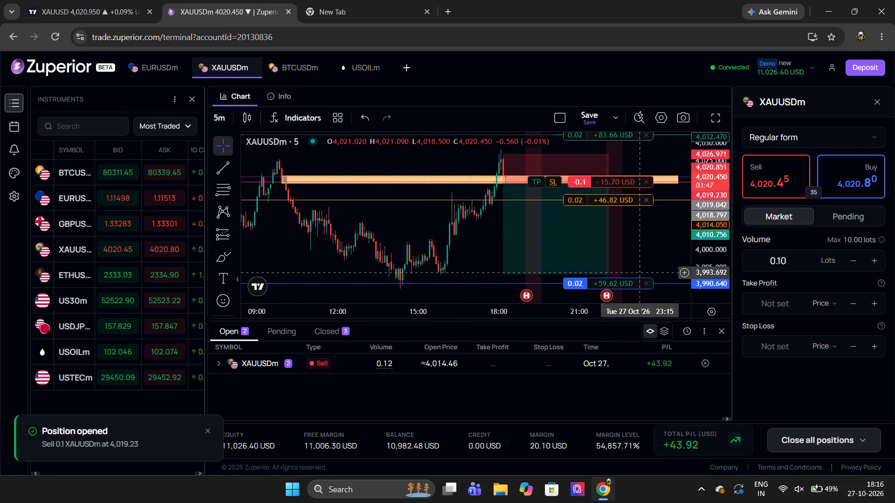
{"action": "left_click", "coordinate": [647, 281]}
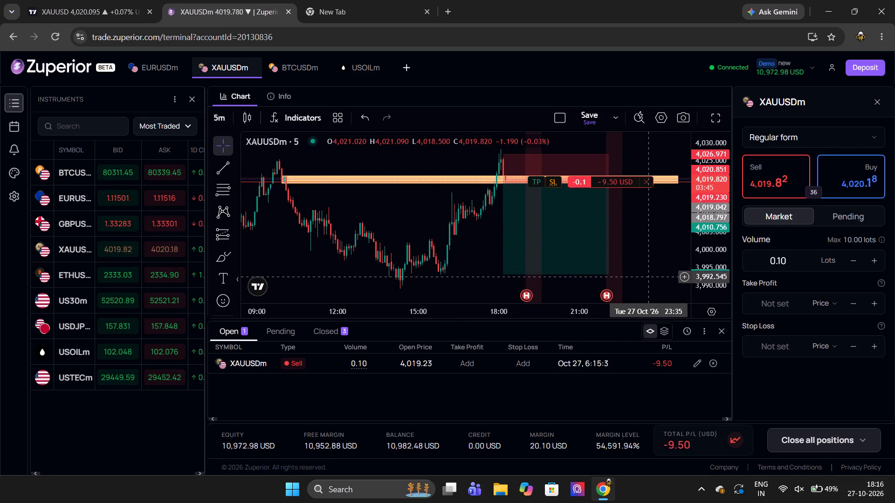
Collapse the open positions list to give the Zuperior chart more room.
{"action": "left_click", "coordinate": [721, 335]}
{"action": "scroll", "coordinate": [464, 225], "scroll_direction": "left", "scroll_amount": 1}
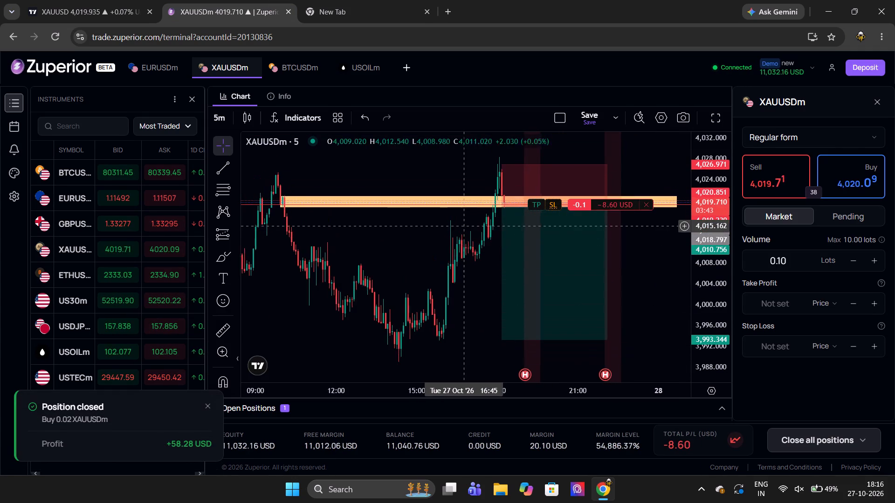
{"action": "scroll", "coordinate": [464, 225], "scroll_direction": "left", "scroll_amount": 1}
{"action": "scroll", "coordinate": [464, 225], "scroll_direction": "down", "scroll_amount": 1}
{"action": "scroll", "coordinate": [464, 225], "scroll_direction": "up", "scroll_amount": 2}
{"action": "scroll", "coordinate": [464, 225], "scroll_direction": "right", "scroll_amount": 1}
{"action": "scroll", "coordinate": [464, 225], "scroll_direction": "up", "scroll_amount": 1}
Set the Zuperior chart's solid background colour to white in the canvas settings.
{"action": "right_click", "coordinate": [510, 247]}
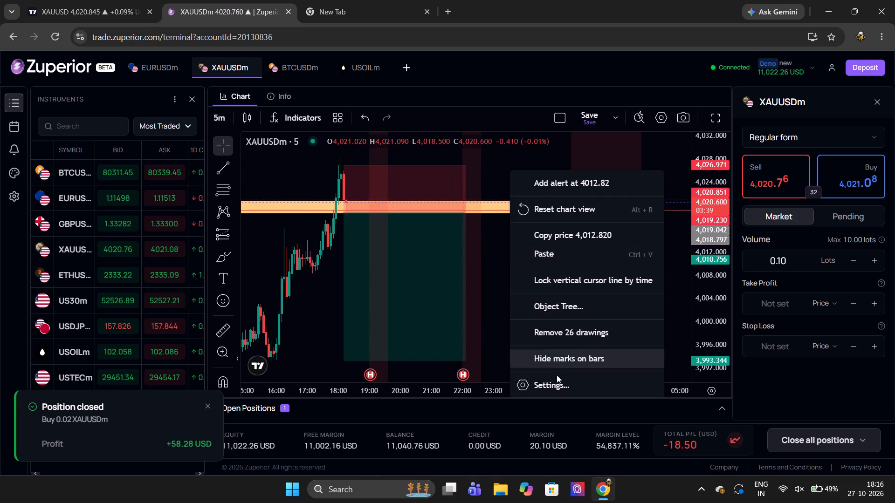
{"action": "left_click", "coordinate": [557, 377]}
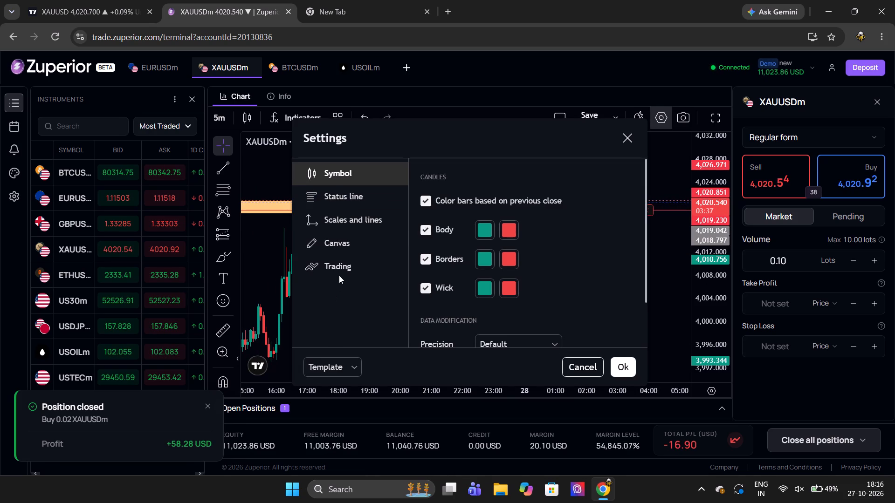
{"action": "left_click", "coordinate": [346, 248]}
{"action": "left_click", "coordinate": [604, 199]}
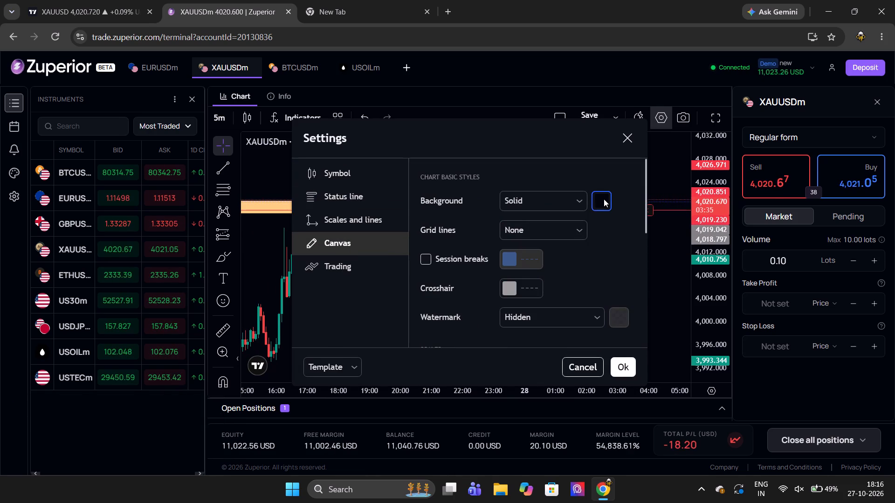
{"action": "left_click", "coordinate": [598, 222]}
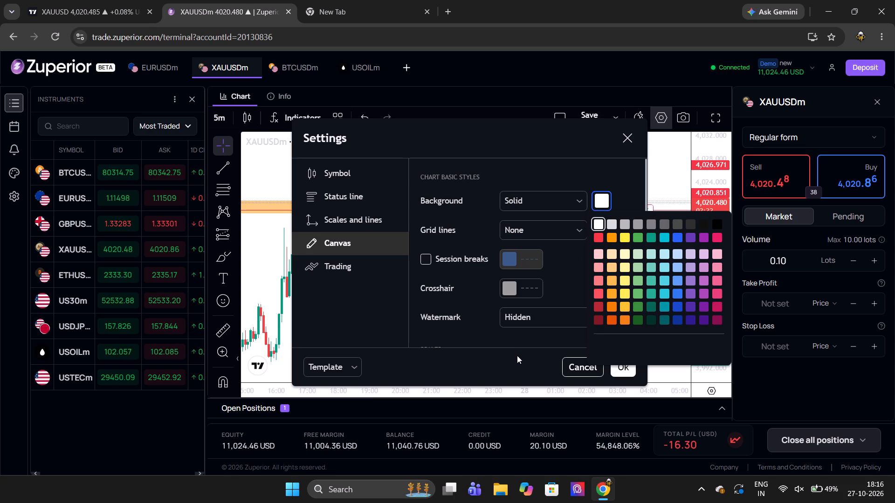
{"action": "left_click", "coordinate": [517, 355]}
{"action": "left_click", "coordinate": [628, 362]}
Raise the stop level of the Zuperior chart's short projection above the recent high to about 4,029.36.
{"action": "scroll", "coordinate": [532, 306], "scroll_direction": "down", "scroll_amount": 1}
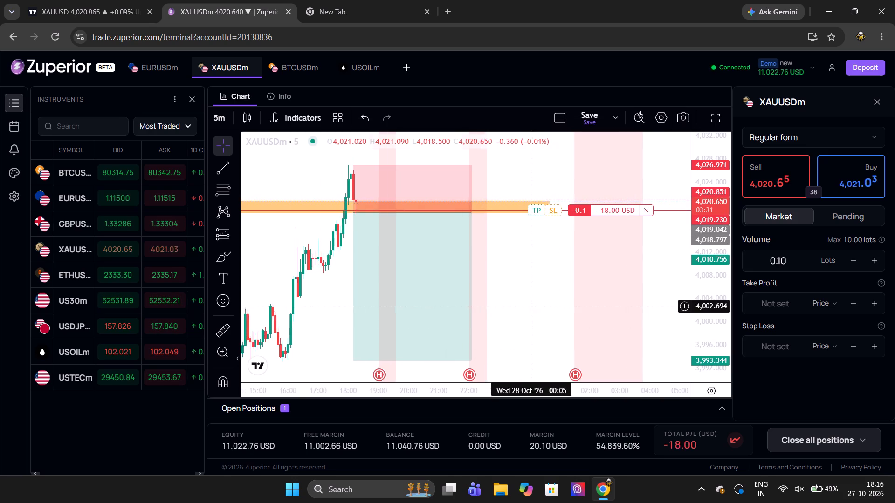
{"action": "scroll", "coordinate": [532, 306], "scroll_direction": "down", "scroll_amount": 1}
{"action": "scroll", "coordinate": [532, 306], "scroll_direction": "up", "scroll_amount": 1}
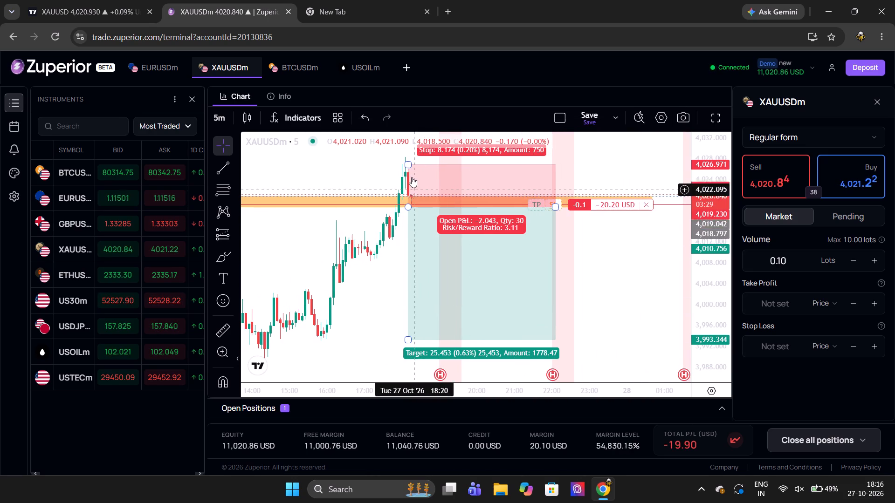
{"action": "left_click_drag", "start_coordinate": [410, 162], "coordinate": [423, 151]}
{"action": "left_click", "coordinate": [383, 288]}
Bring the target level of the Zuperior chart's short projection up to about 4,004.76.
{"action": "scroll", "coordinate": [383, 288], "scroll_direction": "down", "scroll_amount": 2}
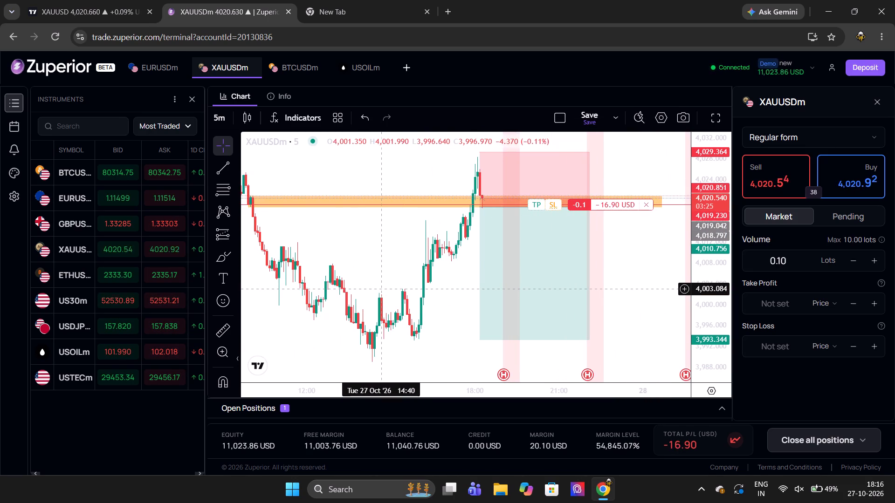
{"action": "scroll", "coordinate": [383, 288], "scroll_direction": "down", "scroll_amount": 2}
{"action": "scroll", "coordinate": [383, 288], "scroll_direction": "up", "scroll_amount": 1}
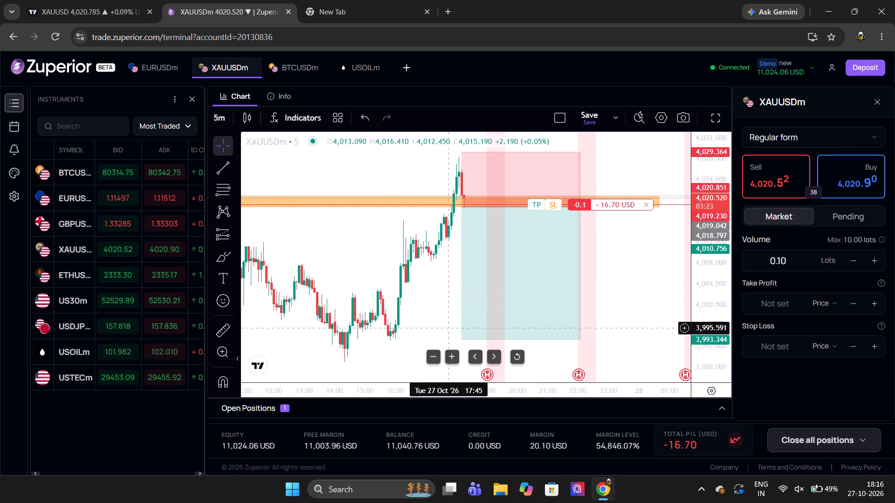
{"action": "left_click_drag", "start_coordinate": [461, 338], "coordinate": [445, 276]}
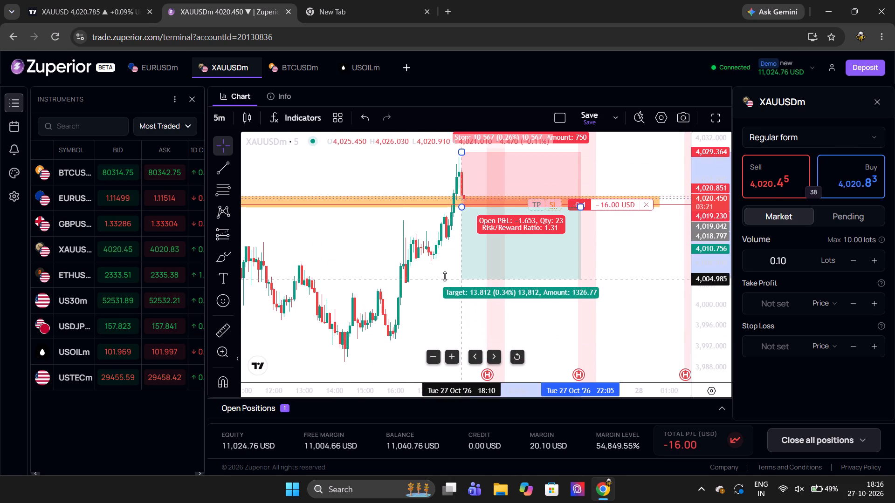
{"action": "left_click_drag", "start_coordinate": [445, 276], "coordinate": [434, 281]}
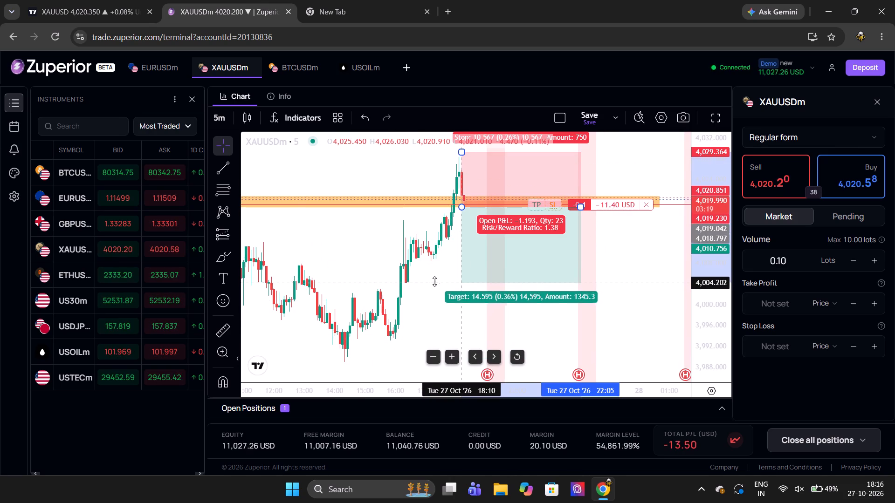
{"action": "left_click_drag", "start_coordinate": [434, 281], "coordinate": [423, 279]}
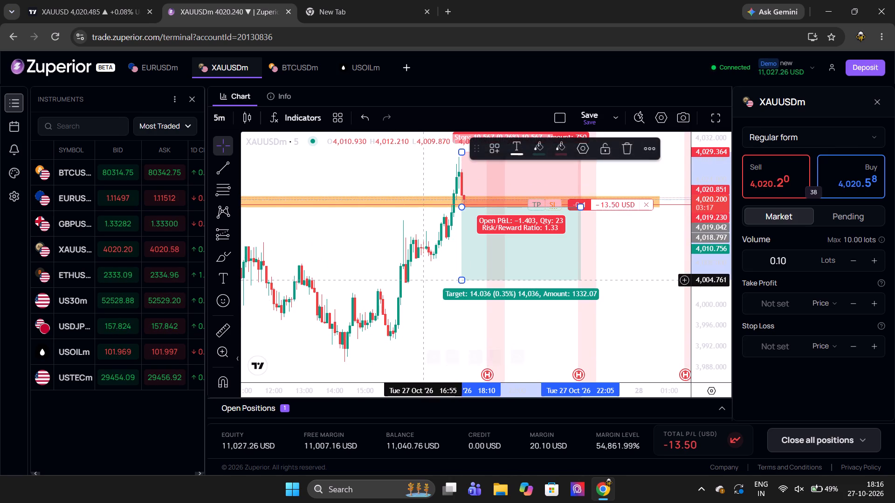
Add a take profit at about 4,004.43 to the open 0.10-lot XAUUSDm sell position, near the short projection's target.
{"action": "left_click", "coordinate": [377, 258]}
{"action": "scroll", "coordinate": [377, 258], "scroll_direction": "up", "scroll_amount": 1}
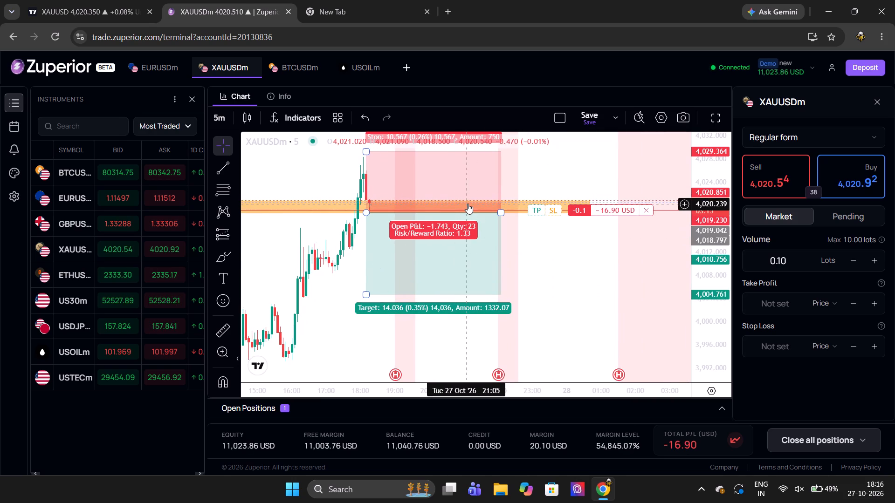
{"action": "left_click", "coordinate": [532, 252]}
{"action": "scroll", "coordinate": [532, 252], "scroll_direction": "down", "scroll_amount": 2}
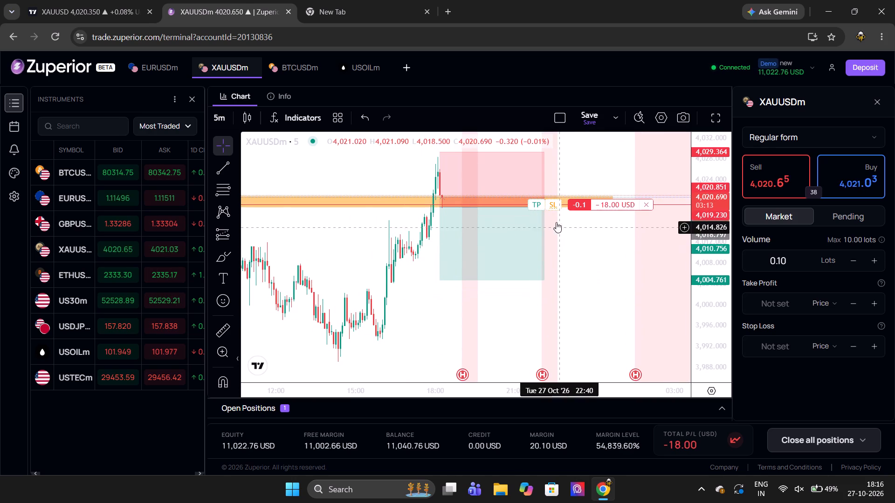
{"action": "left_click_drag", "start_coordinate": [538, 206], "coordinate": [541, 278]}
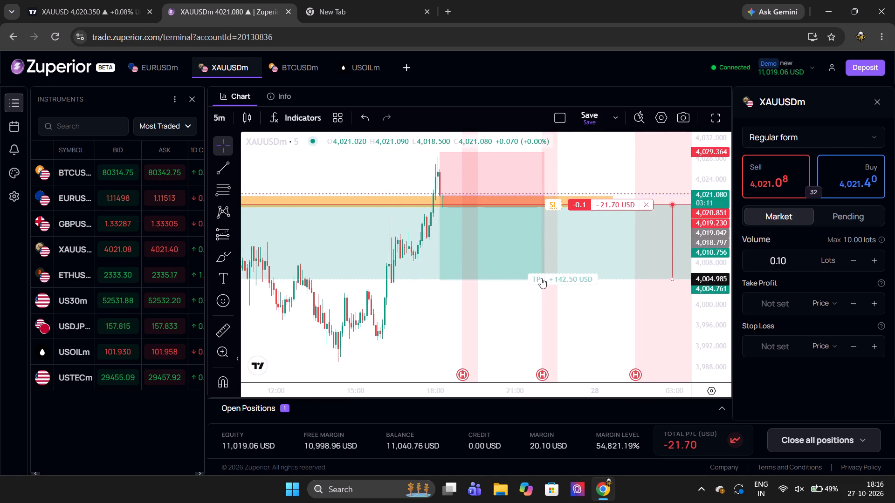
{"action": "left_click_drag", "start_coordinate": [541, 278], "coordinate": [549, 281]}
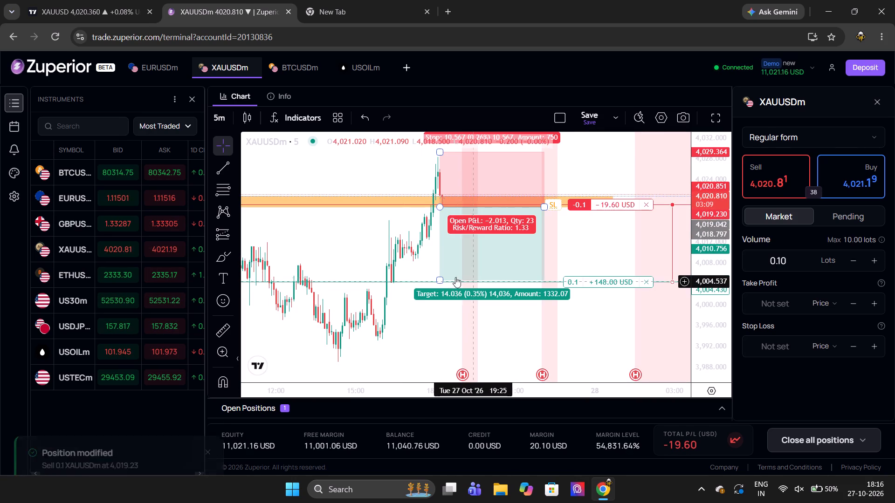
Lower the short projection's target level to about 4,004.31, just under the position's take-profit line.
{"action": "left_click_drag", "start_coordinate": [441, 279], "coordinate": [447, 281]}
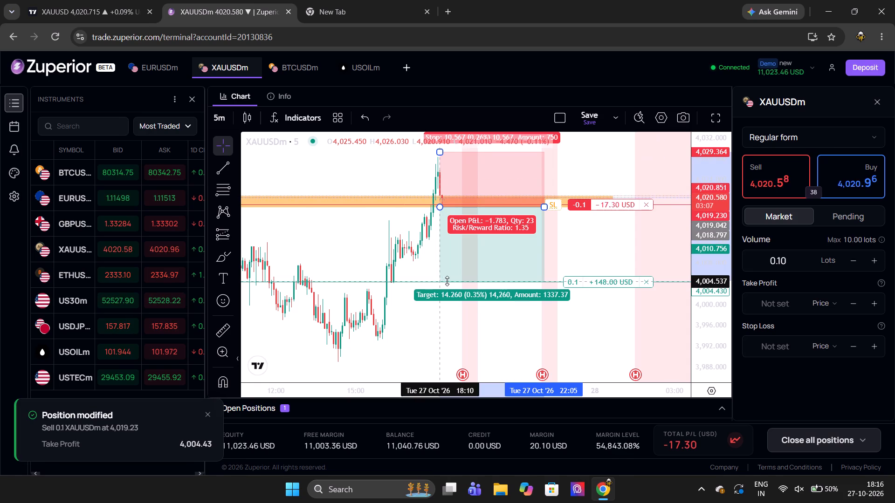
{"action": "left_click_drag", "start_coordinate": [447, 281], "coordinate": [451, 282]}
{"action": "left_click", "coordinate": [509, 312]}
Add a stop loss to the open XAUUSDm sell position above the recent high and fine-tune it to 4,029.36.
{"action": "scroll", "coordinate": [509, 312], "scroll_direction": "down", "scroll_amount": 1}
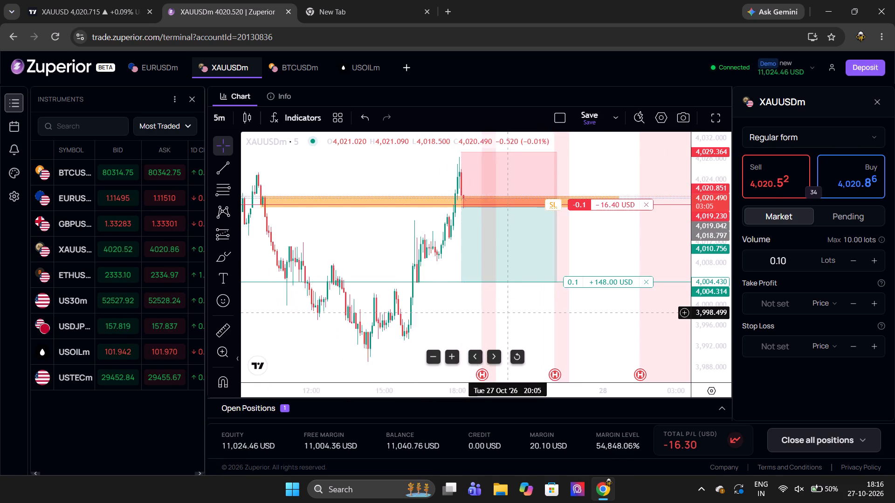
{"action": "scroll", "coordinate": [509, 312], "scroll_direction": "down", "scroll_amount": 1}
{"action": "left_click_drag", "start_coordinate": [553, 204], "coordinate": [549, 167]}
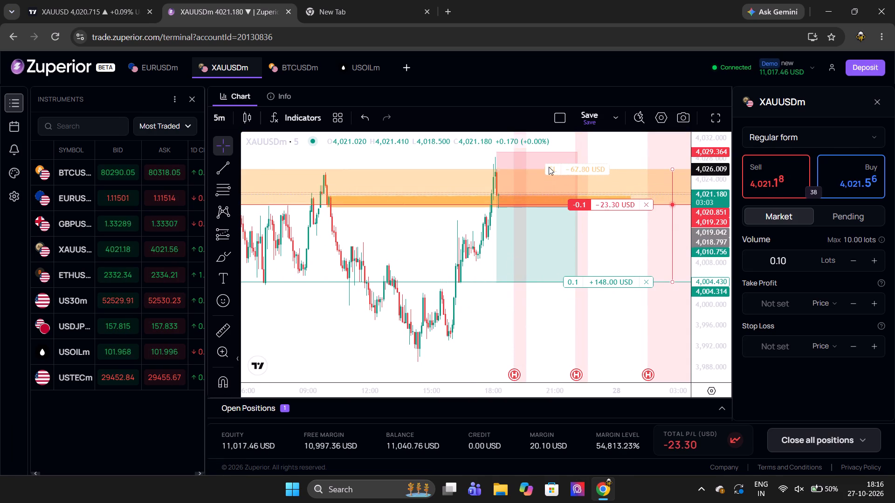
{"action": "left_click_drag", "start_coordinate": [549, 167], "coordinate": [553, 151]}
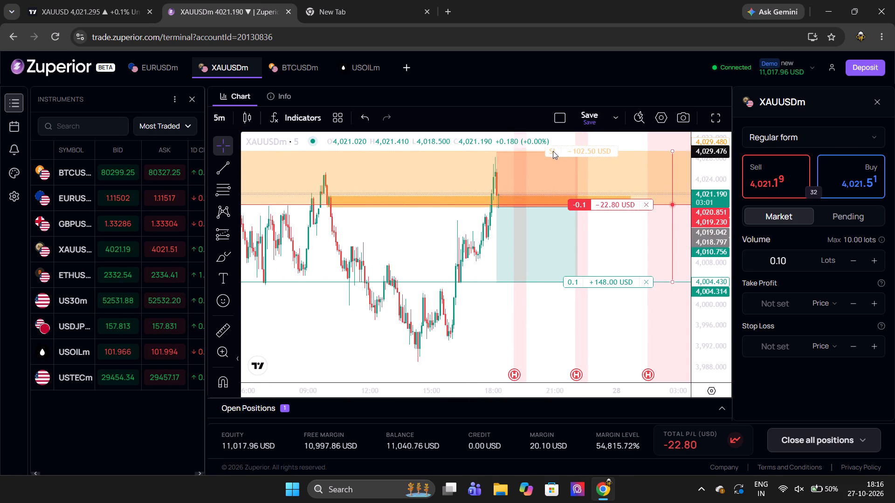
{"action": "left_click_drag", "start_coordinate": [553, 151], "coordinate": [553, 151]}
{"action": "scroll", "coordinate": [489, 169], "scroll_direction": "up", "scroll_amount": 1}
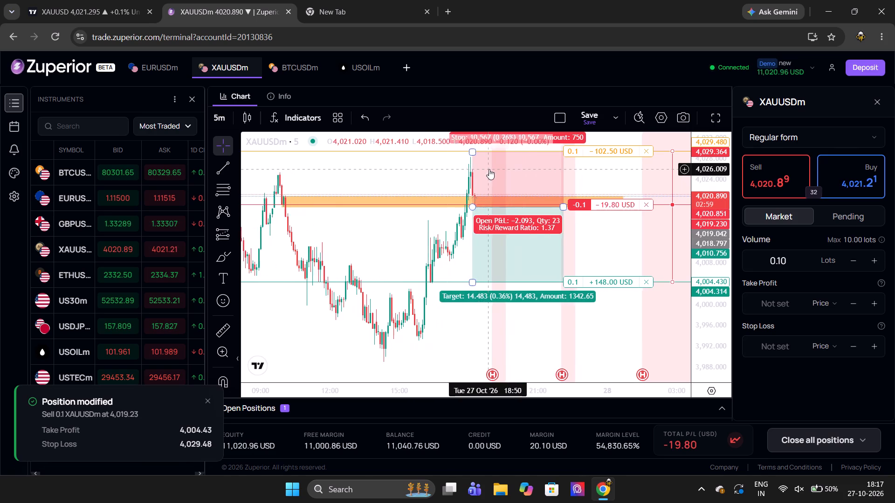
{"action": "left_click_drag", "start_coordinate": [600, 149], "coordinate": [607, 151]}
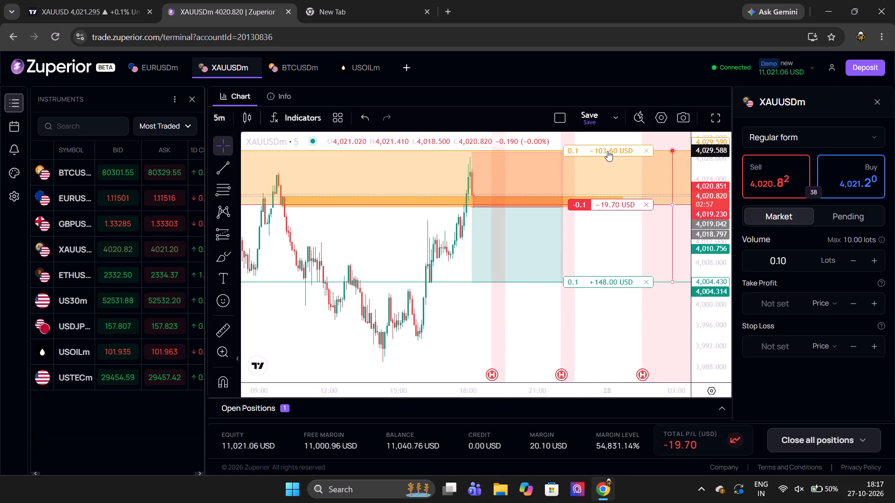
{"action": "left_click_drag", "start_coordinate": [607, 151], "coordinate": [609, 151]}
{"action": "left_click", "coordinate": [459, 274]}
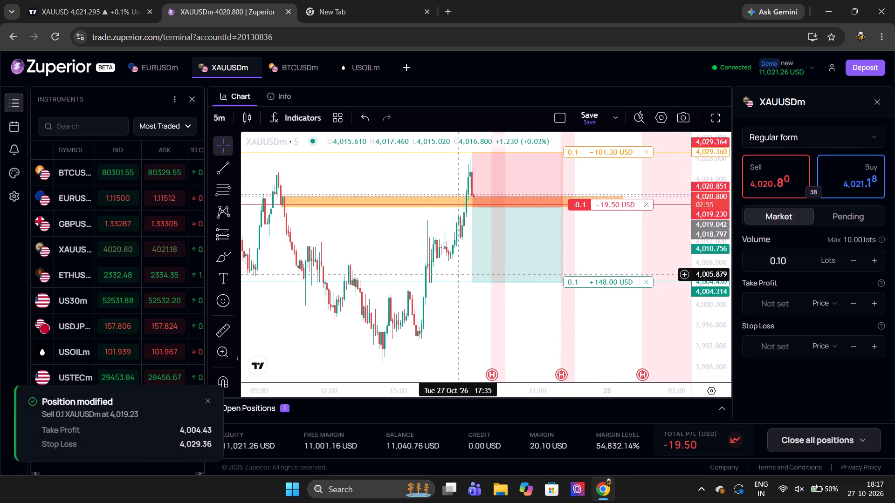
Shorten the short projection to end at 20:50 and raise its entry level to about 4,019.14.
{"action": "scroll", "coordinate": [459, 274], "scroll_direction": "up", "scroll_amount": 1}
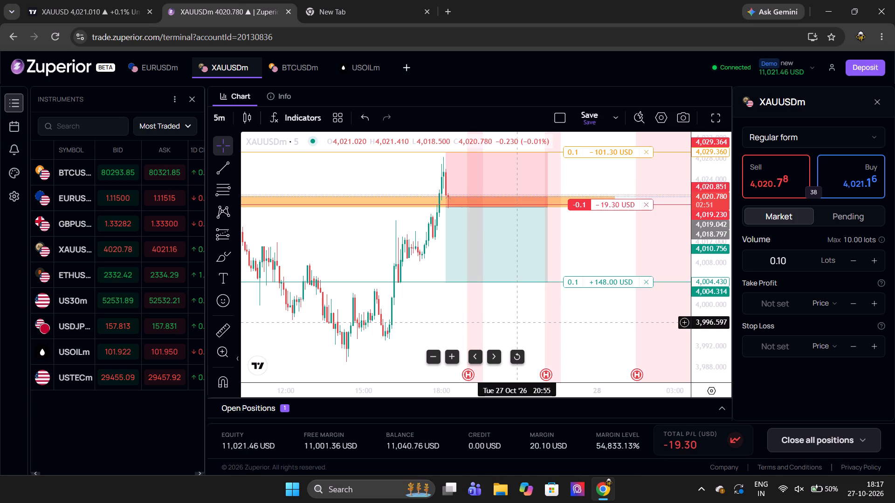
{"action": "scroll", "coordinate": [517, 319], "scroll_direction": "up", "scroll_amount": 1}
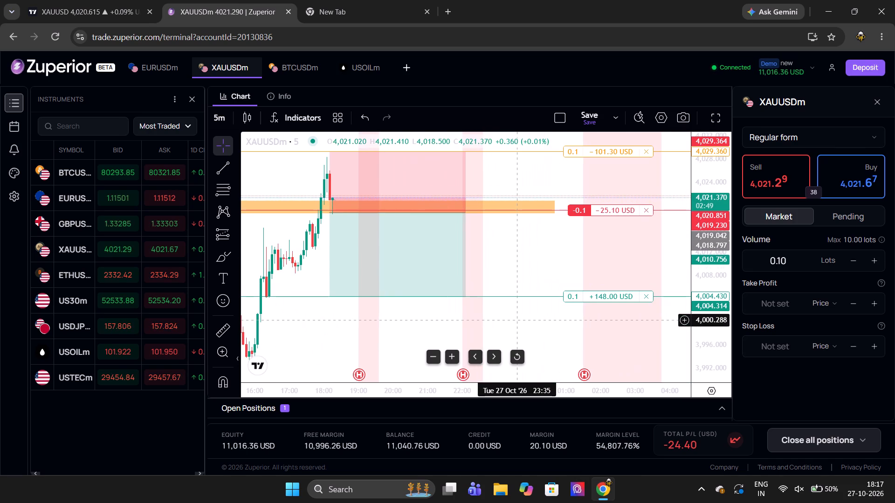
{"action": "scroll", "coordinate": [517, 319], "scroll_direction": "up", "scroll_amount": 1}
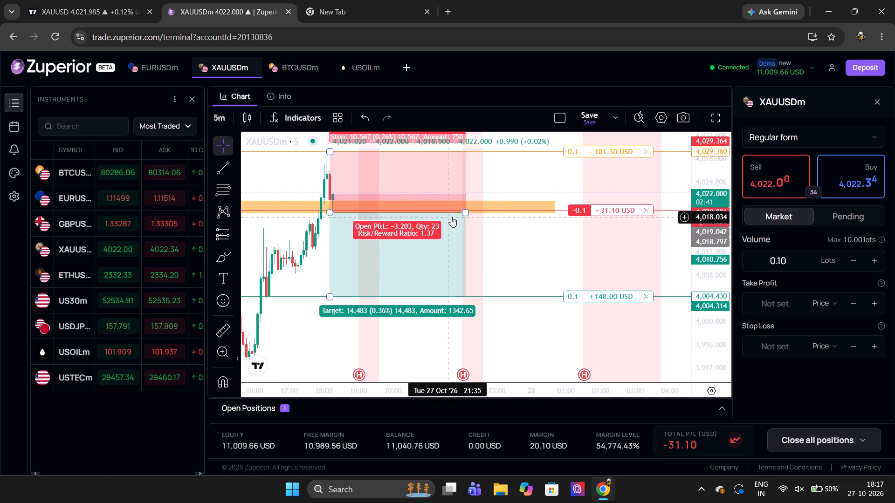
{"action": "left_click_drag", "start_coordinate": [465, 213], "coordinate": [423, 212]}
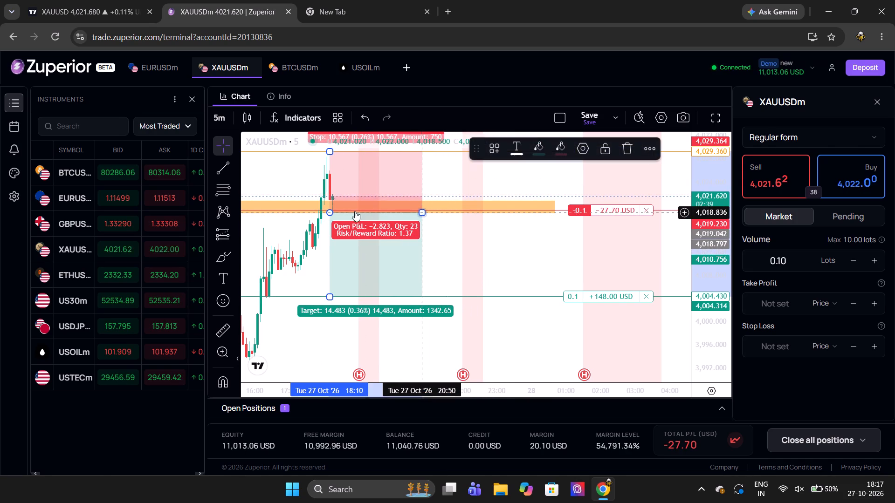
{"action": "left_click", "coordinate": [328, 210]}
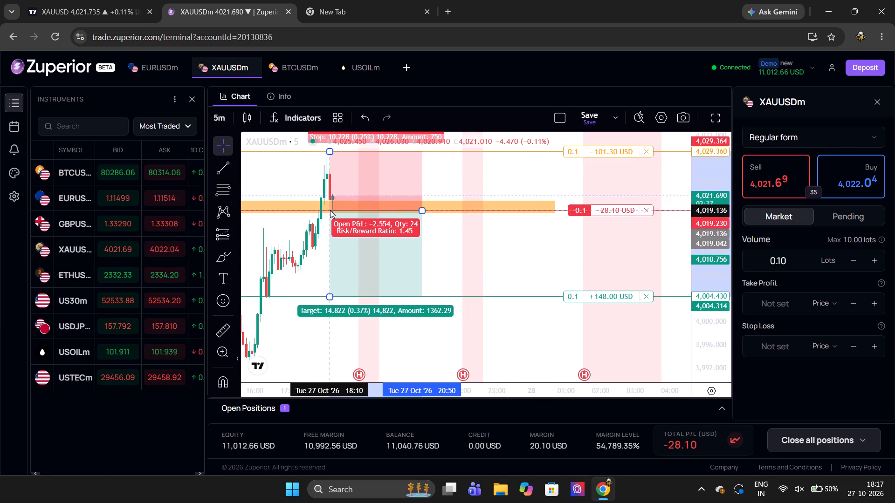
{"action": "left_click", "coordinate": [455, 253]}
Switch to the TradingView XAUUSD chart and examine the latest candles around the supply zone and short projection.
{"action": "scroll", "coordinate": [455, 253], "scroll_direction": "right", "scroll_amount": 1}
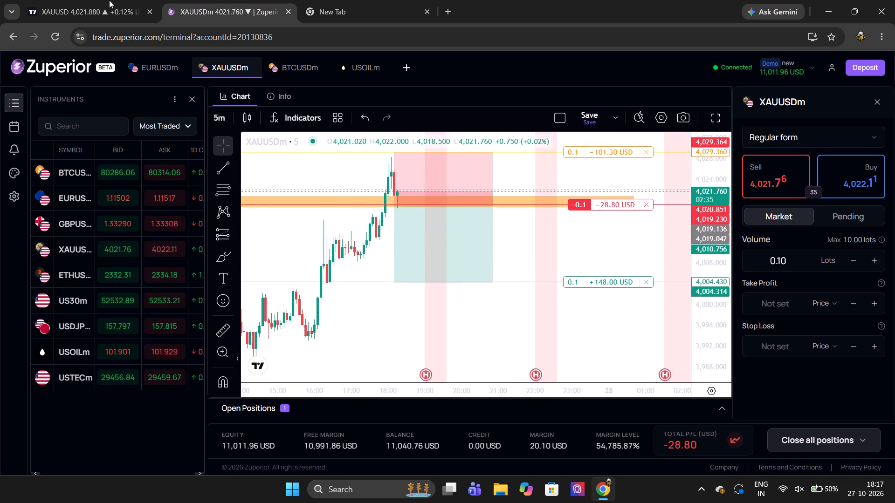
{"action": "left_click", "coordinate": [109, 0]}
{"action": "left_click", "coordinate": [483, 218]}
{"action": "scroll", "coordinate": [531, 233], "scroll_direction": "up", "scroll_amount": 1}
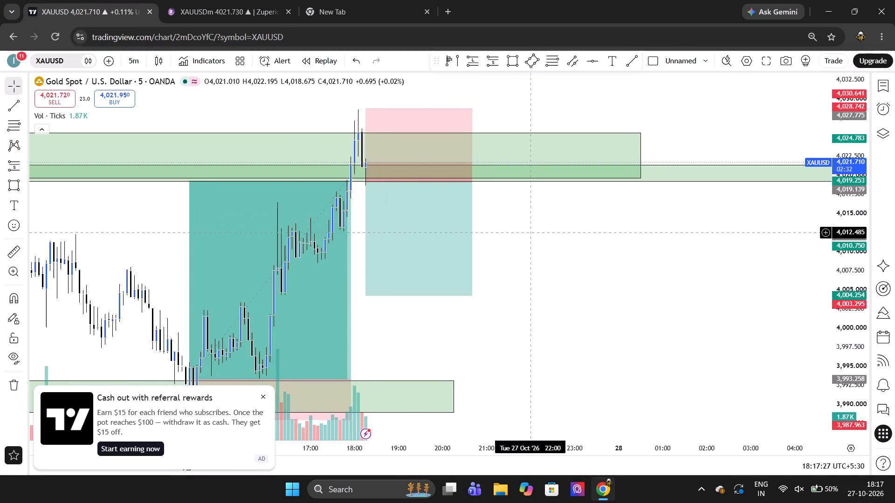
{"action": "scroll", "coordinate": [531, 233], "scroll_direction": "up", "scroll_amount": 1}
{"action": "scroll", "coordinate": [531, 233], "scroll_direction": "right", "scroll_amount": 1}
{"action": "scroll", "coordinate": [531, 233], "scroll_direction": "up", "scroll_amount": 1}
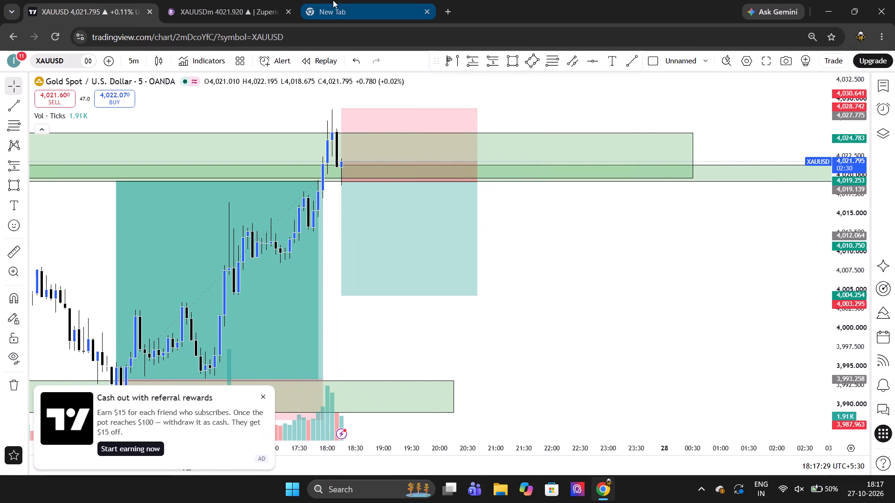
Return to the Zuperior chart and lower the short projection's stop level to just below the recent high.
{"action": "left_click", "coordinate": [265, 1]}
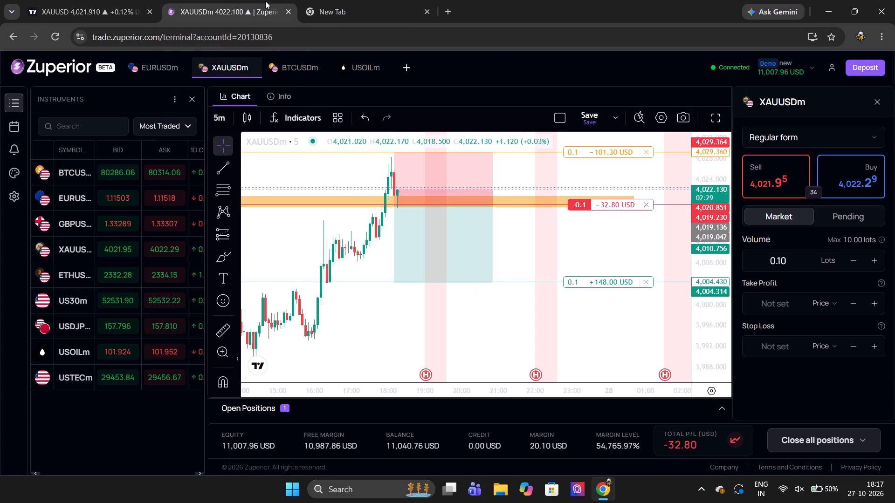
{"action": "scroll", "coordinate": [335, 207], "scroll_direction": "up", "scroll_amount": 1}
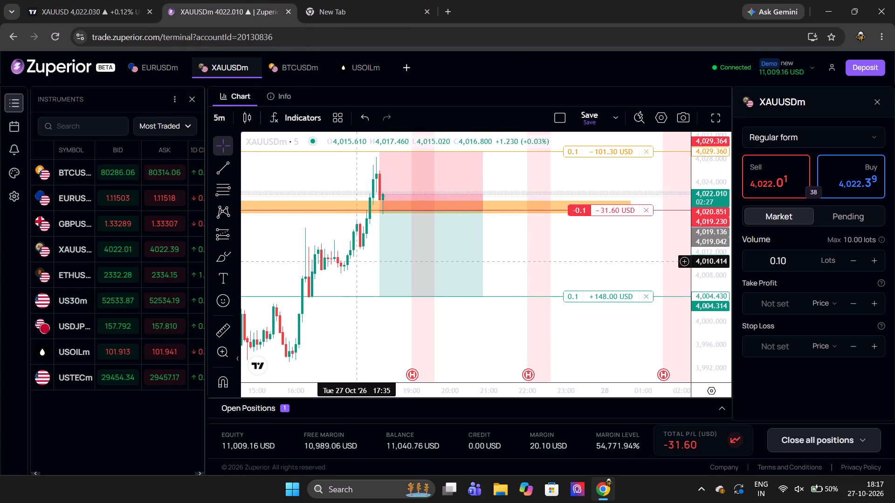
{"action": "scroll", "coordinate": [355, 261], "scroll_direction": "down", "scroll_amount": 1}
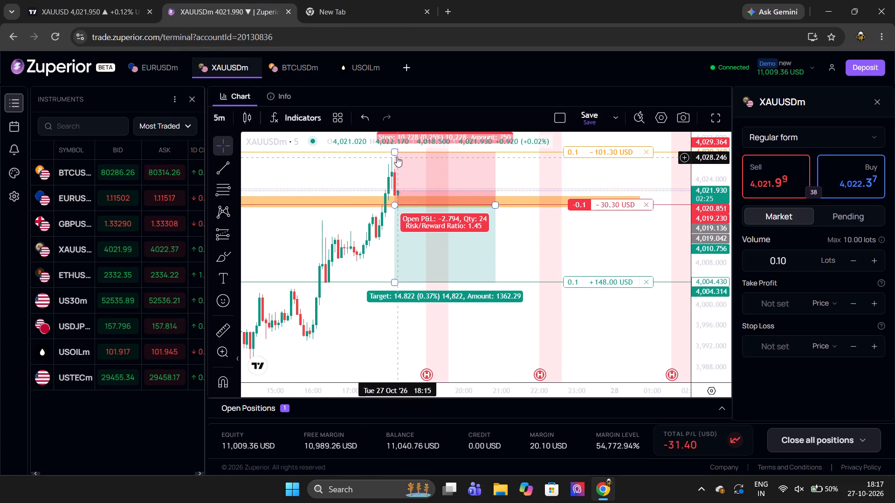
{"action": "left_click_drag", "start_coordinate": [394, 155], "coordinate": [419, 164]}
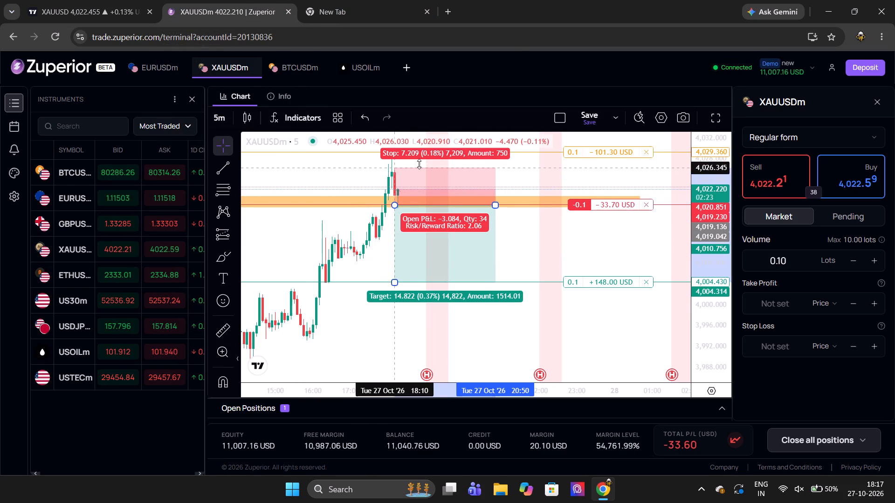
{"action": "left_click_drag", "start_coordinate": [419, 164], "coordinate": [432, 162]}
{"action": "left_click", "coordinate": [579, 159]}
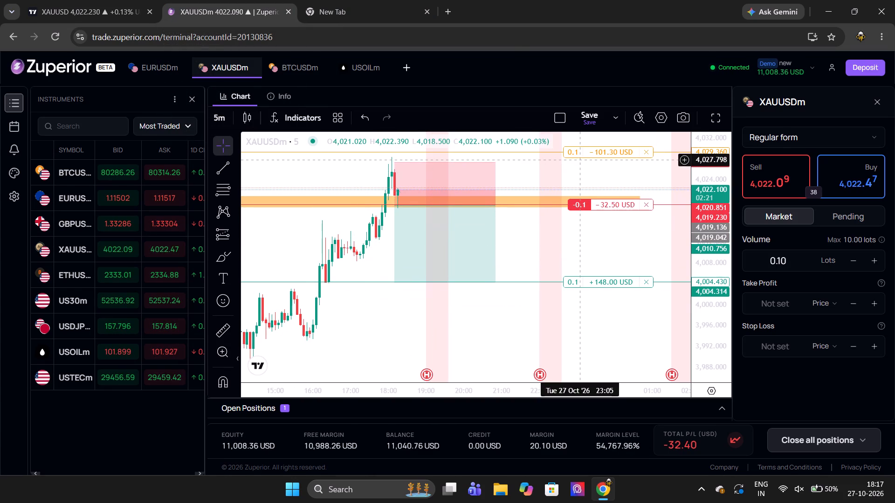
Lower the stop loss of the open XAUUSDm sell position to 4,027.24, just below the recent high.
{"action": "left_click_drag", "start_coordinate": [600, 148], "coordinate": [635, 159]}
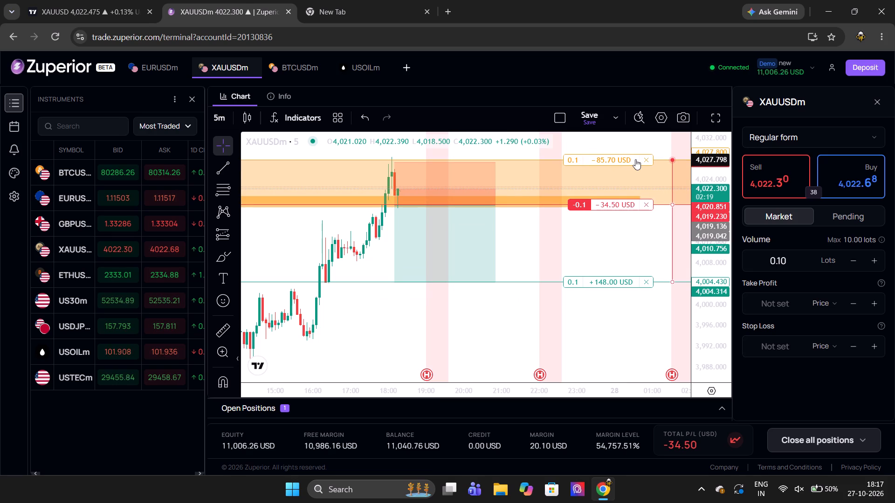
{"action": "left_click_drag", "start_coordinate": [635, 159], "coordinate": [643, 163]}
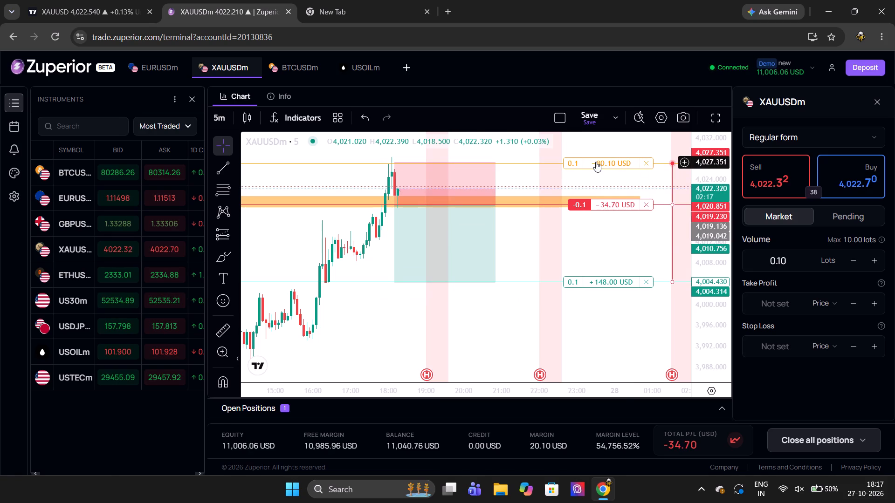
Fine-tune the short projection's stop level to 4,027.257 to line up with the position's stop loss.
{"action": "scroll", "coordinate": [567, 182], "scroll_direction": "up", "scroll_amount": 1}
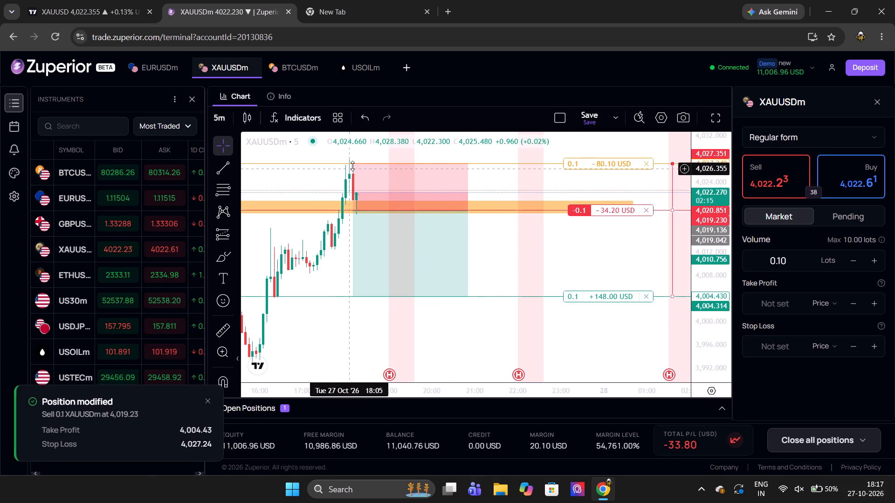
{"action": "left_click_drag", "start_coordinate": [354, 164], "coordinate": [364, 163]}
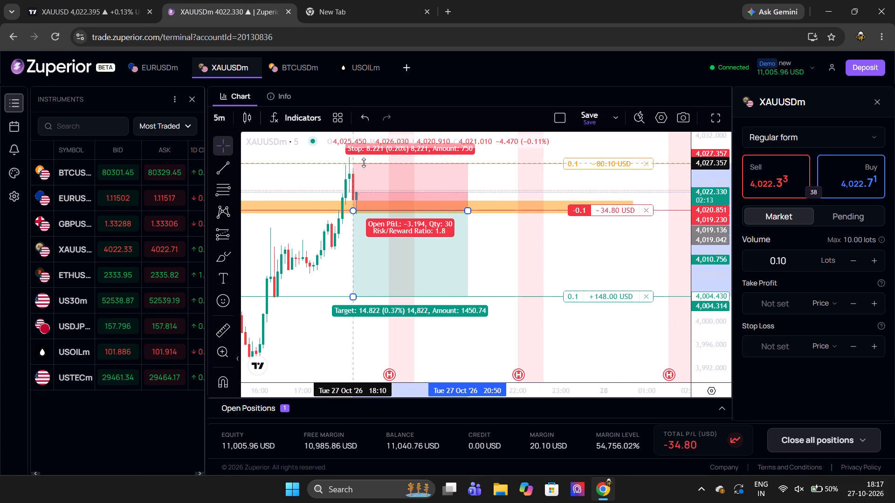
{"action": "left_click_drag", "start_coordinate": [364, 163], "coordinate": [365, 164]}
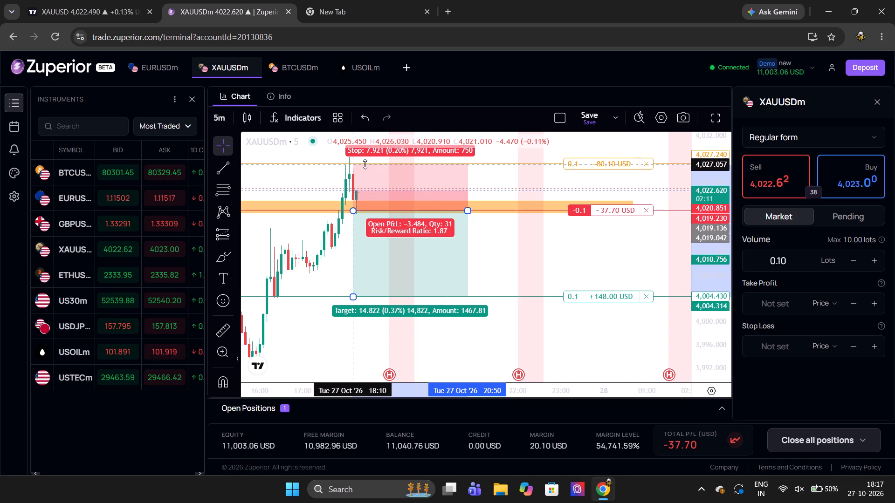
{"action": "left_click_drag", "start_coordinate": [365, 164], "coordinate": [366, 163]}
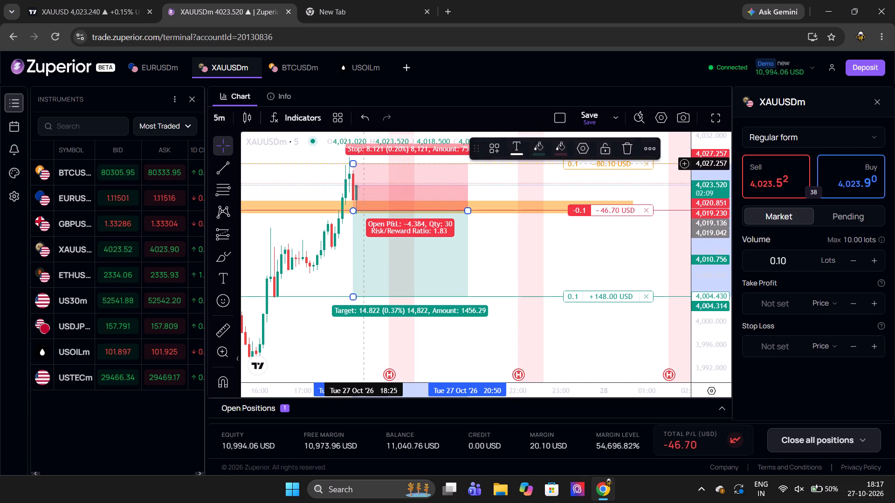
{"action": "left_click", "coordinate": [609, 174]}
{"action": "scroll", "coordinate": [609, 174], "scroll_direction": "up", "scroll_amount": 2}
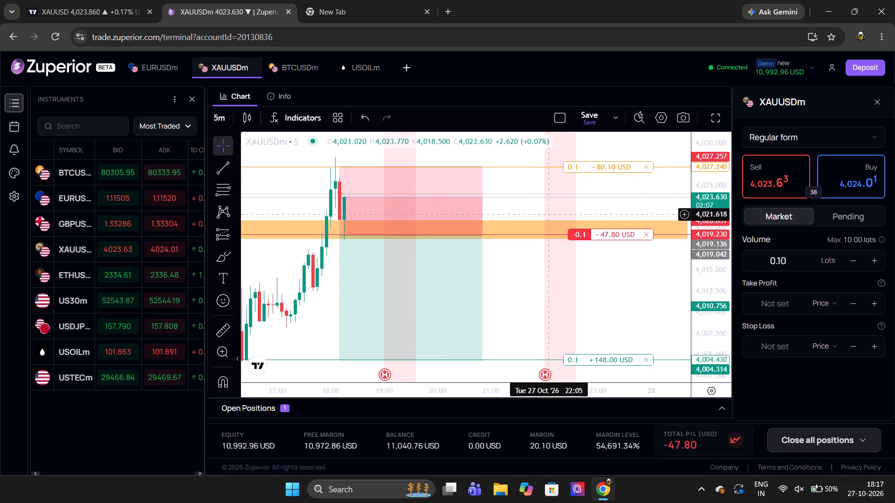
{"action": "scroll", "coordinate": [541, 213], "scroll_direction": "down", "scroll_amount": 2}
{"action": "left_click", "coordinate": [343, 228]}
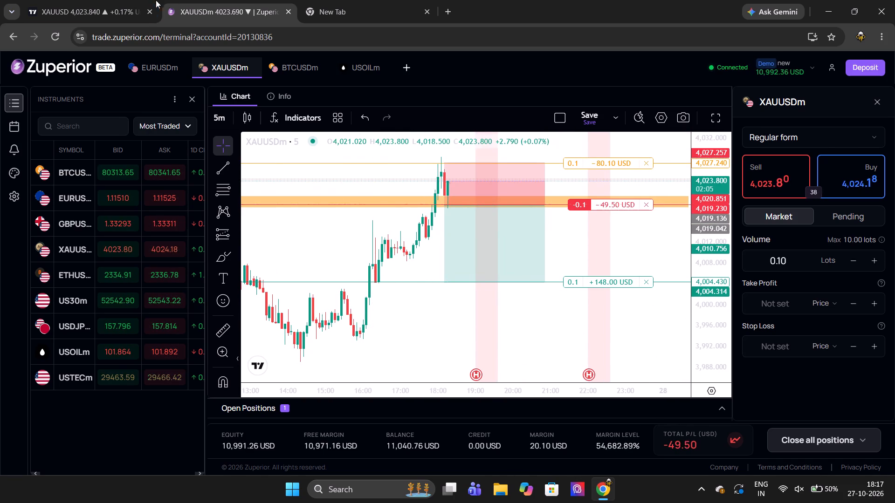
Open Gmail in the empty browser tab.
{"action": "left_click", "coordinate": [155, 0]}
{"action": "left_click", "coordinate": [425, 1]}
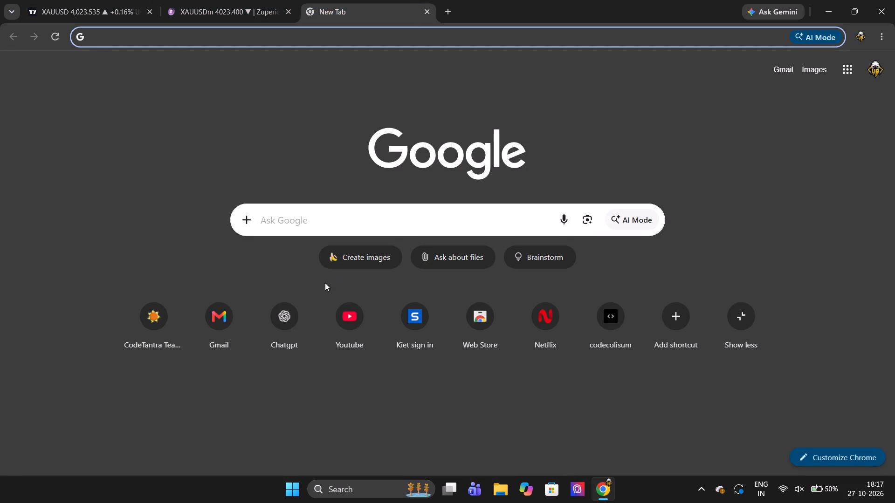
{"action": "double_click", "coordinate": [222, 333]}
Switch to the TradingView XAUUSD chart to check the short projection.
{"action": "left_click", "coordinate": [113, 0]}
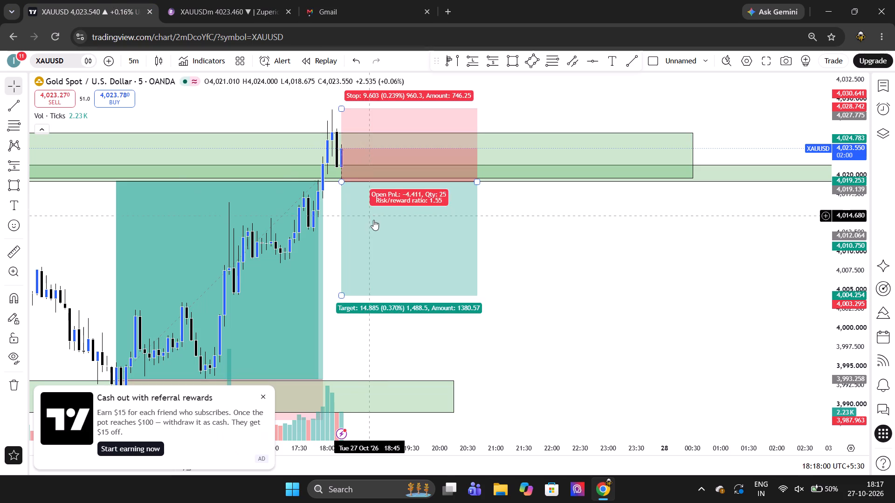
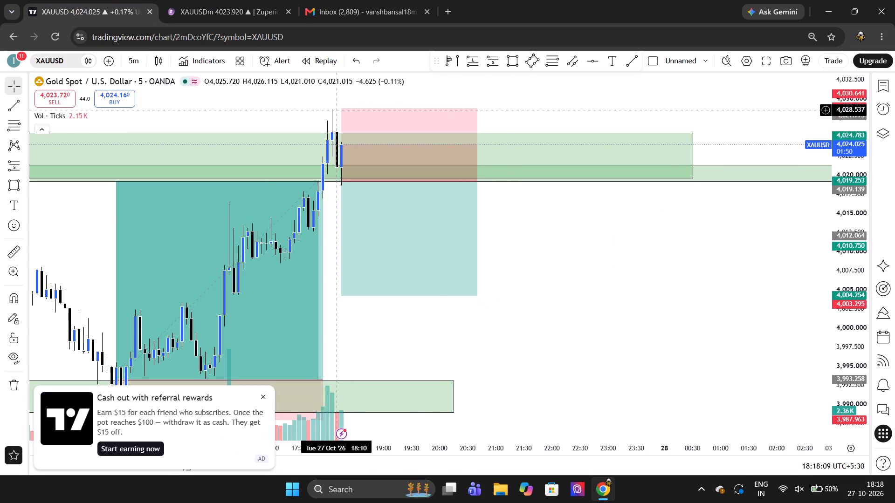
Lower the stop level of the short projection on the TradingView XAUUSD chart to about 4,026.82, then deselect the projection.
{"action": "left_click_drag", "start_coordinate": [339, 109], "coordinate": [368, 122]}
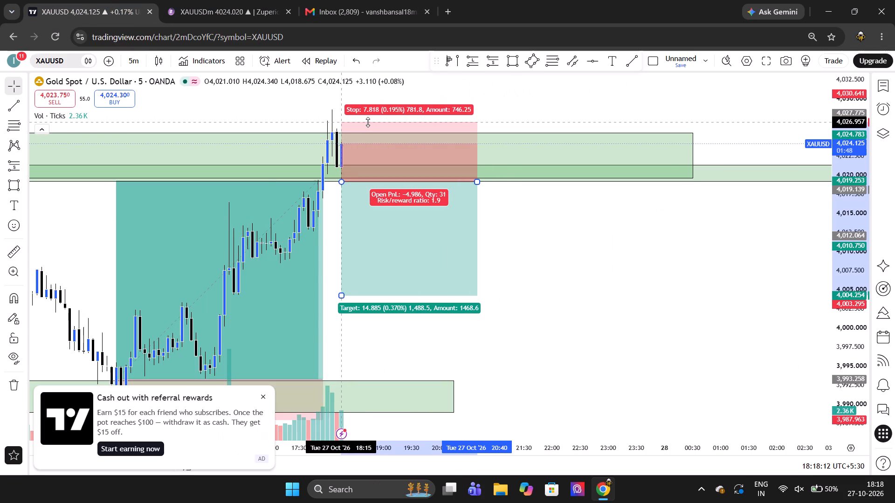
{"action": "left_click_drag", "start_coordinate": [368, 122], "coordinate": [379, 123]}
{"action": "left_click", "coordinate": [613, 235]}
{"action": "scroll", "coordinate": [613, 235], "scroll_direction": "right", "scroll_amount": 1}
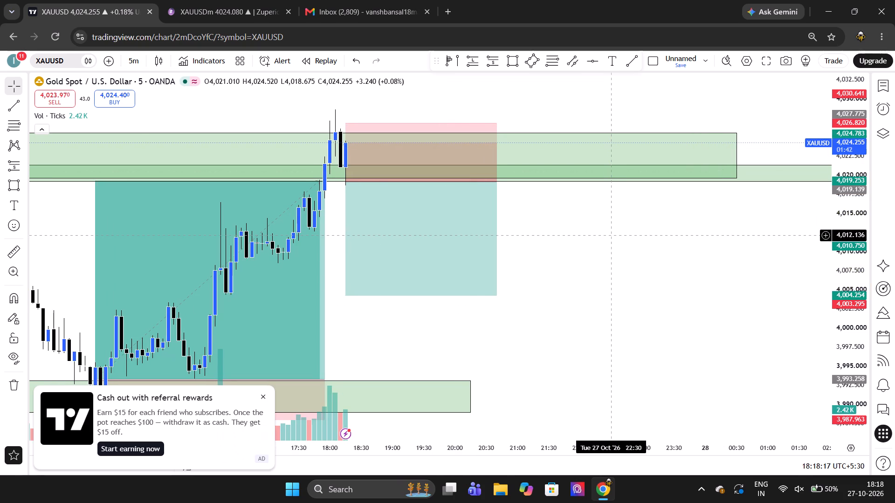
Switch to the Zuperior XAUUSDm chart, deselect the short projection and examine the latest candles around the sell position's entry and stop levels.
{"action": "left_click", "coordinate": [282, 0]}
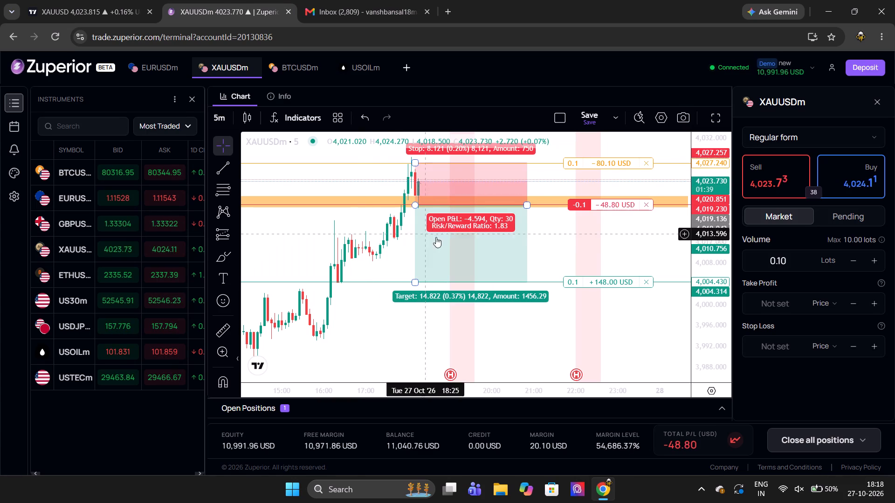
{"action": "scroll", "coordinate": [421, 219], "scroll_direction": "right", "scroll_amount": 1}
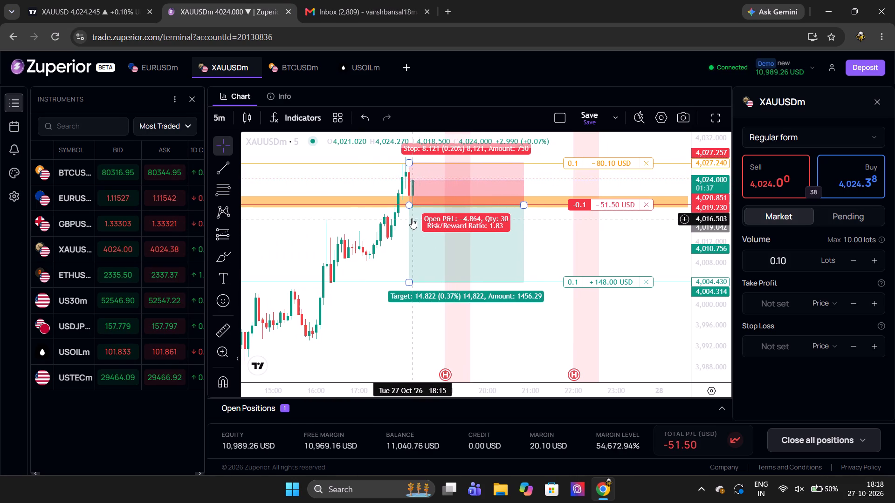
{"action": "left_click", "coordinate": [388, 240]}
{"action": "scroll", "coordinate": [388, 240], "scroll_direction": "right", "scroll_amount": 1}
{"action": "scroll", "coordinate": [388, 240], "scroll_direction": "up", "scroll_amount": 1}
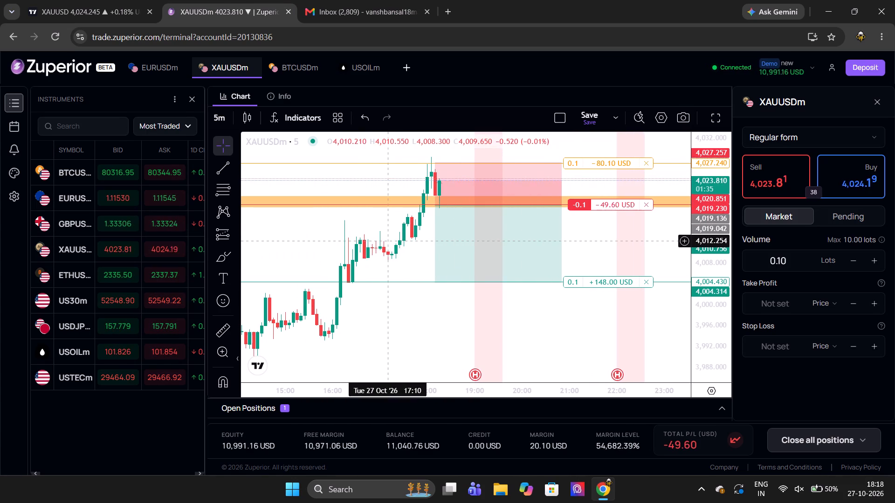
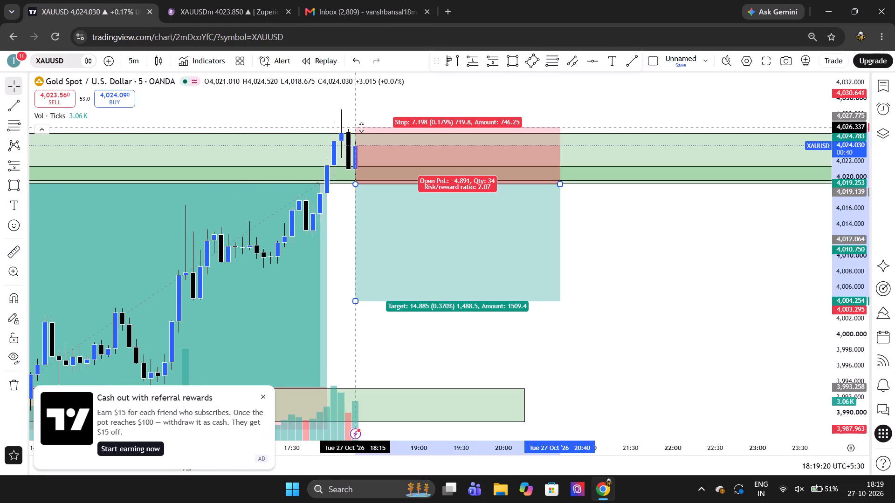
Raise the short projection's stop level to 4,026.870, just below the recent high.
{"action": "left_click_drag", "start_coordinate": [361, 127], "coordinate": [359, 123]}
{"action": "left_click", "coordinate": [289, 113]}
Shorten the short projection so that it ends at 19:10.
{"action": "scroll", "coordinate": [289, 113], "scroll_direction": "down", "scroll_amount": 1}
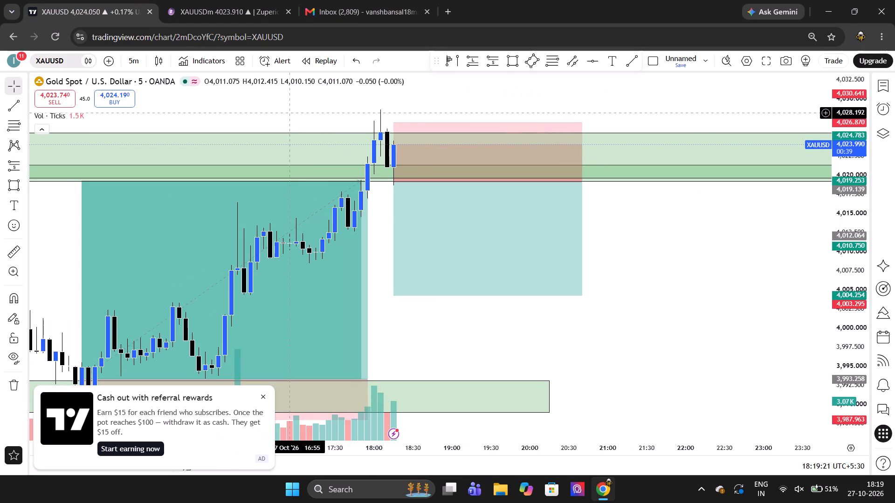
{"action": "scroll", "coordinate": [289, 113], "scroll_direction": "down", "scroll_amount": 1}
{"action": "scroll", "coordinate": [289, 113], "scroll_direction": "up", "scroll_amount": 1}
{"action": "scroll", "coordinate": [294, 115], "scroll_direction": "down", "scroll_amount": 1}
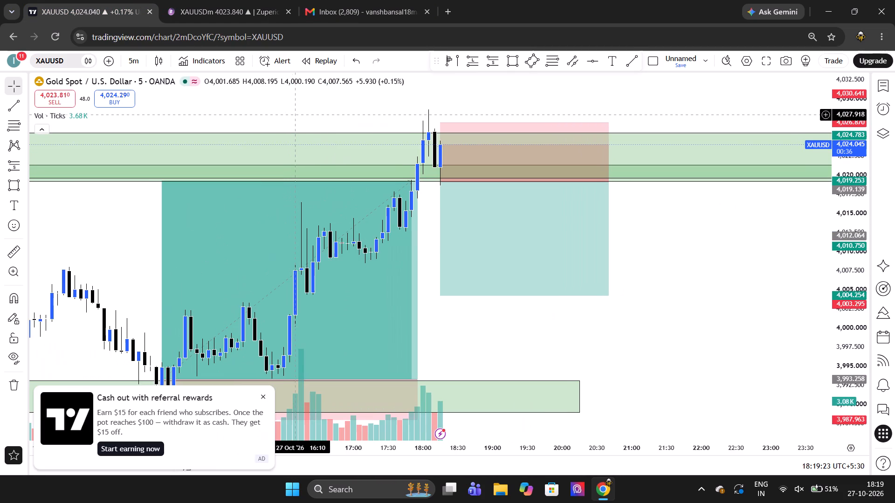
{"action": "scroll", "coordinate": [294, 115], "scroll_direction": "down", "scroll_amount": 1}
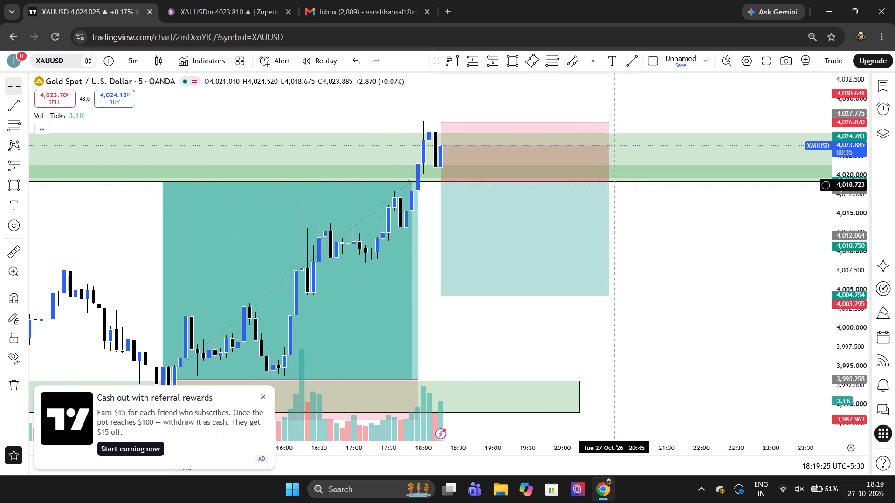
{"action": "left_click_drag", "start_coordinate": [606, 183], "coordinate": [502, 181]}
{"action": "left_click", "coordinate": [580, 231]}
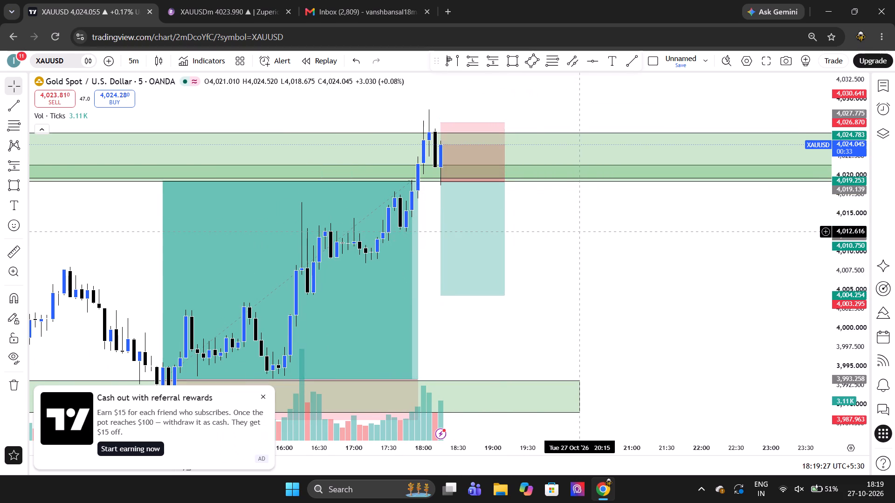
Move the short projection's start back to the 18:10 candle and fine-tune its entry level to about 4,019.14.
{"action": "scroll", "coordinate": [580, 231], "scroll_direction": "up", "scroll_amount": 2}
{"action": "left_click_drag", "start_coordinate": [354, 187], "coordinate": [349, 185]}
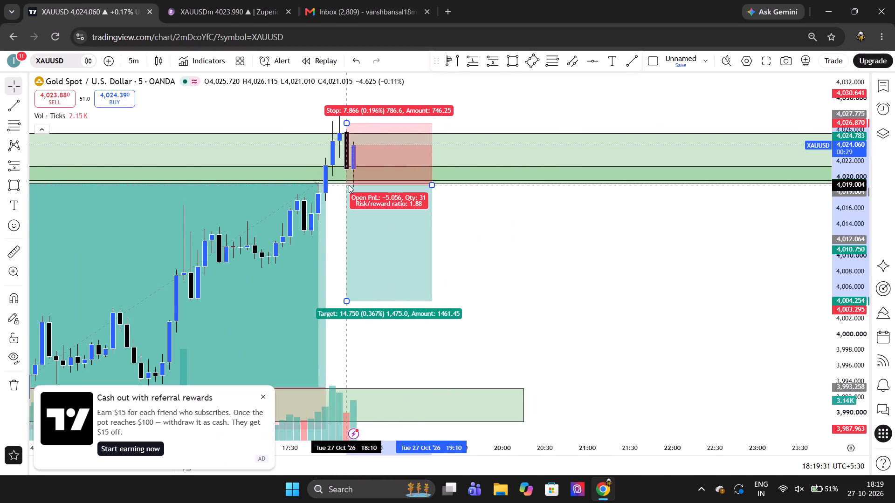
{"action": "left_click_drag", "start_coordinate": [349, 185], "coordinate": [346, 184]}
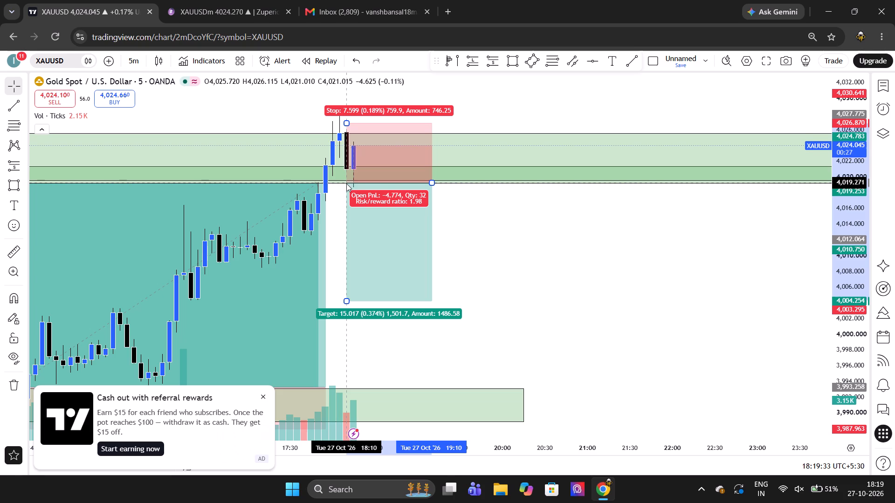
{"action": "left_click_drag", "start_coordinate": [346, 184], "coordinate": [346, 184]}
{"action": "left_click", "coordinate": [507, 214]}
Switch to the Zuperior terminal to check the XAUUSDm chart with the open sell position.
{"action": "scroll", "coordinate": [507, 214], "scroll_direction": "right", "scroll_amount": 1}
{"action": "scroll", "coordinate": [507, 214], "scroll_direction": "up", "scroll_amount": 1}
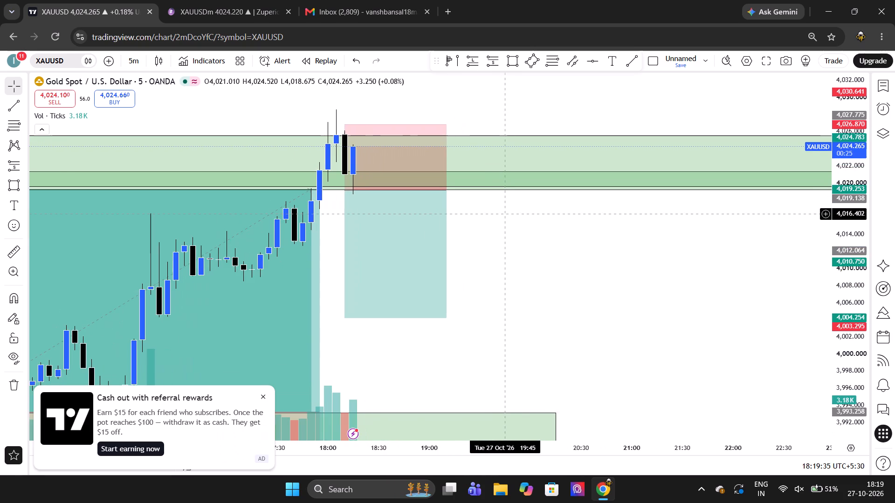
{"action": "scroll", "coordinate": [507, 214], "scroll_direction": "right", "scroll_amount": 1}
{"action": "left_click", "coordinate": [280, 0]}
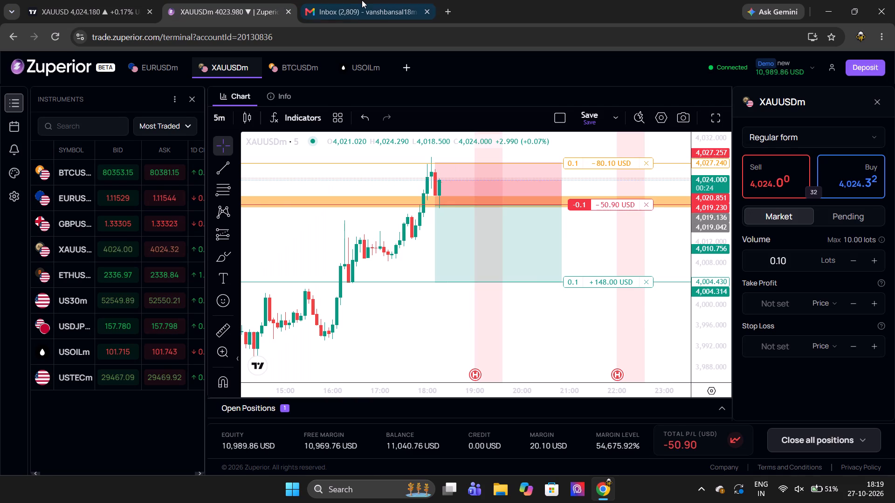
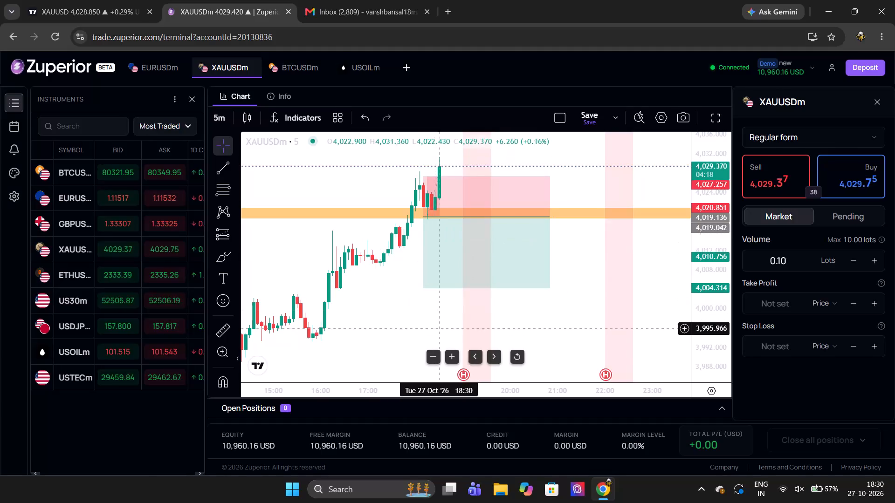
Examine the closed XAUUSDm trades with their close prices and profit or loss, and hide the positions list again.
{"action": "left_click", "coordinate": [732, 415]}
{"action": "left_click", "coordinate": [725, 412]}
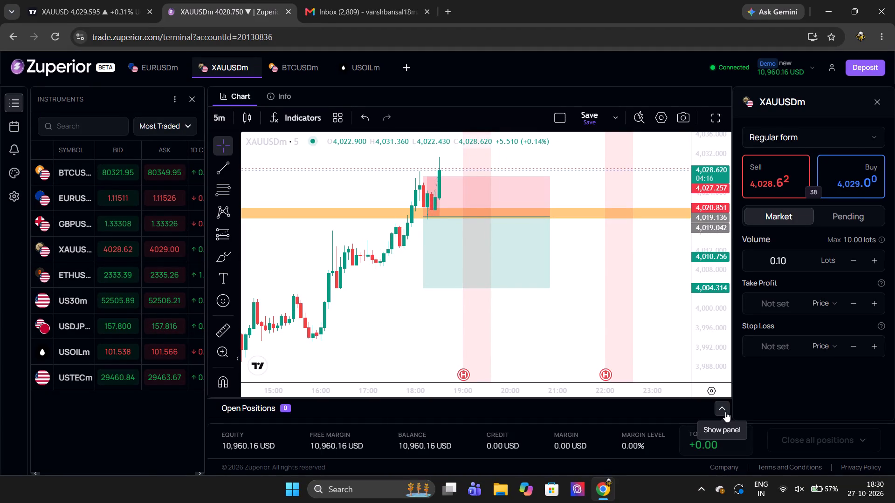
{"action": "left_click", "coordinate": [324, 332]}
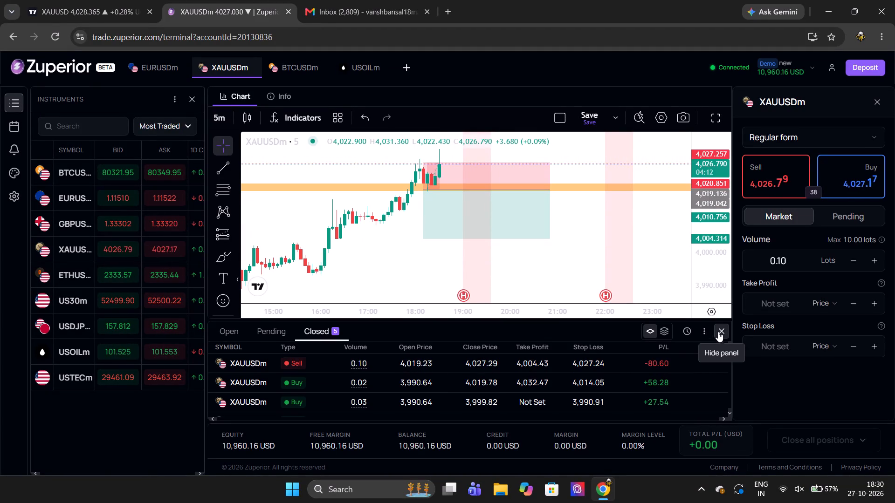
{"action": "scroll", "coordinate": [675, 374], "scroll_direction": "down", "scroll_amount": 1}
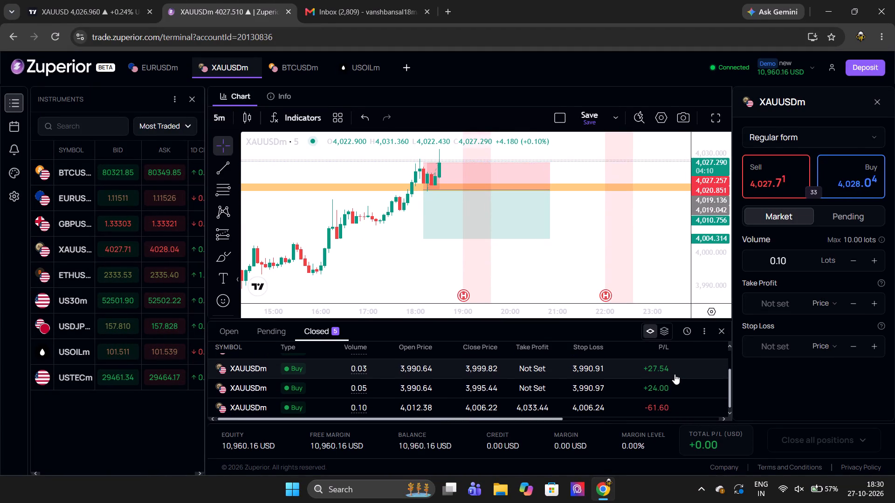
{"action": "scroll", "coordinate": [675, 374], "scroll_direction": "down", "scroll_amount": 1}
{"action": "scroll", "coordinate": [675, 374], "scroll_direction": "up", "scroll_amount": 1}
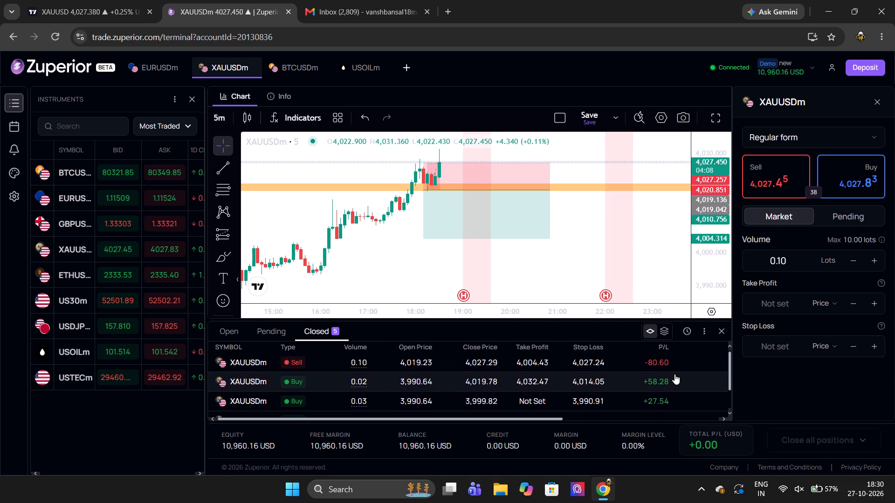
{"action": "scroll", "coordinate": [675, 374], "scroll_direction": "up", "scroll_amount": 1}
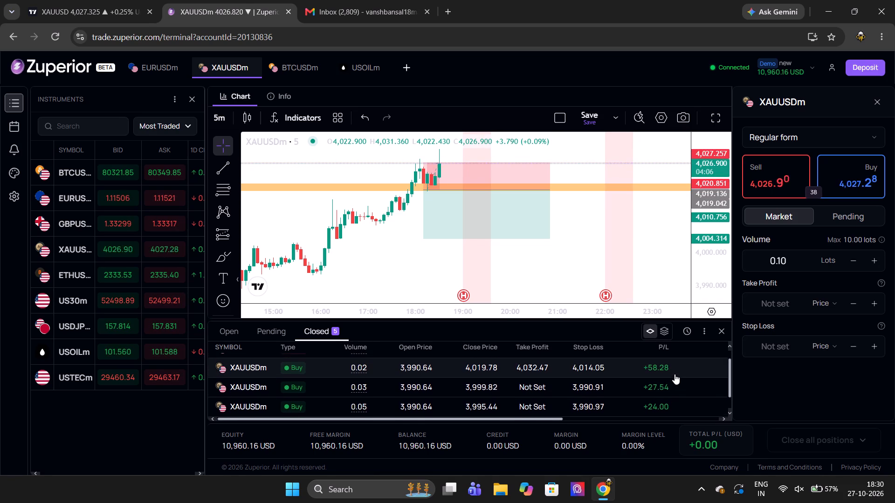
{"action": "scroll", "coordinate": [675, 374], "scroll_direction": "up", "scroll_amount": 1}
{"action": "left_click", "coordinate": [724, 331]}
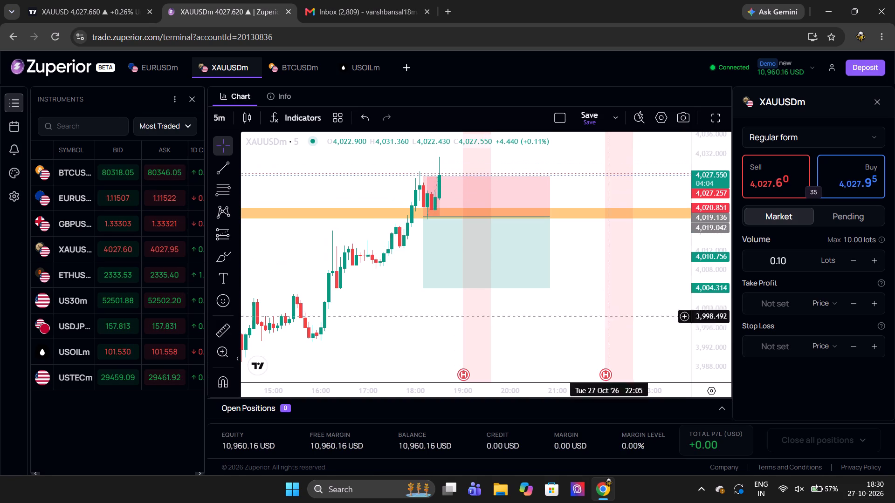
Shorten the short projection to end at 19:05 and collapse its target to the entry level at about 4,019.14.
{"action": "scroll", "coordinate": [485, 290], "scroll_direction": "down", "scroll_amount": 1}
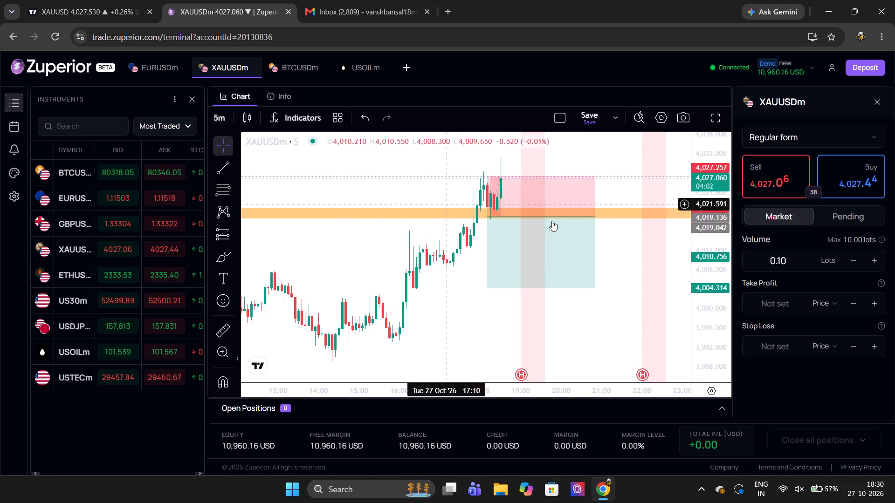
{"action": "left_click_drag", "start_coordinate": [591, 217], "coordinate": [535, 216]}
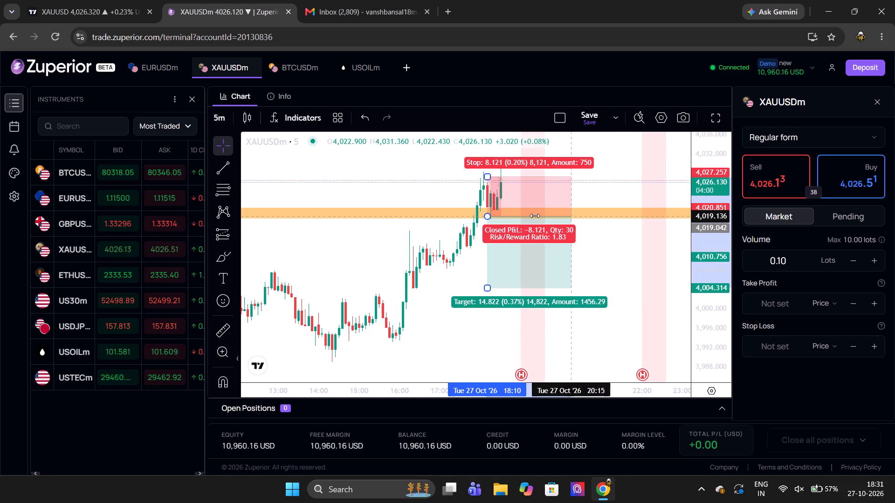
{"action": "left_click_drag", "start_coordinate": [535, 216], "coordinate": [524, 213]}
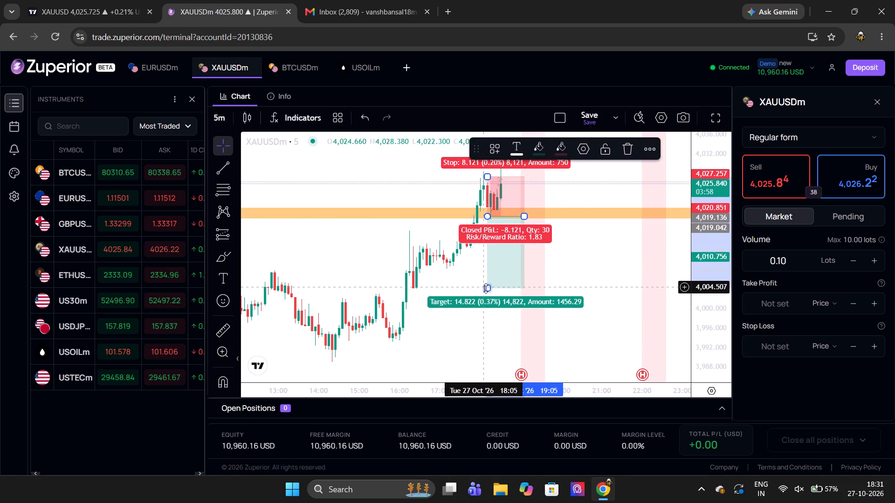
{"action": "left_click_drag", "start_coordinate": [486, 288], "coordinate": [484, 184]}
{"action": "left_click", "coordinate": [440, 172]}
Switch to the TradingView XAUUSD chart and collapse the short projection's target to its entry level at about 4,019.14.
{"action": "left_click", "coordinate": [161, 0]}
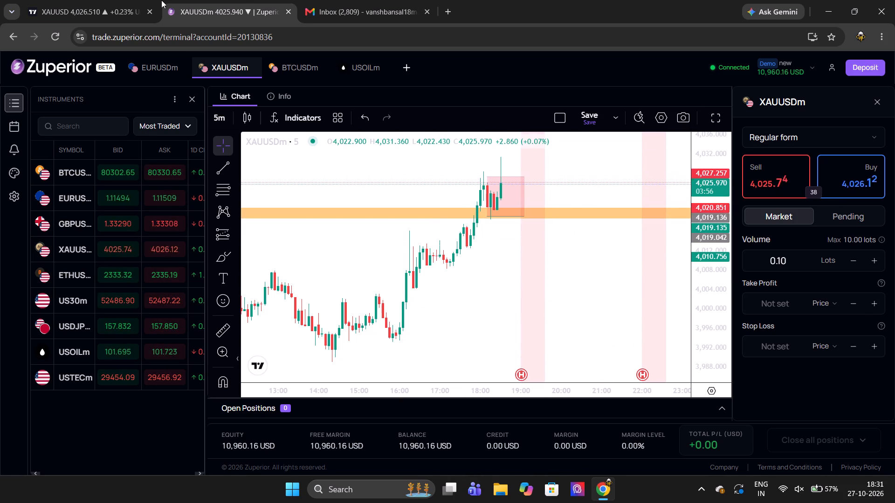
{"action": "left_click", "coordinate": [101, 0]}
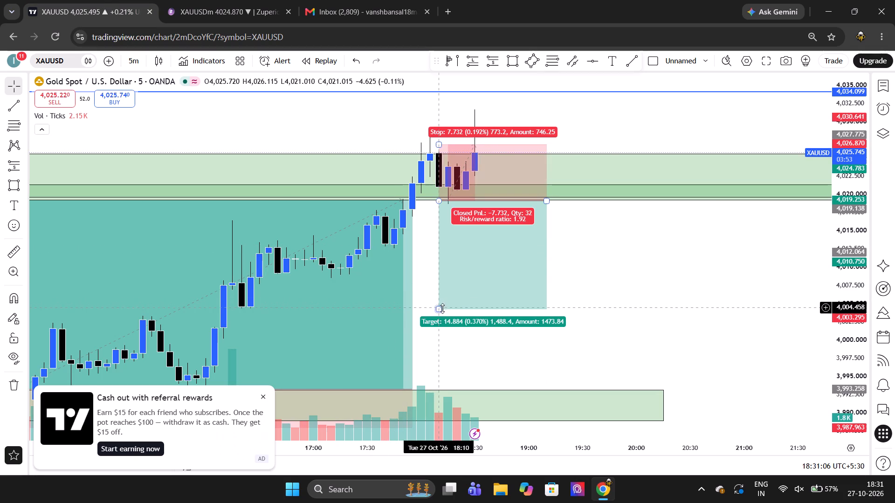
{"action": "left_click_drag", "start_coordinate": [439, 310], "coordinate": [435, 161]}
{"action": "left_click", "coordinate": [513, 286]}
Examine the earlier XAUUSD price action between the lower demand zone and the upper supply zone.
{"action": "scroll", "coordinate": [513, 286], "scroll_direction": "up", "scroll_amount": 1}
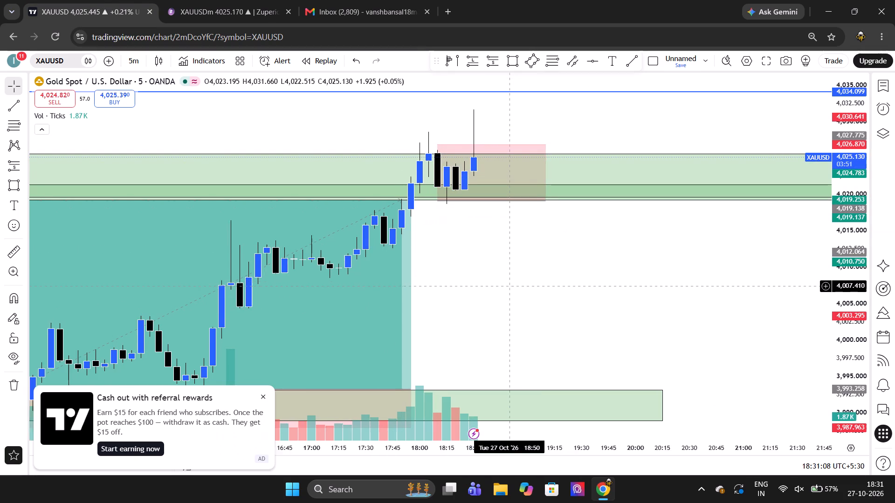
{"action": "scroll", "coordinate": [513, 286], "scroll_direction": "up", "scroll_amount": 1}
{"action": "scroll", "coordinate": [513, 286], "scroll_direction": "down", "scroll_amount": 4}
{"action": "scroll", "coordinate": [513, 286], "scroll_direction": "left", "scroll_amount": 1}
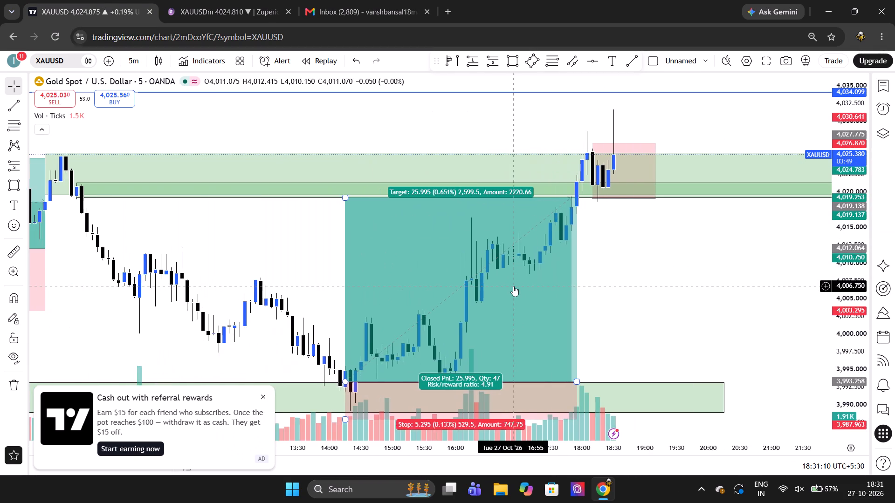
{"action": "scroll", "coordinate": [513, 286], "scroll_direction": "left", "scroll_amount": 1}
{"action": "scroll", "coordinate": [513, 286], "scroll_direction": "down", "scroll_amount": 2}
{"action": "scroll", "coordinate": [513, 286], "scroll_direction": "up", "scroll_amount": 1}
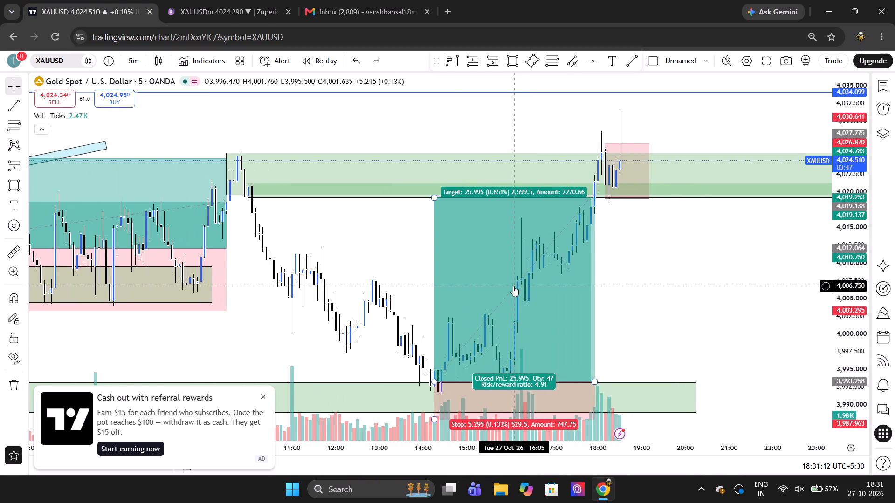
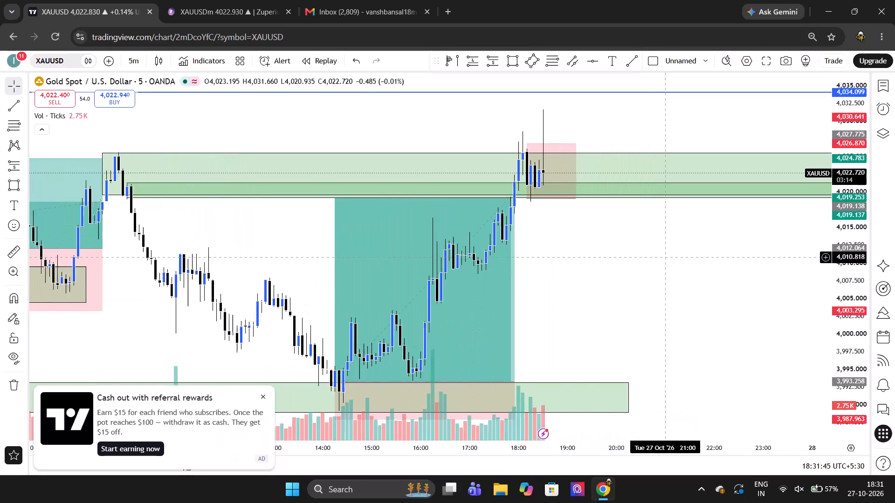
Switch the XAUUSD chart to the 30-minute timeframe and examine price action around the trend channel and the supply and demand zones.
{"action": "scroll", "coordinate": [665, 258], "scroll_direction": "down", "scroll_amount": 4}
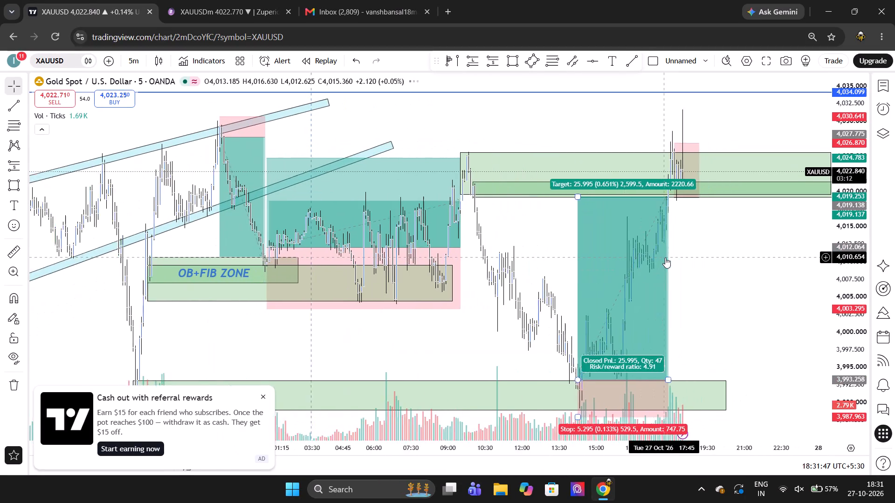
{"action": "left_click", "coordinate": [504, 251]}
{"action": "scroll", "coordinate": [502, 258], "scroll_direction": "up", "scroll_amount": 1}
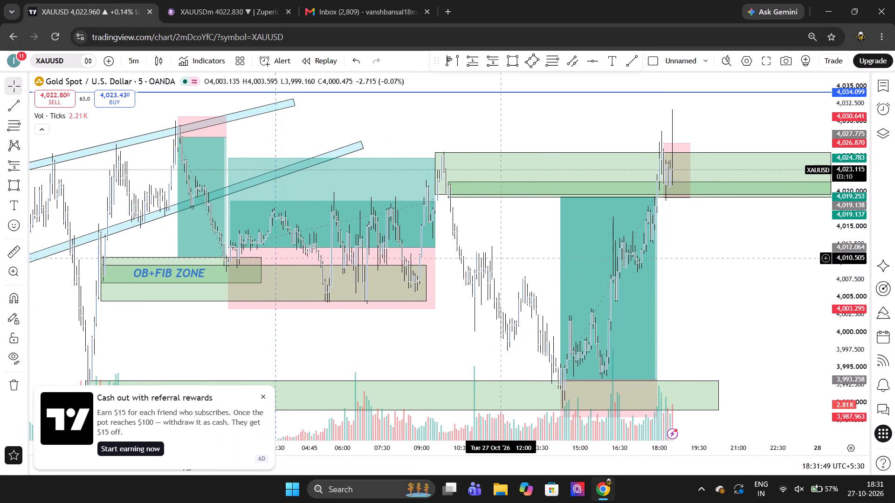
{"action": "scroll", "coordinate": [502, 258], "scroll_direction": "up", "scroll_amount": 7}
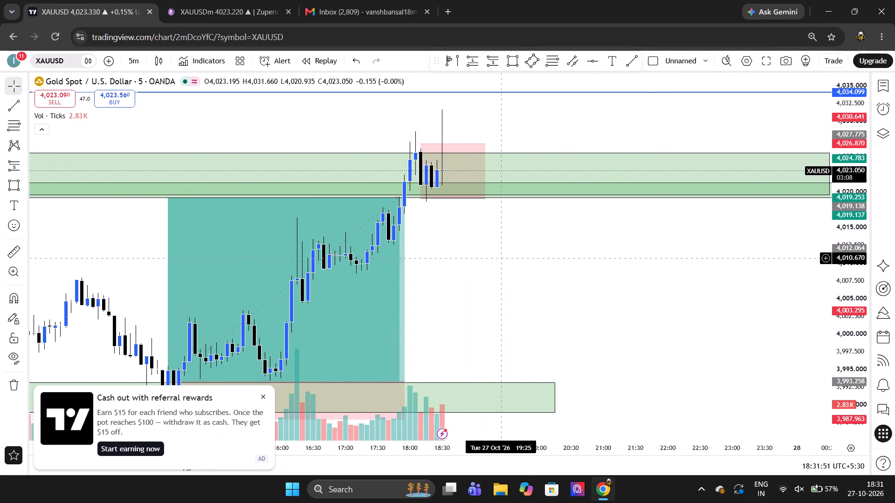
{"action": "type", "text": "30"}
{"action": "key", "text": "Return"}
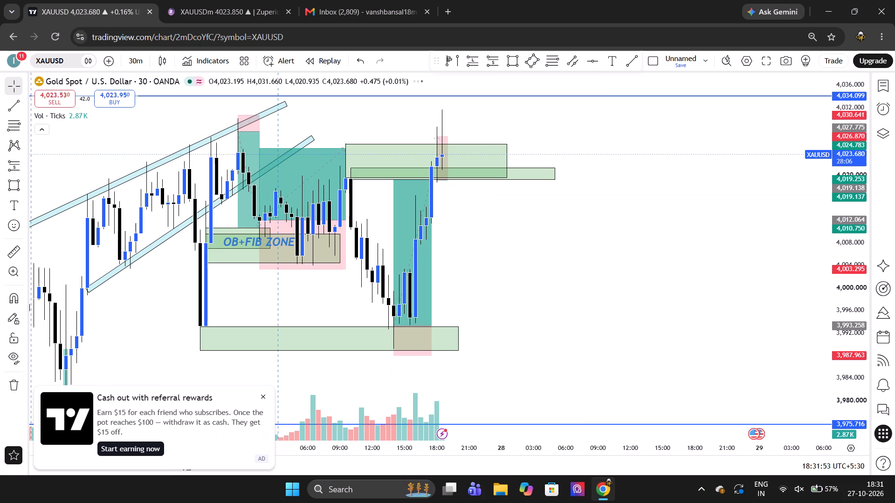
{"action": "scroll", "coordinate": [606, 242], "scroll_direction": "down", "scroll_amount": 4}
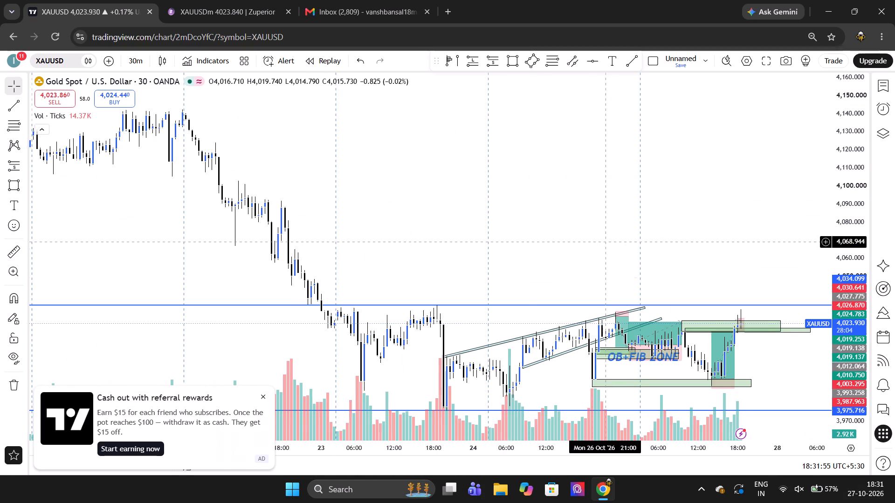
{"action": "scroll", "coordinate": [497, 283], "scroll_direction": "up", "scroll_amount": 1}
{"action": "scroll", "coordinate": [497, 283], "scroll_direction": "left", "scroll_amount": 4}
{"action": "scroll", "coordinate": [497, 283], "scroll_direction": "up", "scroll_amount": 2}
{"action": "left_click", "coordinate": [584, 248]}
{"action": "scroll", "coordinate": [584, 248], "scroll_direction": "up", "scroll_amount": 1}
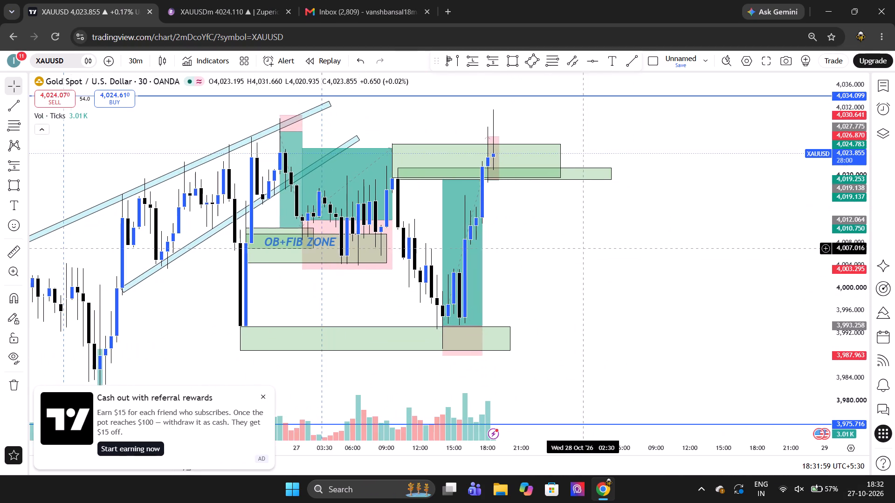
{"action": "scroll", "coordinate": [503, 197], "scroll_direction": "up", "scroll_amount": 1}
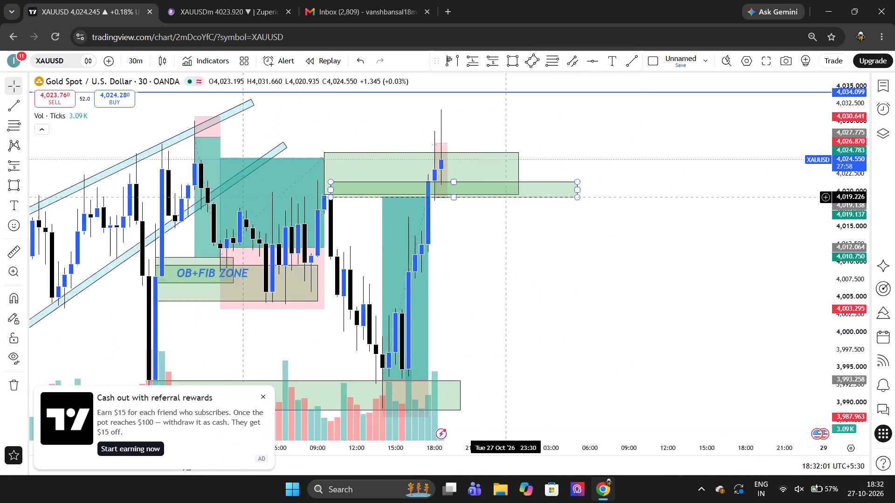
{"action": "scroll", "coordinate": [503, 197], "scroll_direction": "up", "scroll_amount": 1}
{"action": "scroll", "coordinate": [476, 244], "scroll_direction": "up", "scroll_amount": 1}
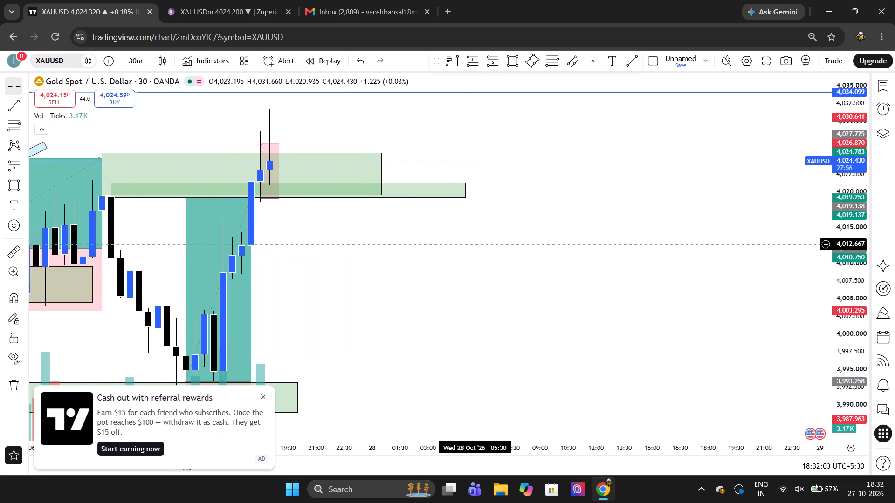
Return the chart to the 5-minute timeframe and examine the latest candles at the upper supply zone.
{"action": "key", "text": "5"}
{"action": "key", "text": "Return"}
{"action": "scroll", "coordinate": [469, 294], "scroll_direction": "right", "scroll_amount": 1}
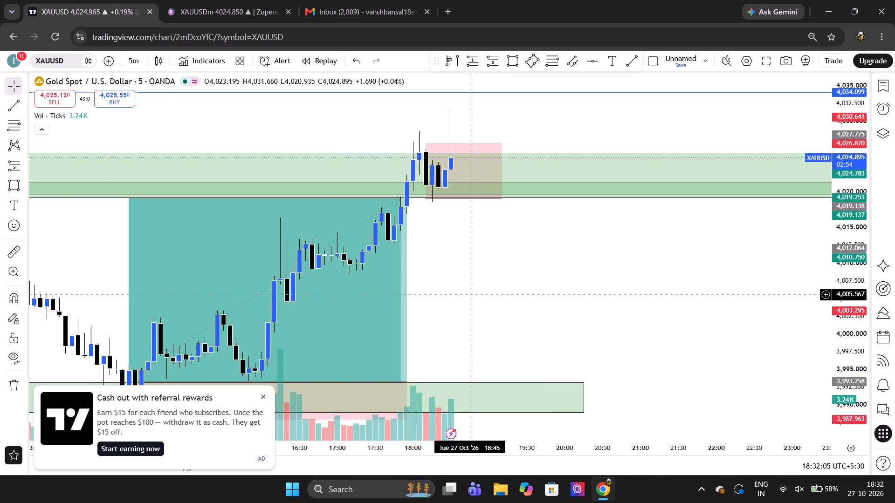
{"action": "scroll", "coordinate": [469, 294], "scroll_direction": "right", "scroll_amount": 1}
{"action": "scroll", "coordinate": [469, 294], "scroll_direction": "down", "scroll_amount": 1}
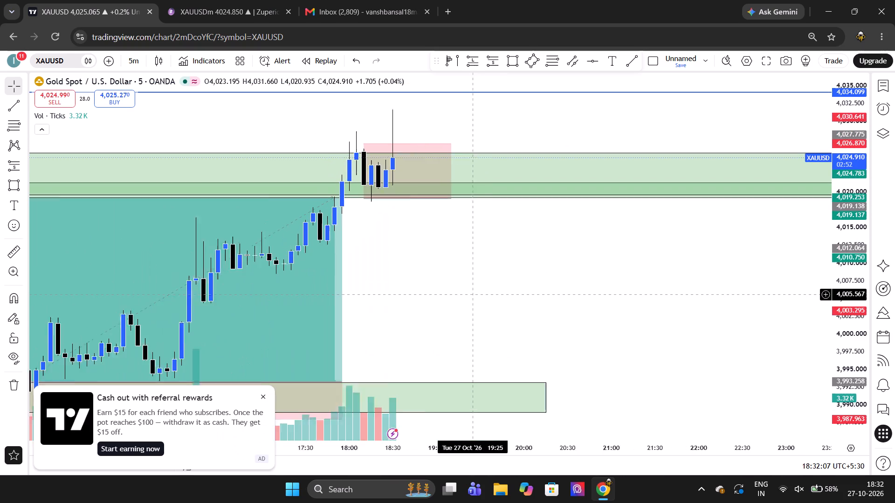
{"action": "scroll", "coordinate": [469, 294], "scroll_direction": "down", "scroll_amount": 3}
{"action": "scroll", "coordinate": [469, 294], "scroll_direction": "up", "scroll_amount": 2}
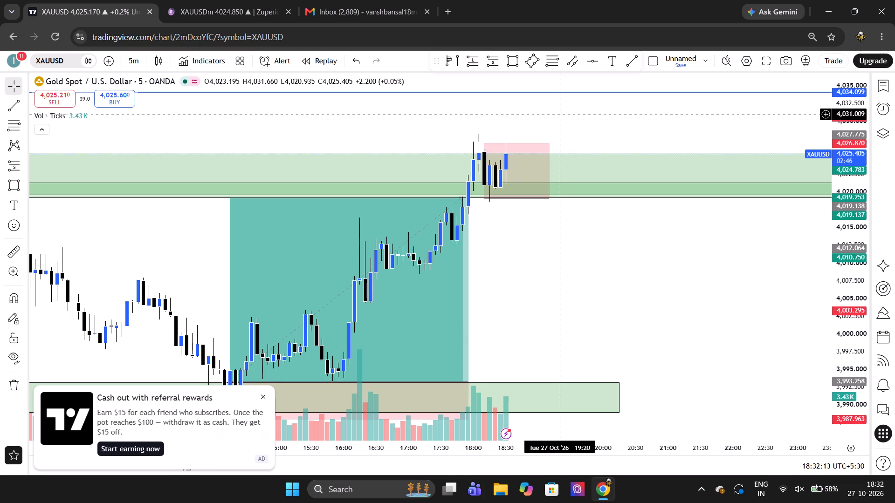
{"action": "scroll", "coordinate": [558, 115], "scroll_direction": "down", "scroll_amount": 1}
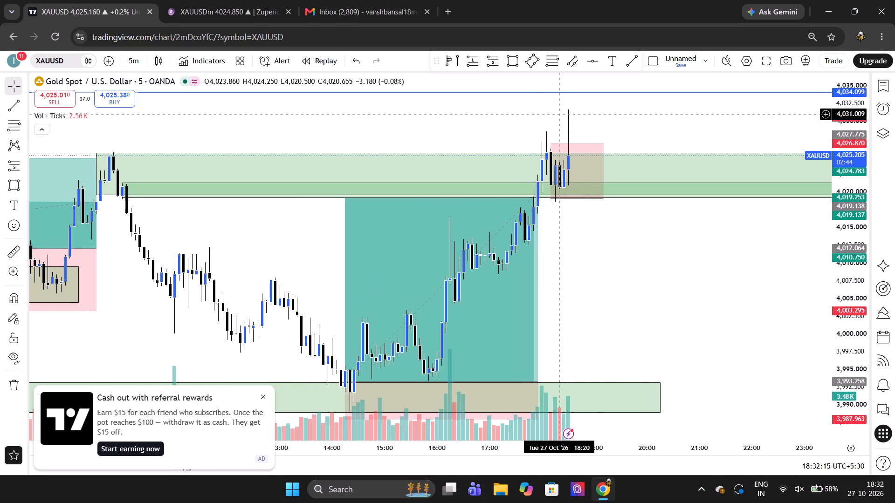
Draw a Fibonacci retracement from the 14:20 swing low at about 3,989.07 to the recent high at about 4,031.68, extending to 20:55.
{"action": "left_click", "coordinate": [11, 139]}
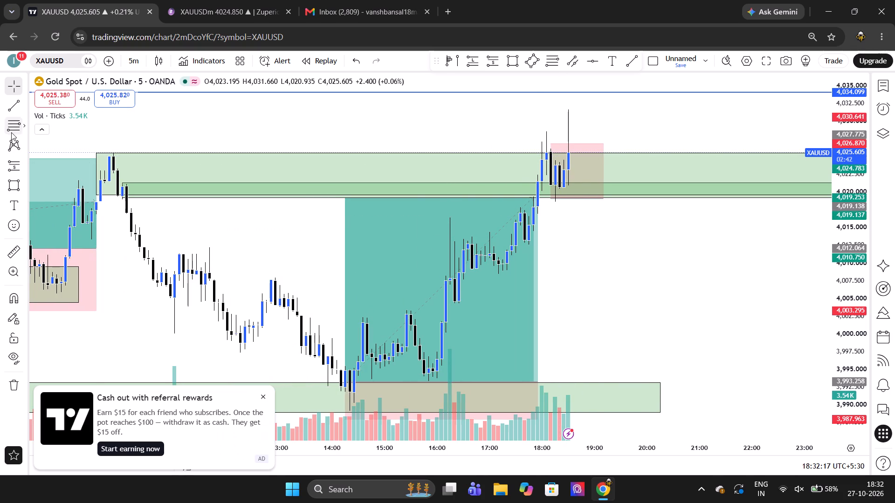
{"action": "left_click", "coordinate": [11, 132]}
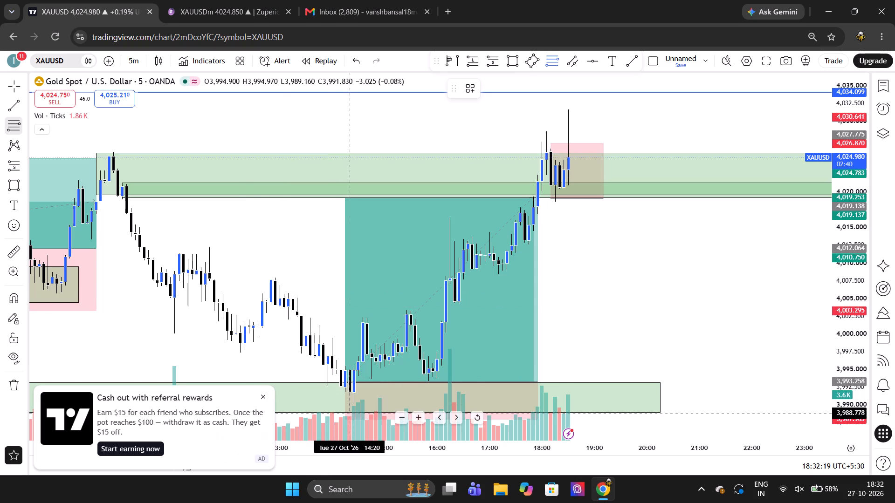
{"action": "left_click", "coordinate": [350, 411]}
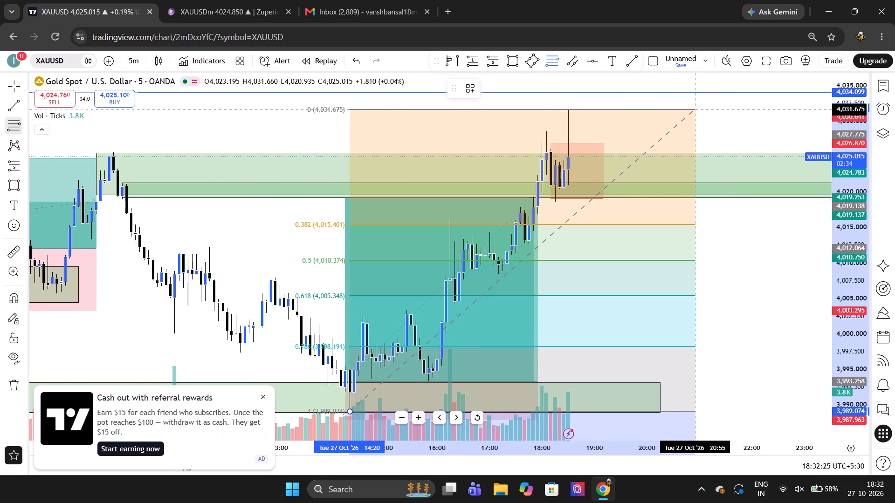
{"action": "left_click", "coordinate": [694, 109]}
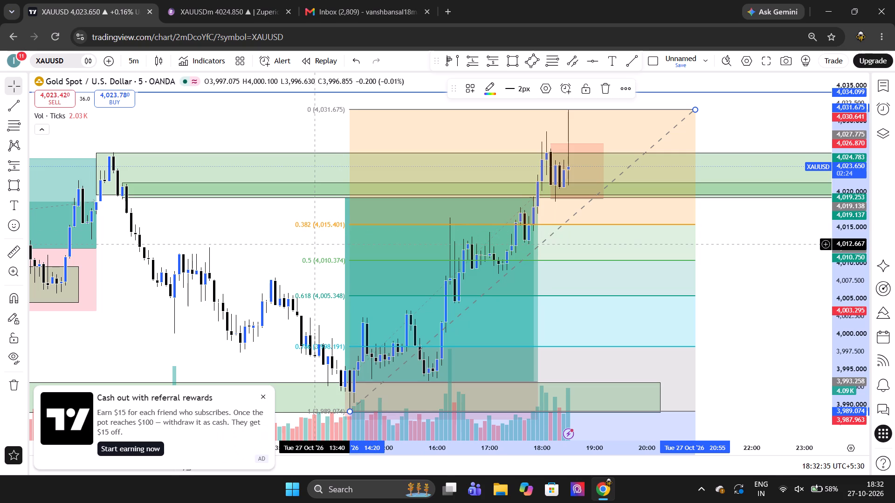
Draw a rectangle zone between the 0.5 and 0.618 Fibonacci levels, about 4,010.45 to 4,005.35, spanning 16:30 to 20:55.
{"action": "left_click", "coordinate": [10, 181]}
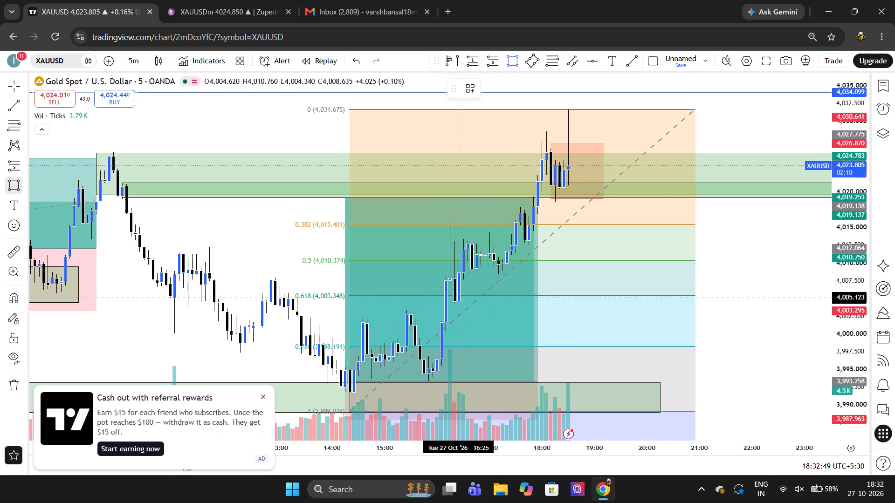
{"action": "left_click_drag", "start_coordinate": [457, 296], "coordinate": [533, 271]}
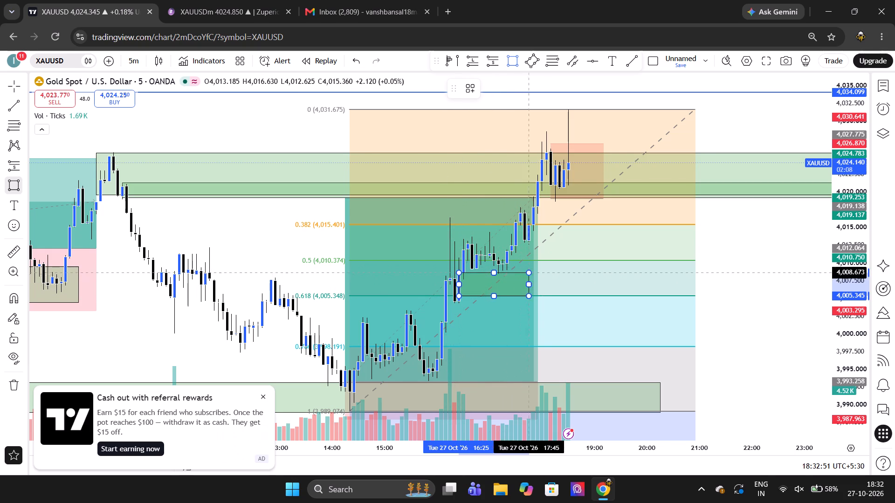
{"action": "left_click_drag", "start_coordinate": [533, 271], "coordinate": [544, 270]}
{"action": "left_click", "coordinate": [544, 270]}
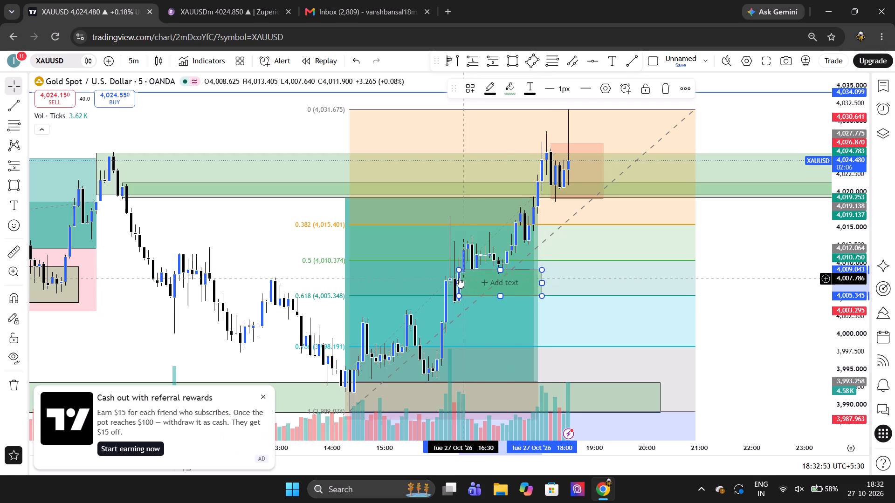
{"action": "left_click_drag", "start_coordinate": [458, 269], "coordinate": [458, 261]}
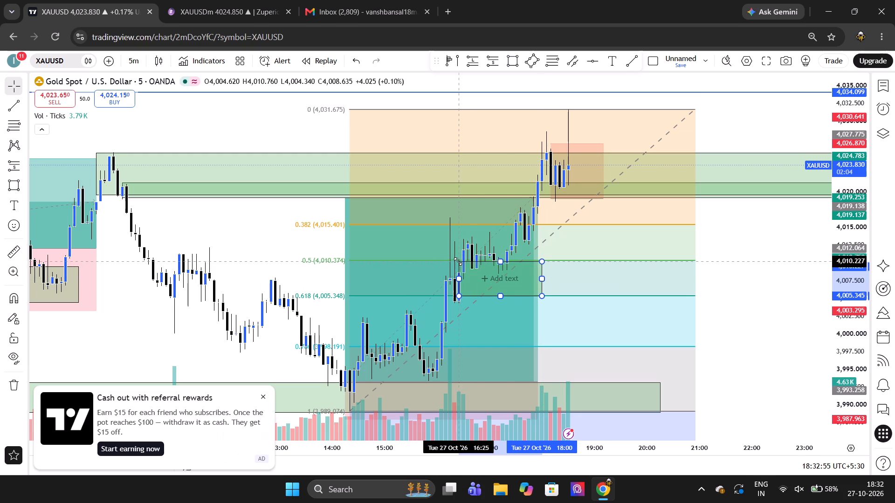
{"action": "left_click_drag", "start_coordinate": [458, 261], "coordinate": [462, 260]}
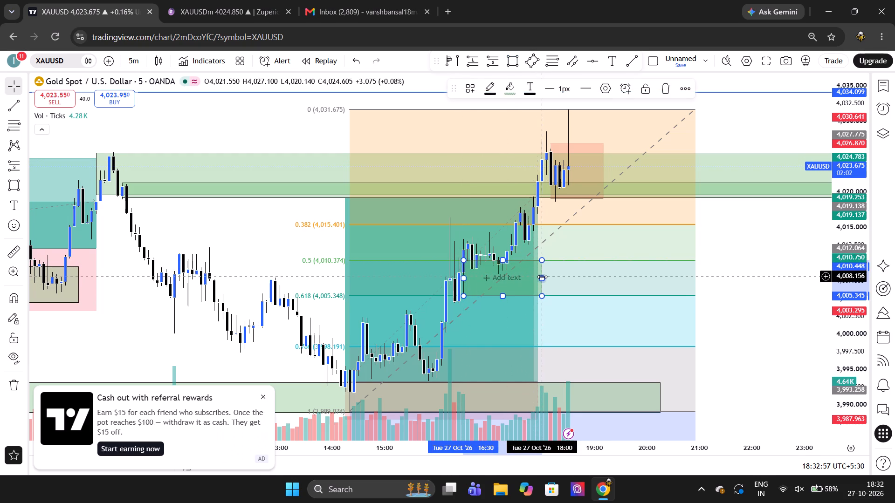
{"action": "left_click_drag", "start_coordinate": [542, 277], "coordinate": [695, 280]}
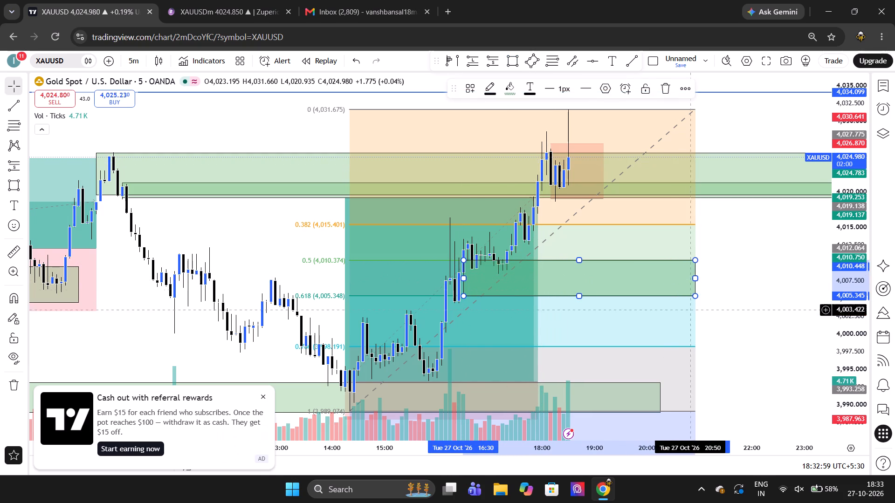
Delete the Fibonacci retracement.
{"action": "left_click", "coordinate": [673, 346]}
{"action": "key", "text": "Delete"}
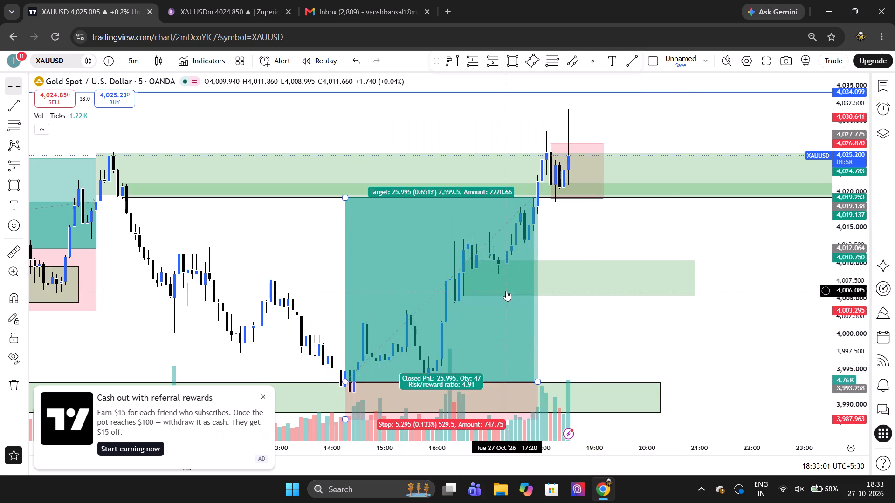
Extend the new rectangle zone's start back to 16:10.
{"action": "left_click_drag", "start_coordinate": [466, 277], "coordinate": [446, 277]}
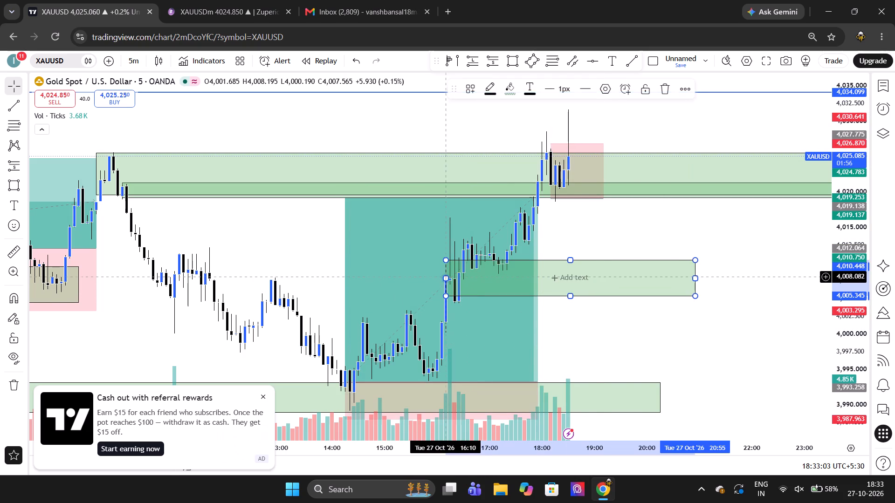
{"action": "left_click", "coordinate": [631, 347]}
{"action": "scroll", "coordinate": [631, 347], "scroll_direction": "up", "scroll_amount": 1}
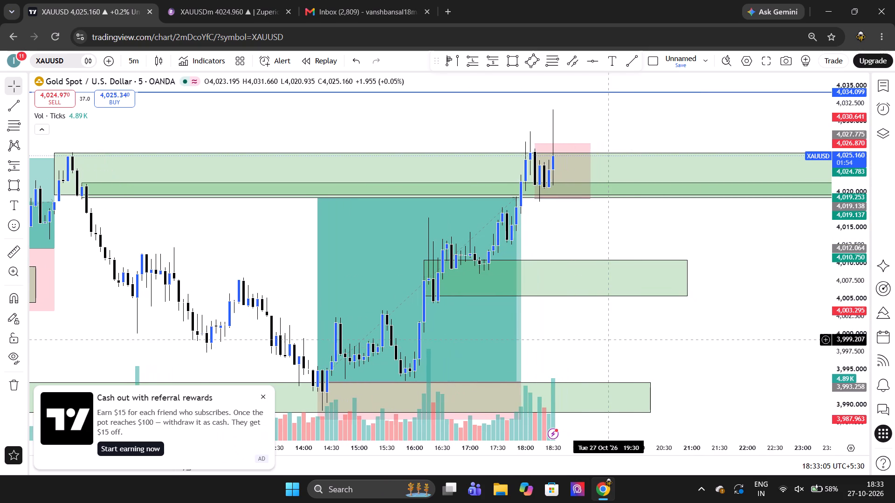
Draw a narrower rectangle zone between about 4,007.19 and 4,009.04, from the candles around 11:40 out to 21:35.
{"action": "scroll", "coordinate": [608, 339], "scroll_direction": "down", "scroll_amount": 1}
{"action": "left_click", "coordinate": [14, 182]}
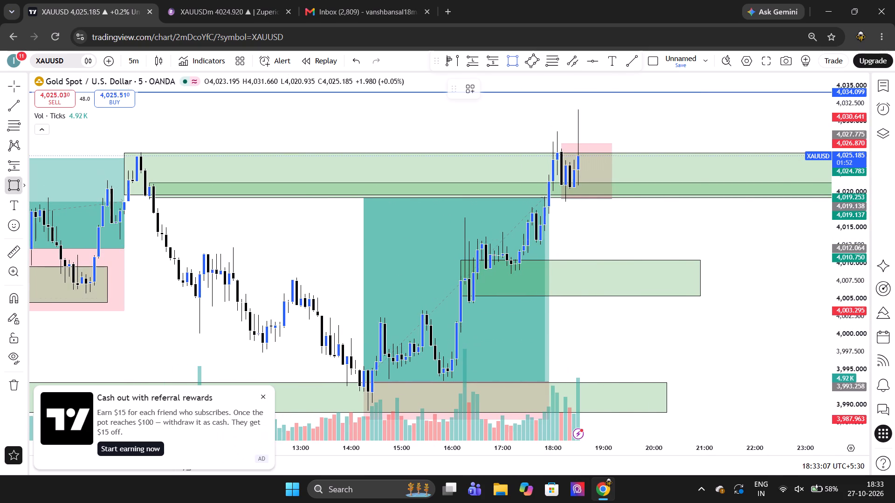
{"action": "left_click_drag", "start_coordinate": [234, 283], "coordinate": [390, 292]}
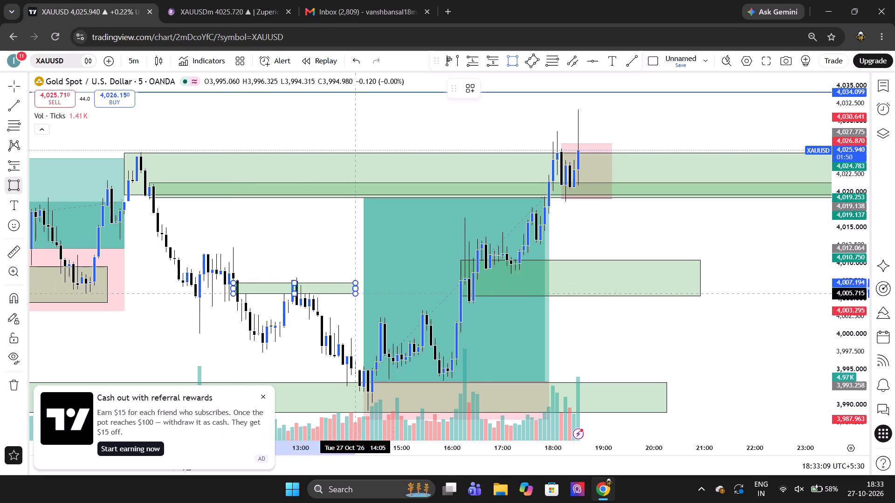
{"action": "left_click_drag", "start_coordinate": [390, 292], "coordinate": [392, 292]}
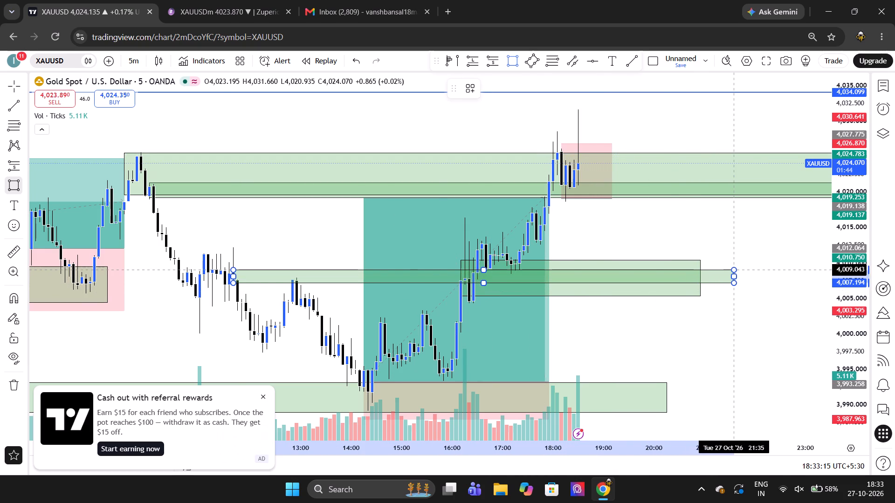
{"action": "left_click", "coordinate": [733, 270]}
{"action": "left_click", "coordinate": [709, 315]}
Place a long position projection at 18:35 with entry at about 4,010.45 and its stop at about 4,004.90, below the new zones.
{"action": "scroll", "coordinate": [709, 315], "scroll_direction": "up", "scroll_amount": 2}
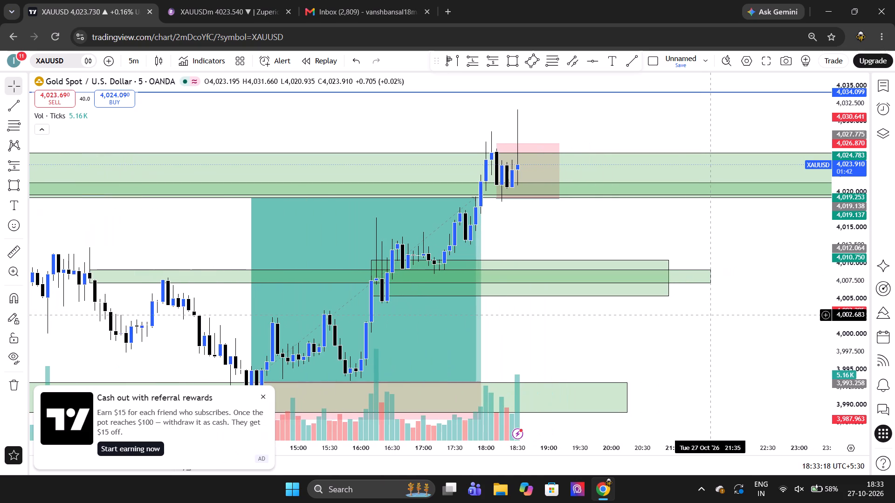
{"action": "scroll", "coordinate": [709, 315], "scroll_direction": "left", "scroll_amount": 1}
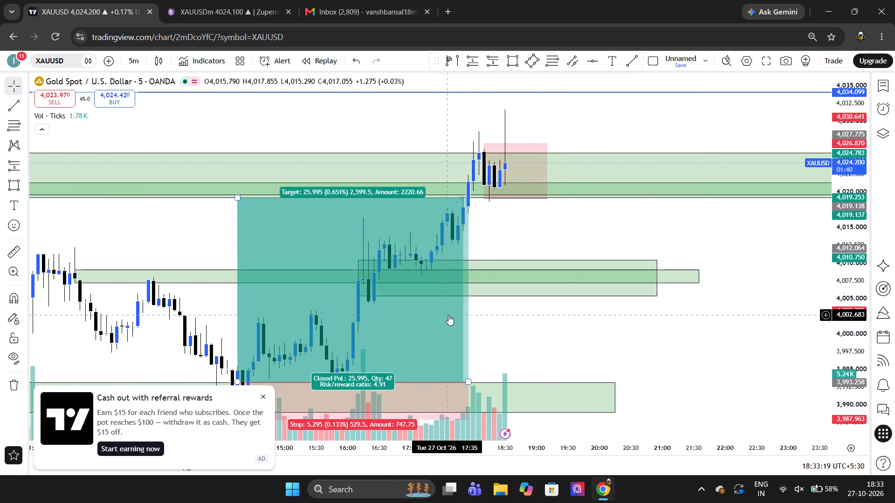
{"action": "scroll", "coordinate": [156, 247], "scroll_direction": "left", "scroll_amount": 1}
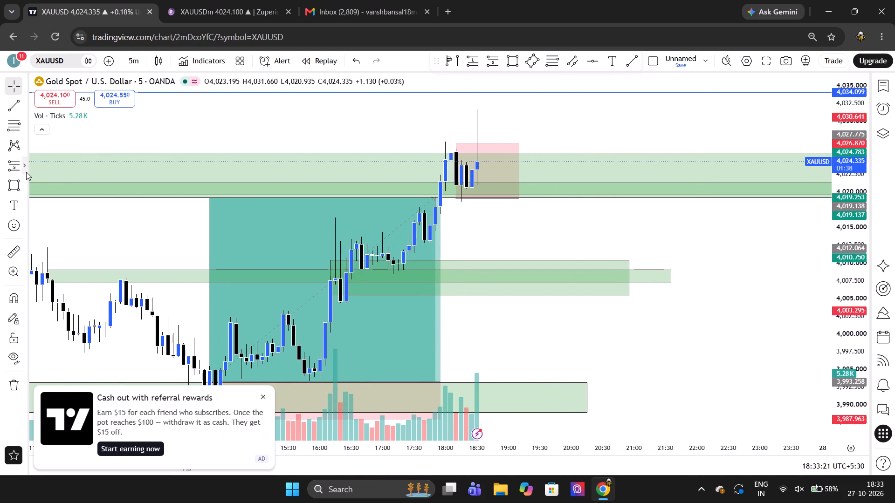
{"action": "left_click", "coordinate": [26, 172]}
{"action": "left_click", "coordinate": [71, 173]}
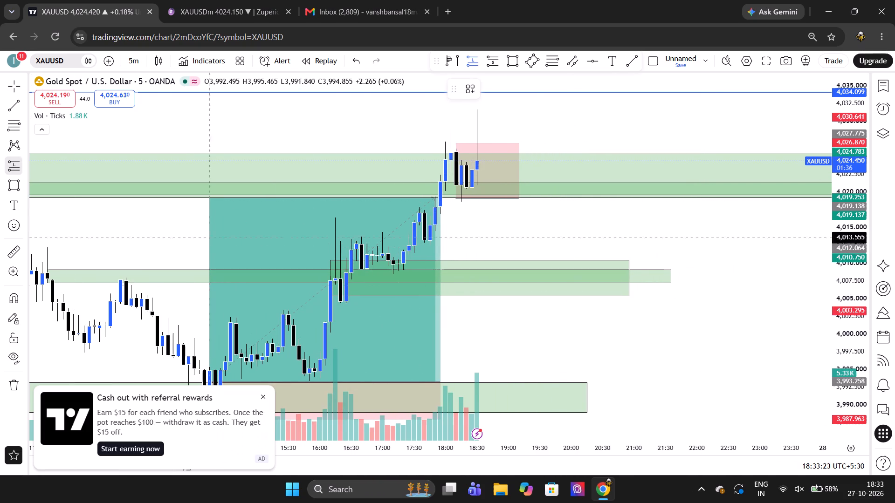
{"action": "left_click", "coordinate": [482, 260]}
{"action": "left_click_drag", "start_coordinate": [482, 323], "coordinate": [496, 300]}
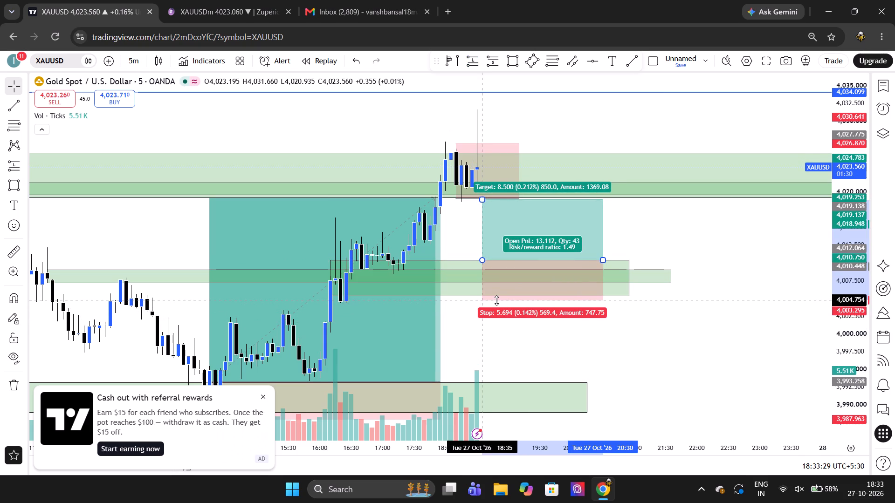
{"action": "left_click_drag", "start_coordinate": [496, 300], "coordinate": [499, 299]}
{"action": "double_click", "coordinate": [466, 244]}
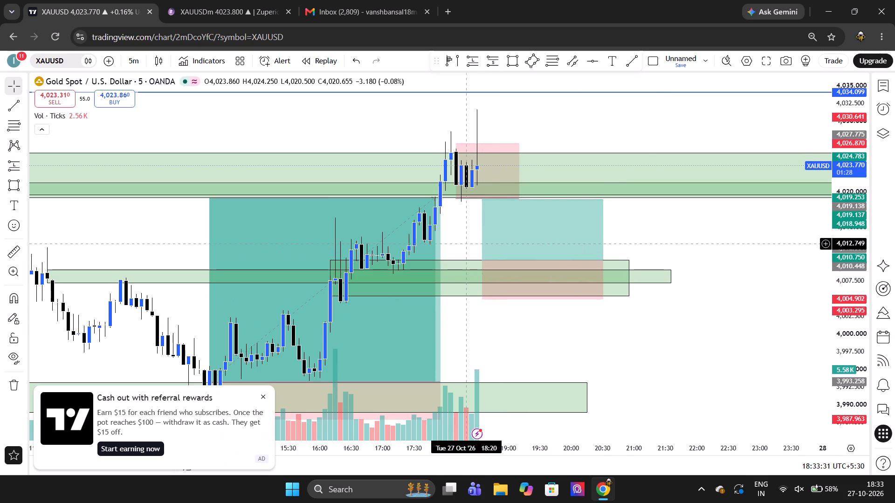
Raise the long projection's target to about 4,034.19, at the upper blue horizontal line.
{"action": "left_click_drag", "start_coordinate": [481, 198], "coordinate": [507, 101]}
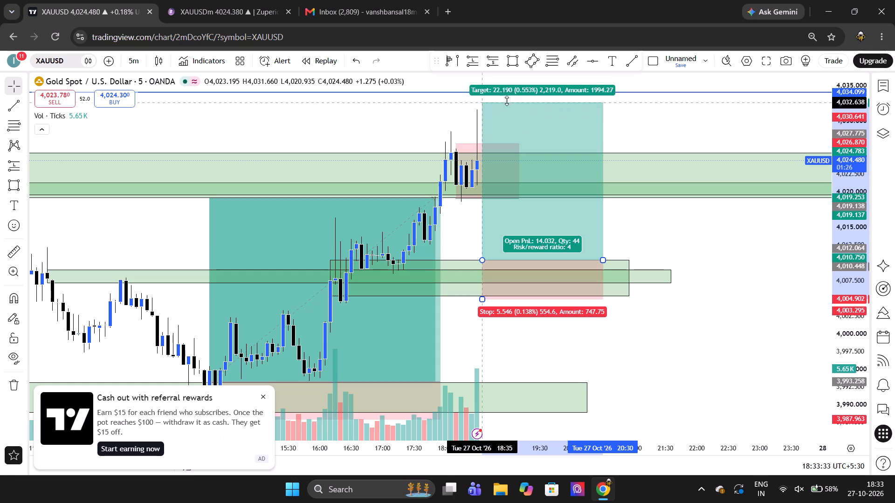
{"action": "left_click_drag", "start_coordinate": [507, 101], "coordinate": [484, 91]}
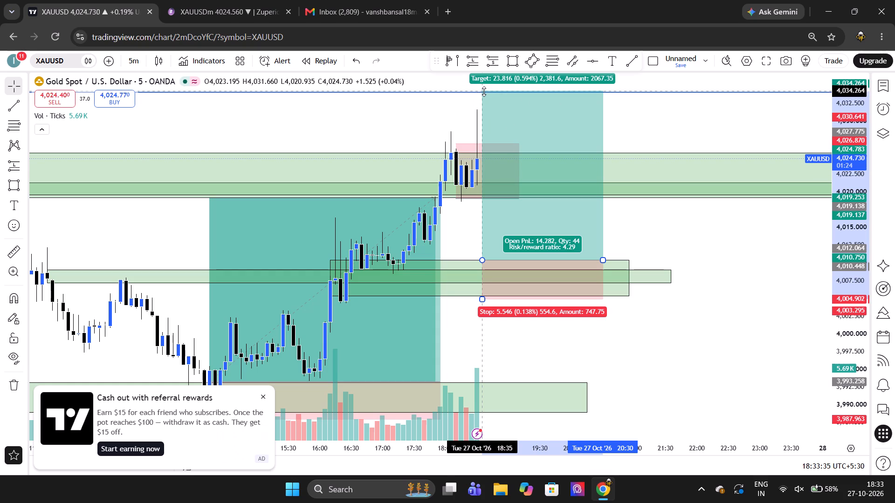
{"action": "left_click_drag", "start_coordinate": [484, 91], "coordinate": [494, 92]}
{"action": "left_click", "coordinate": [417, 145]}
Shorten the long projection so that it ends at about 19:50.
{"action": "scroll", "coordinate": [417, 145], "scroll_direction": "up", "scroll_amount": 1}
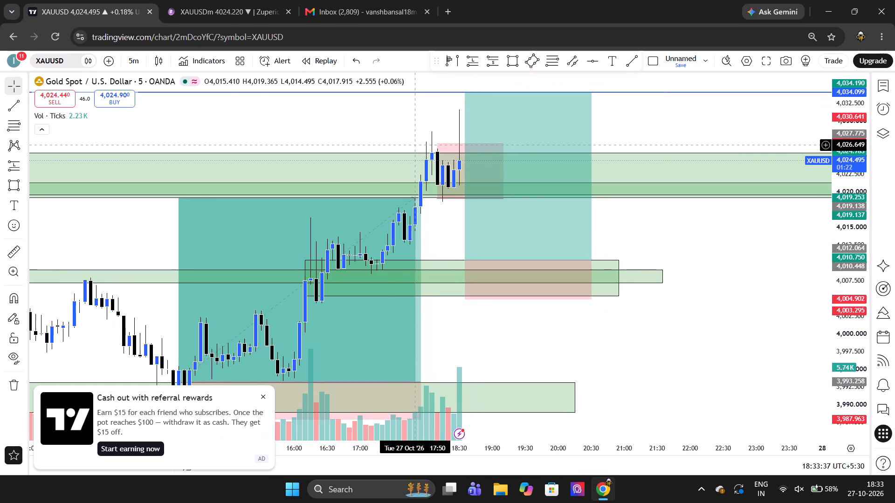
{"action": "scroll", "coordinate": [417, 145], "scroll_direction": "up", "scroll_amount": 2}
{"action": "left_click_drag", "start_coordinate": [558, 260], "coordinate": [512, 261]}
{"action": "left_click", "coordinate": [542, 233]}
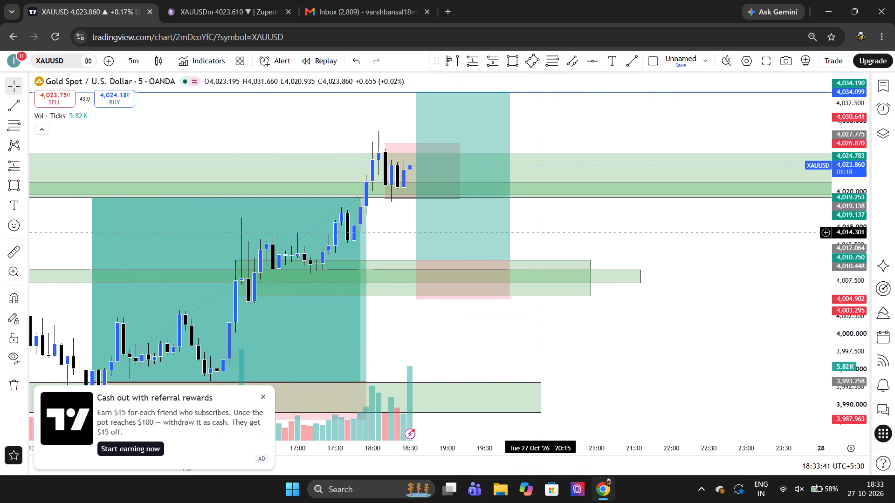
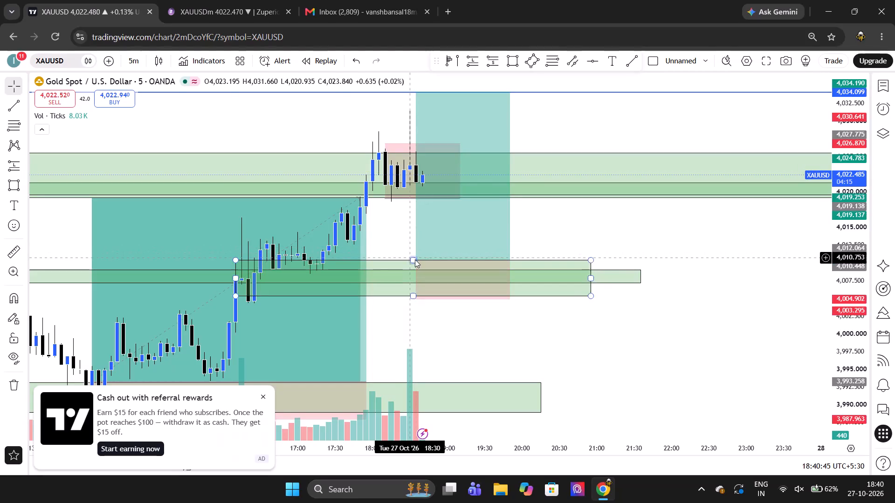
Move the long projection's start to about 19:10, keeping its end at 19:50, with the entry at about 4,010.38.
{"action": "left_click_drag", "start_coordinate": [419, 261], "coordinate": [432, 262]}
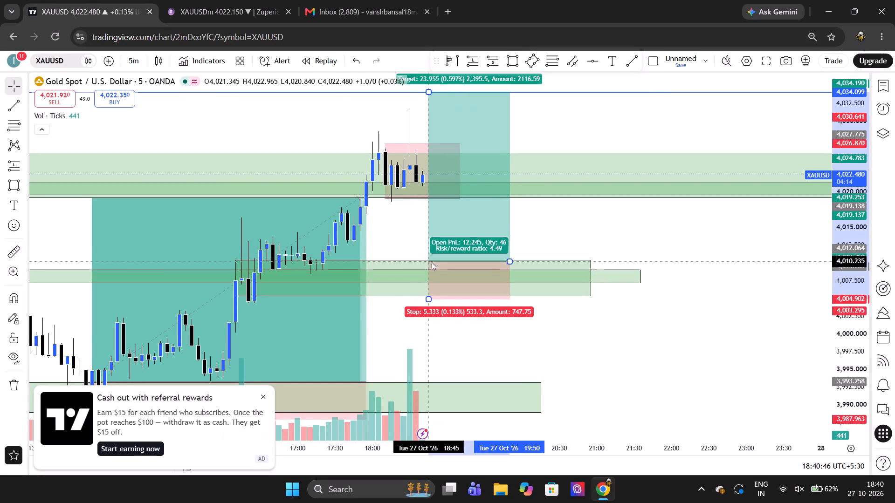
{"action": "left_click_drag", "start_coordinate": [432, 262], "coordinate": [456, 261]}
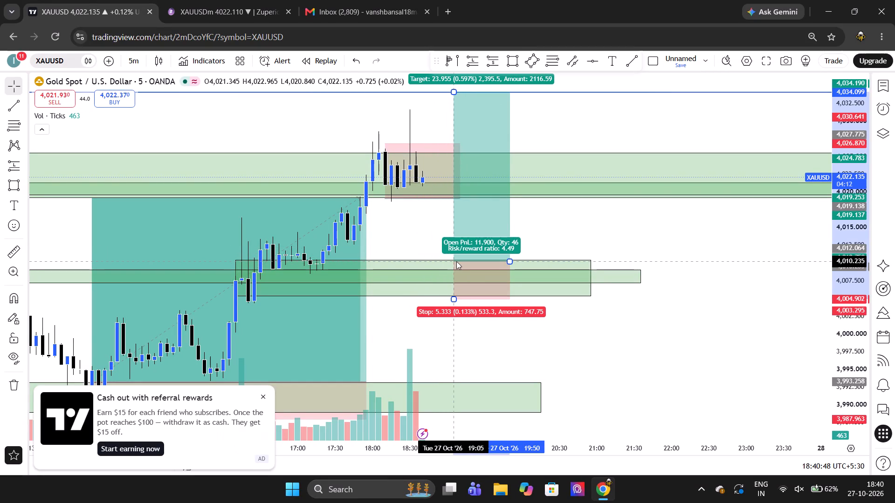
{"action": "left_click_drag", "start_coordinate": [456, 261], "coordinate": [459, 260]}
{"action": "left_click", "coordinate": [647, 247]}
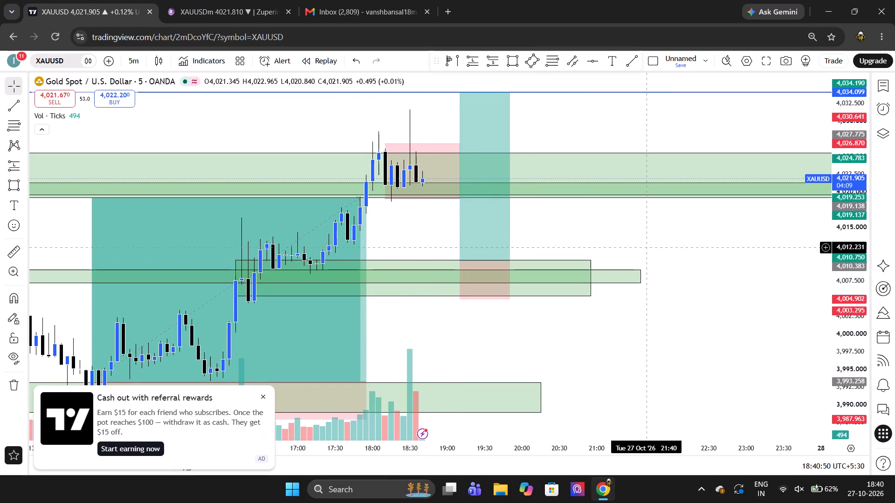
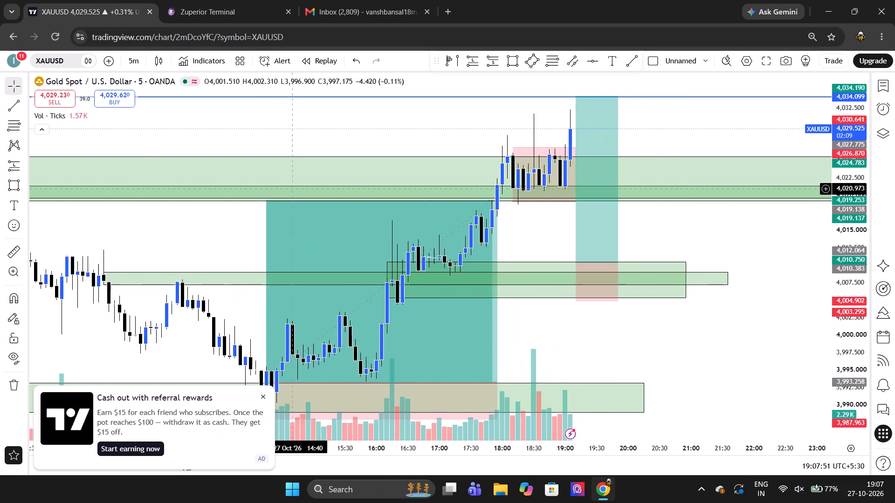
Examine the XAUUSD price action around the green zones and the long and short projections, including the earlier part of the day.
{"action": "scroll", "coordinate": [290, 189], "scroll_direction": "up", "scroll_amount": 1}
{"action": "scroll", "coordinate": [288, 159], "scroll_direction": "down", "scroll_amount": 1}
{"action": "scroll", "coordinate": [288, 159], "scroll_direction": "left", "scroll_amount": 2}
{"action": "scroll", "coordinate": [288, 159], "scroll_direction": "down", "scroll_amount": 1}
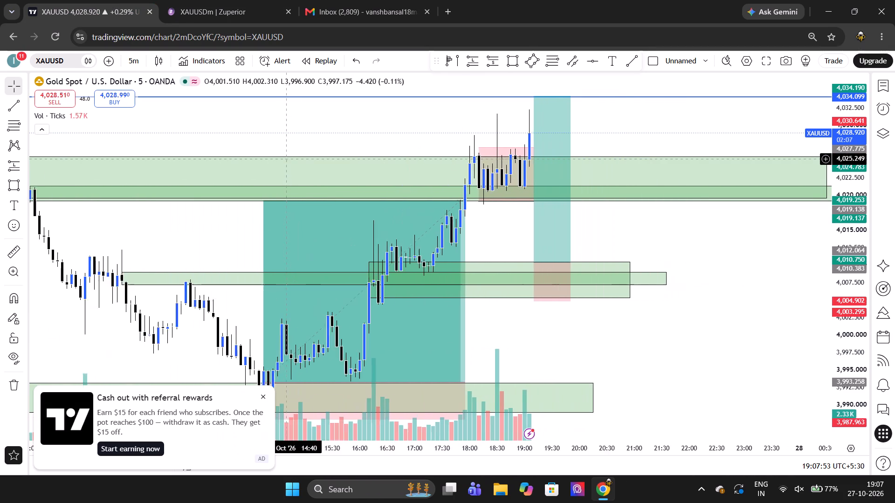
{"action": "scroll", "coordinate": [288, 159], "scroll_direction": "down", "scroll_amount": 1}
{"action": "scroll", "coordinate": [288, 159], "scroll_direction": "left", "scroll_amount": 1}
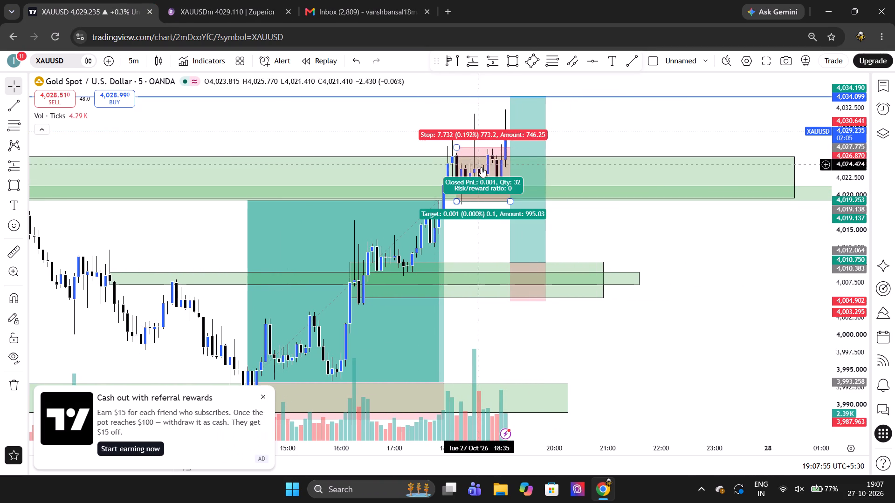
{"action": "scroll", "coordinate": [353, 243], "scroll_direction": "down", "scroll_amount": 3}
{"action": "scroll", "coordinate": [353, 243], "scroll_direction": "left", "scroll_amount": 1}
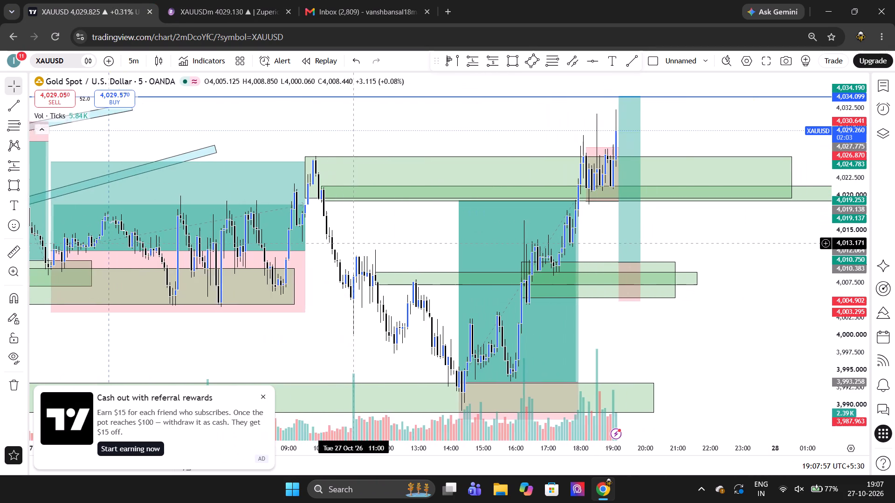
{"action": "scroll", "coordinate": [353, 243], "scroll_direction": "left", "scroll_amount": 1}
{"action": "scroll", "coordinate": [405, 301], "scroll_direction": "up", "scroll_amount": 1}
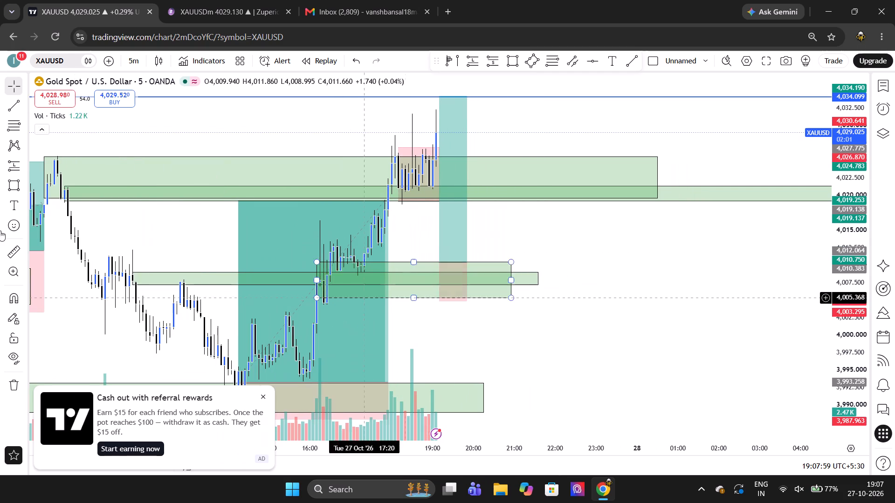
Bring up the brush, arrow and shape drawing tools for marking up the XAUUSD chart.
{"action": "left_click", "coordinate": [20, 205]}
{"action": "left_click", "coordinate": [27, 205]}
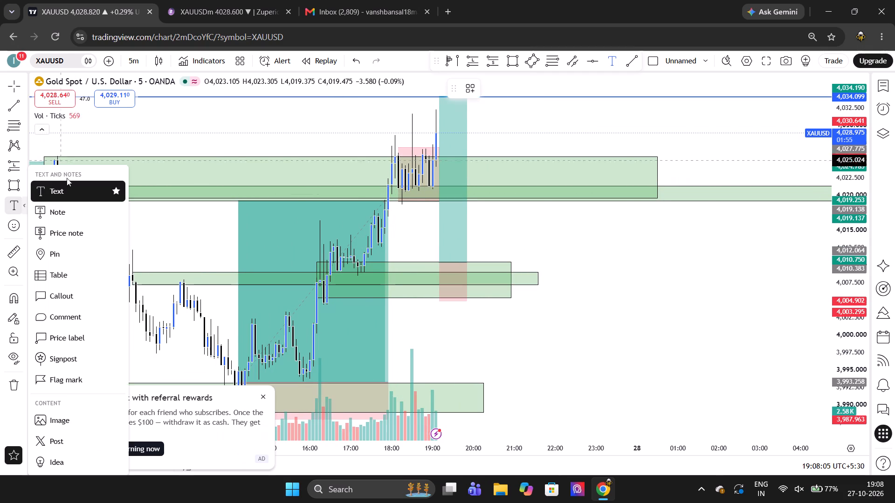
{"action": "left_click", "coordinate": [27, 190]}
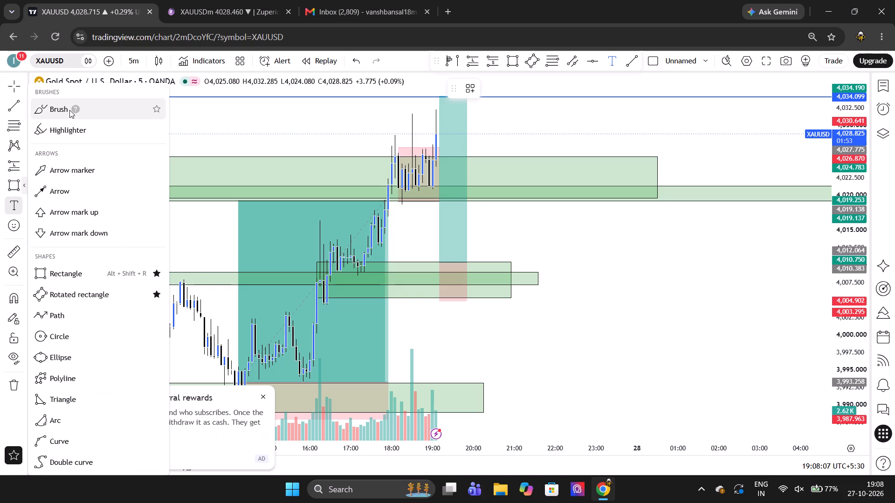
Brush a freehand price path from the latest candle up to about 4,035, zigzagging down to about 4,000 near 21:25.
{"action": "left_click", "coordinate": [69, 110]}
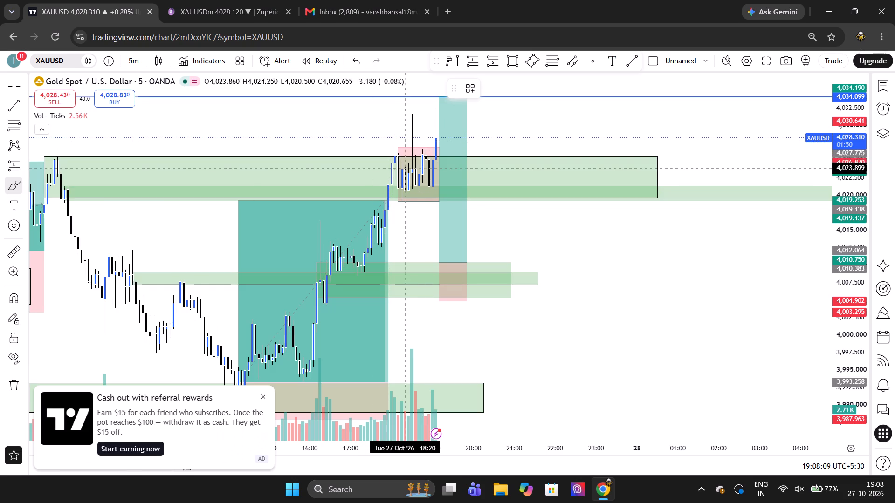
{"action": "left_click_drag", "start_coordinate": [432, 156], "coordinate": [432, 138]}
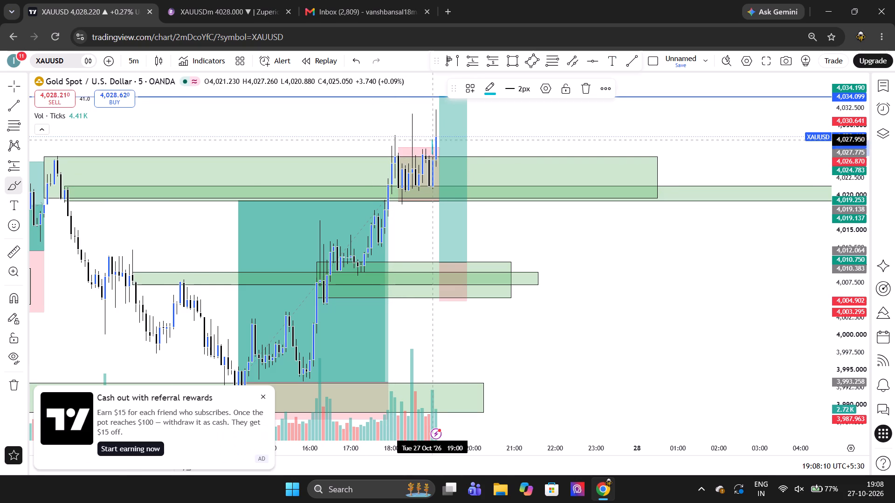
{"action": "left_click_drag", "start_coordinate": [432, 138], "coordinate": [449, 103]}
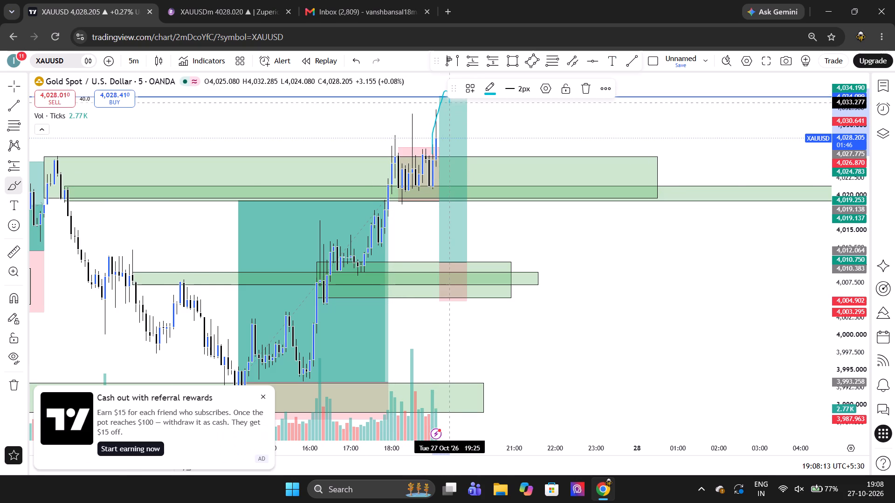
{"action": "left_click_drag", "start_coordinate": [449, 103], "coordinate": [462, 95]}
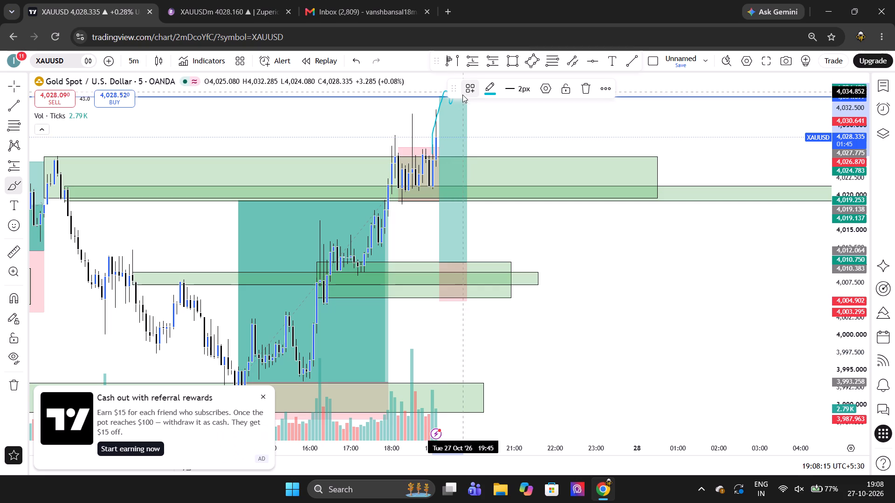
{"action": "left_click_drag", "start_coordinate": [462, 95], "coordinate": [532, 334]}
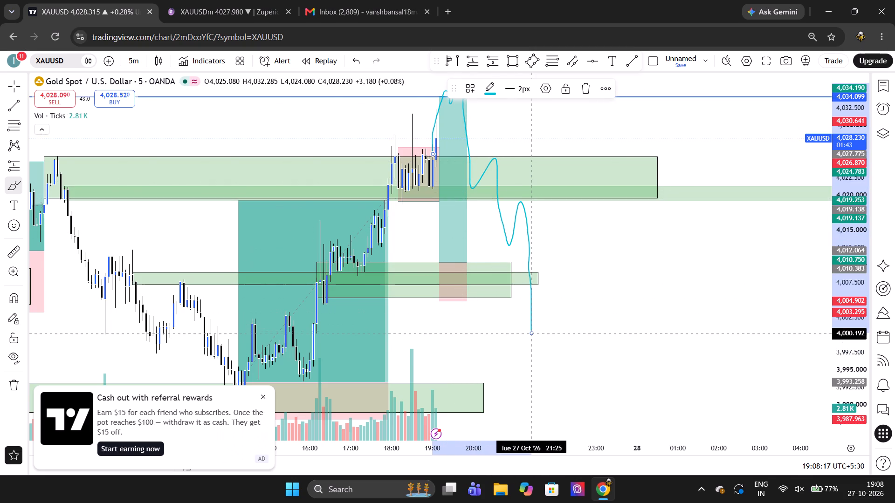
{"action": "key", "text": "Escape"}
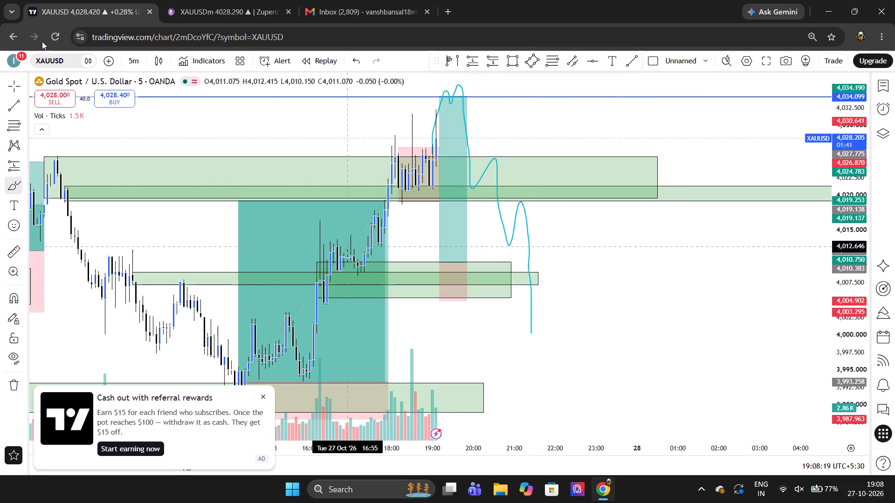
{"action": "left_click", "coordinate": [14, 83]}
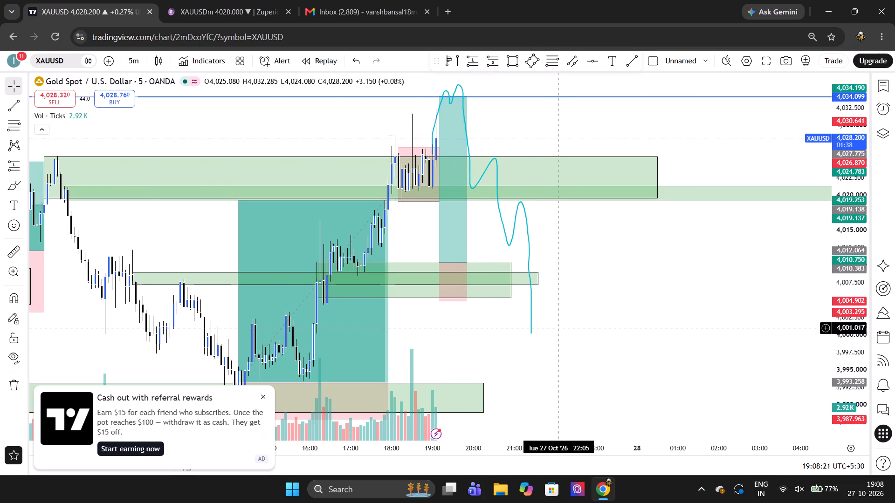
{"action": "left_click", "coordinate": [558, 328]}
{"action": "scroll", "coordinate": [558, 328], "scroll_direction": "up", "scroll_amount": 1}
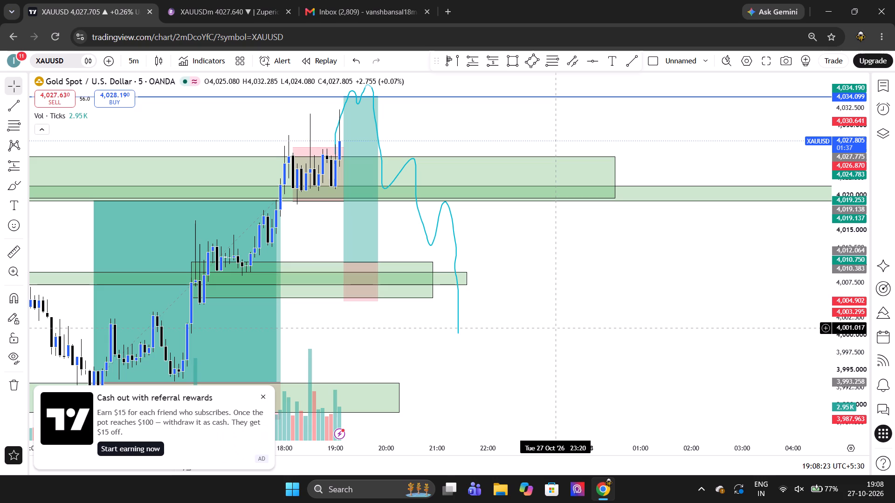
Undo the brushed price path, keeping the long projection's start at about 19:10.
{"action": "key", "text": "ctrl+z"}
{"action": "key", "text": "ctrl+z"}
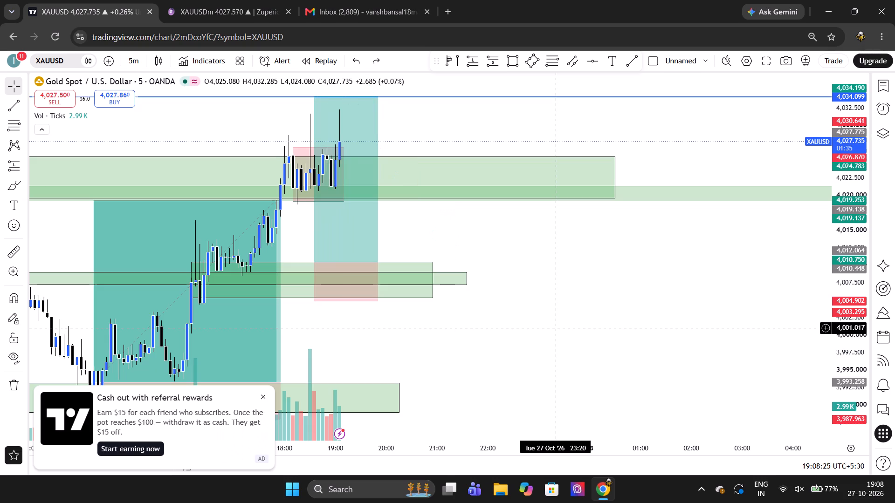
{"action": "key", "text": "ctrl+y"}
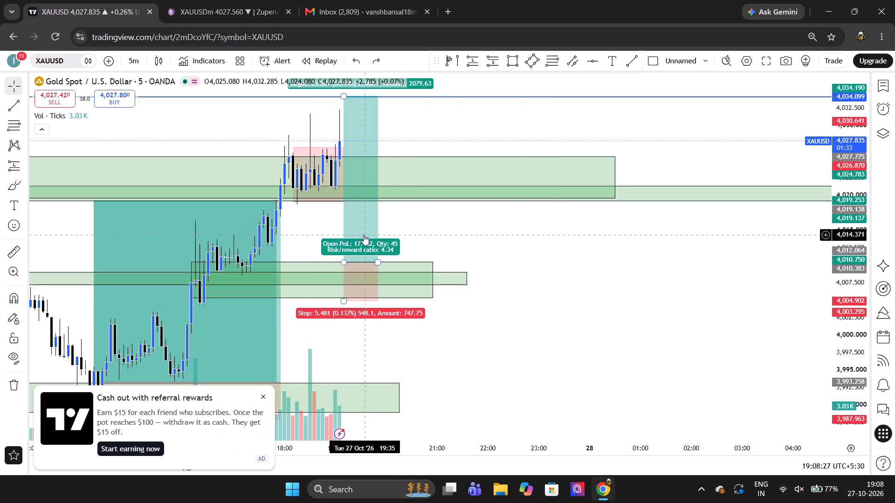
Delete the long position projection with its entry at about 4,010.38 from the chart.
{"action": "double_click", "coordinate": [364, 235]}
{"action": "key", "text": "Delete"}
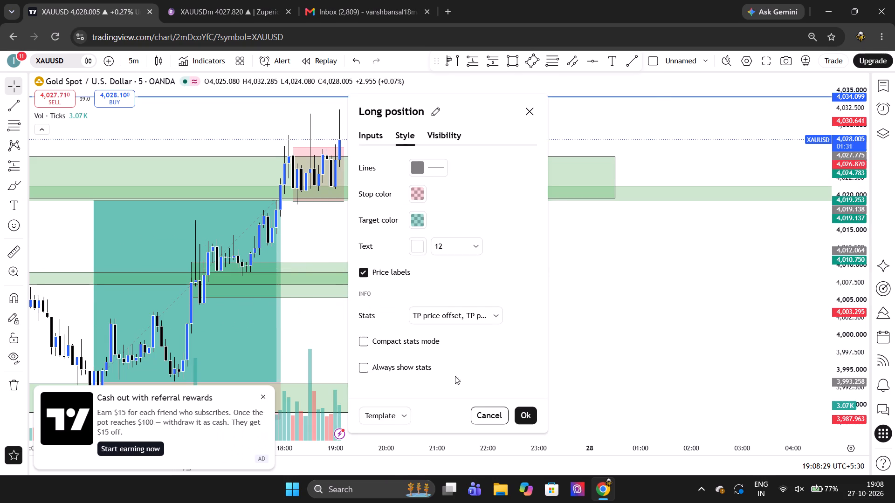
{"action": "left_click", "coordinate": [480, 412]}
Delete the taller green zone rectangle spanning about 4,005 to 4,010.45.
{"action": "left_click", "coordinate": [430, 300]}
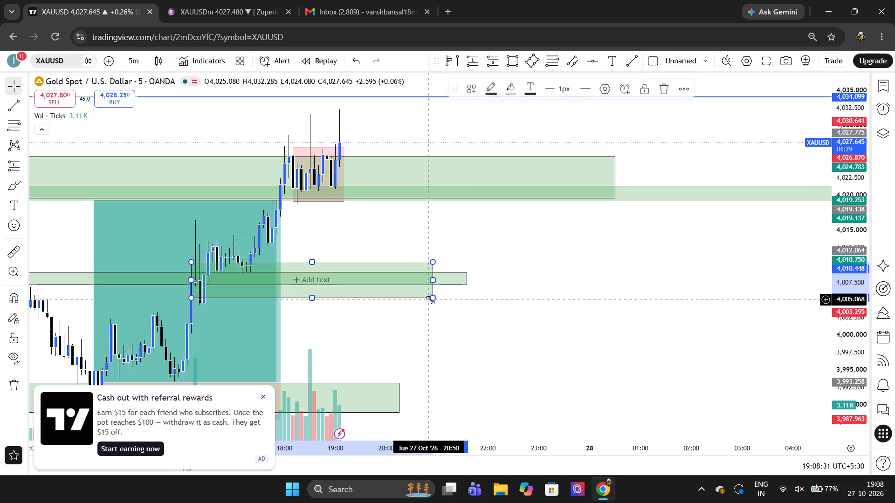
{"action": "key", "text": "Delete"}
Select the remaining narrow green zone rectangle between about 4,007 and 4,009.
{"action": "left_click", "coordinate": [415, 284]}
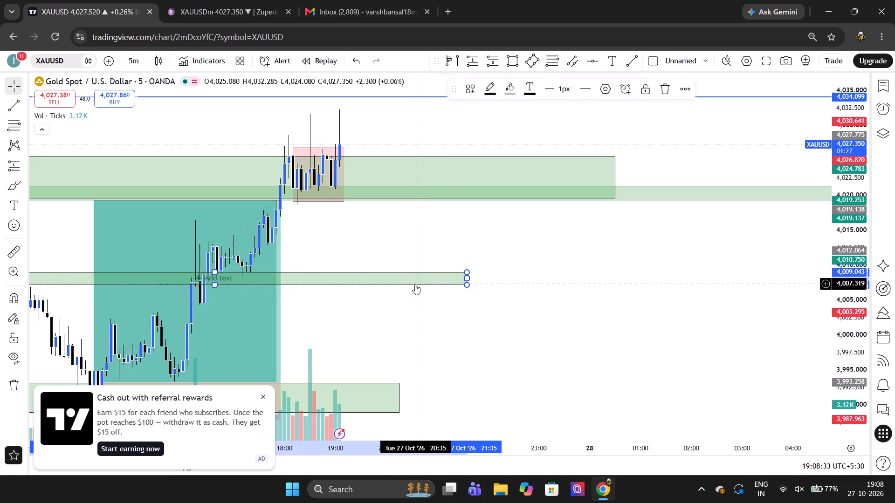
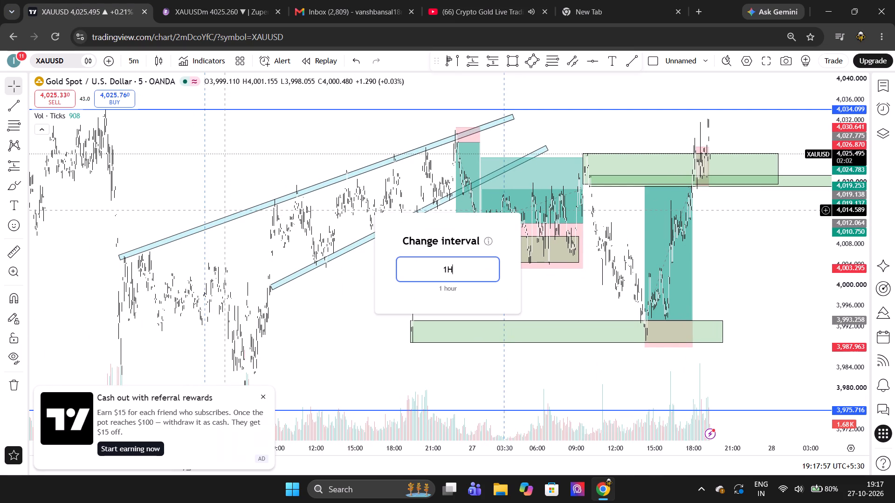
Switch the XAUUSD chart to the 1-hour interval and reset the chart view to check the higher timeframe.
{"action": "key", "text": "Return"}
{"action": "right_click", "coordinate": [552, 141]}
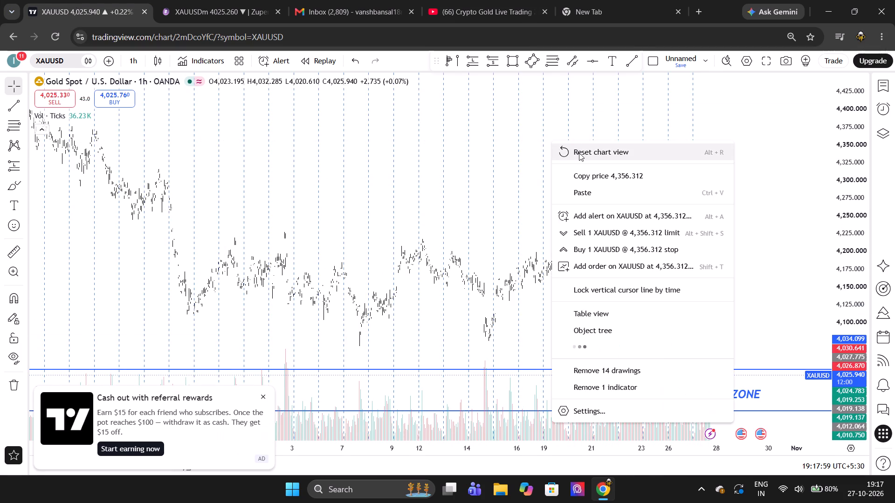
{"action": "left_click", "coordinate": [579, 153]}
{"action": "scroll", "coordinate": [579, 153], "scroll_direction": "up", "scroll_amount": 4}
{"action": "scroll", "coordinate": [579, 153], "scroll_direction": "down", "scroll_amount": 1}
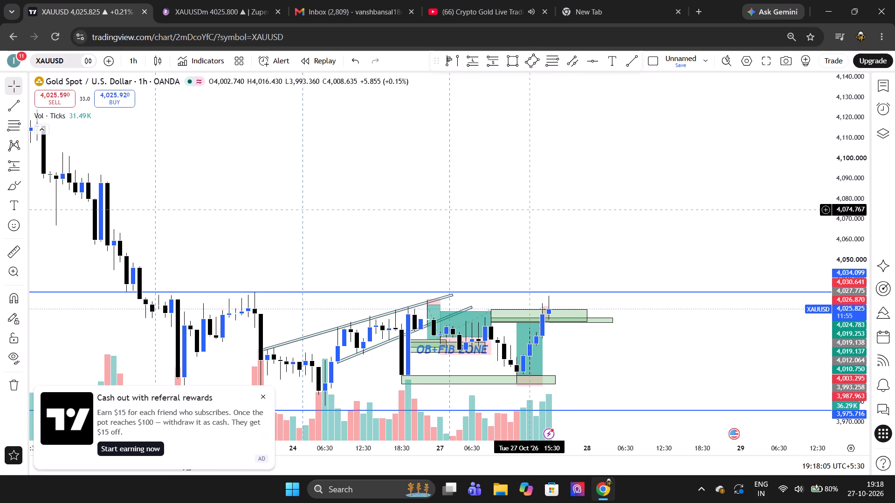
Return the XAUUSD chart to the 5-minute interval and bring the latest candles around 19:00 into view.
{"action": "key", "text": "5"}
{"action": "key", "text": "Return"}
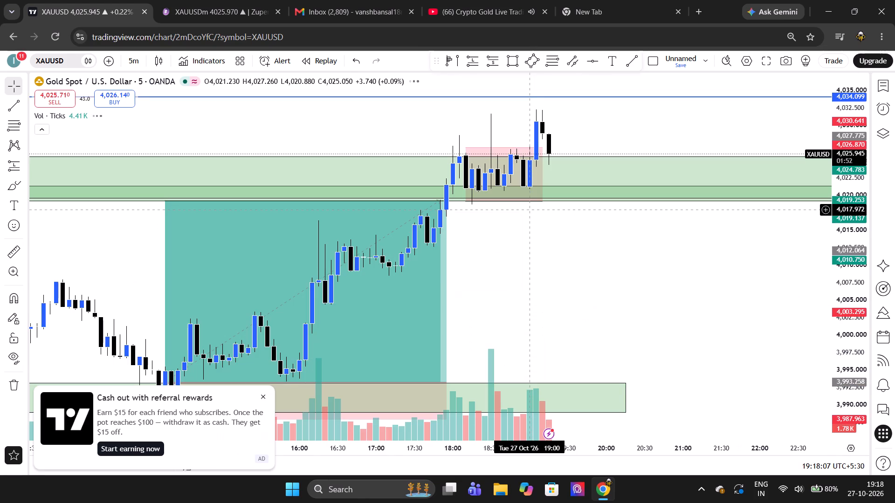
{"action": "scroll", "coordinate": [558, 308], "scroll_direction": "down", "scroll_amount": 2}
{"action": "scroll", "coordinate": [558, 308], "scroll_direction": "left", "scroll_amount": 4}
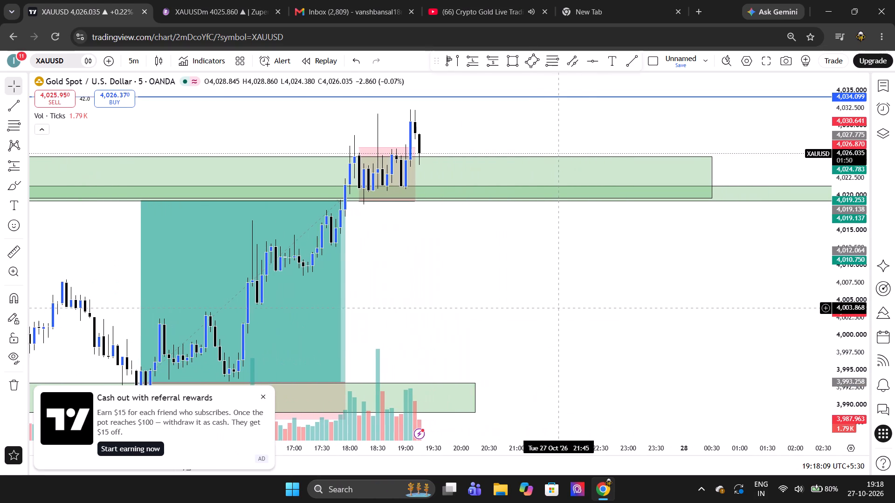
Switch to the Crypto Gold Live Trading stream on YouTube to view its gold chart.
{"action": "left_click", "coordinate": [502, 5]}
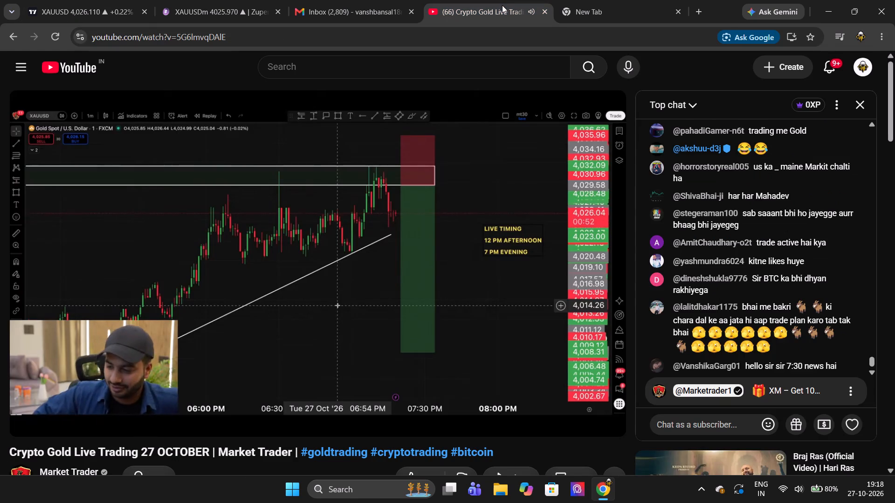
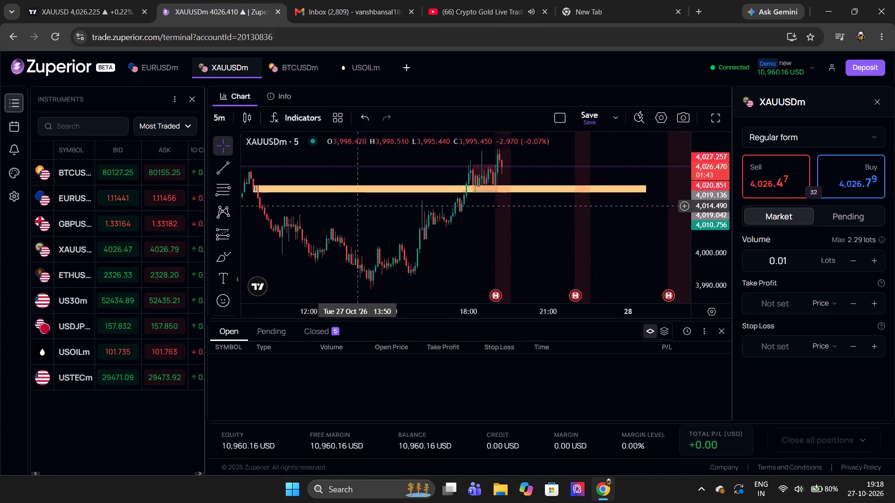
Delete the long orange horizontal zone at about 4,019 from the XAUUSDm chart.
{"action": "left_click", "coordinate": [502, 191]}
{"action": "key", "text": "Delete"}
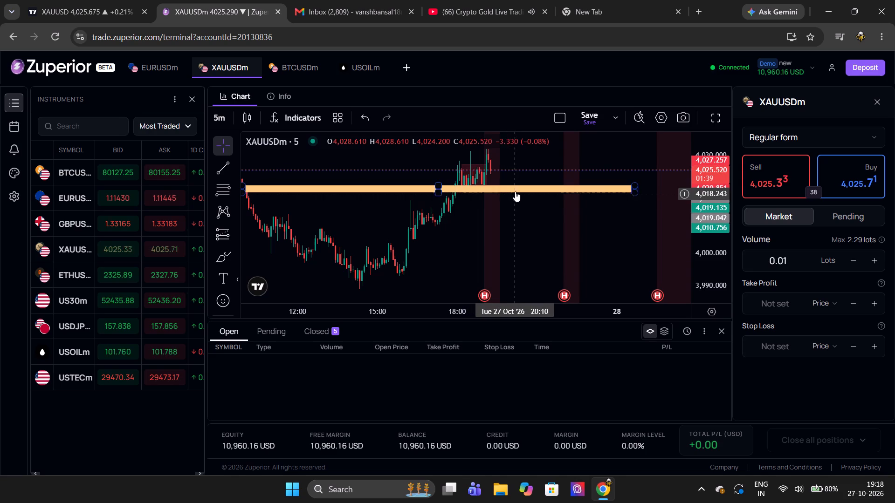
{"action": "left_click", "coordinate": [518, 190]}
{"action": "key", "text": "Delete"}
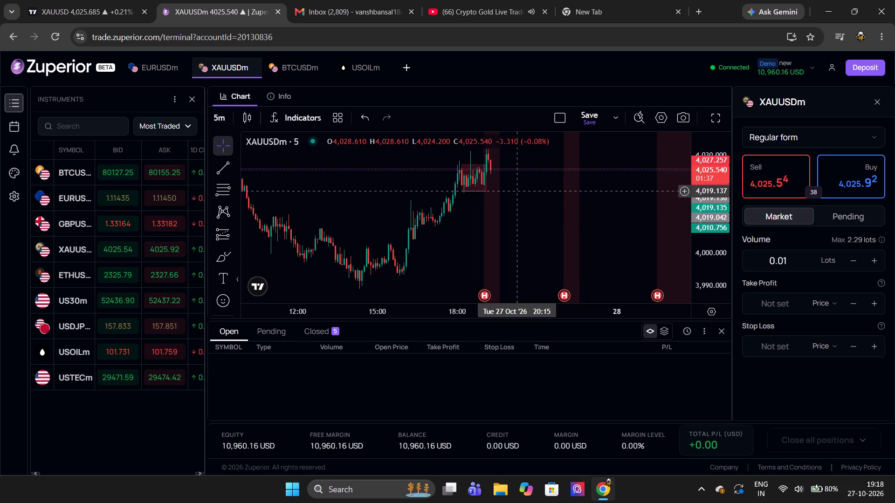
Open the USOILm 5-minute chart and examine its price action over a wider time range.
{"action": "left_click", "coordinate": [347, 62]}
{"action": "scroll", "coordinate": [415, 209], "scroll_direction": "down", "scroll_amount": 2}
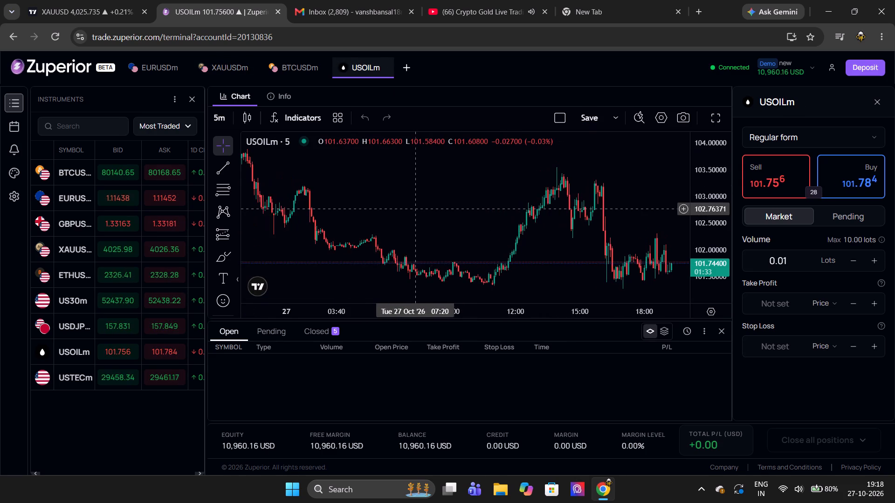
{"action": "scroll", "coordinate": [415, 209], "scroll_direction": "left", "scroll_amount": 1}
{"action": "scroll", "coordinate": [415, 209], "scroll_direction": "down", "scroll_amount": 3}
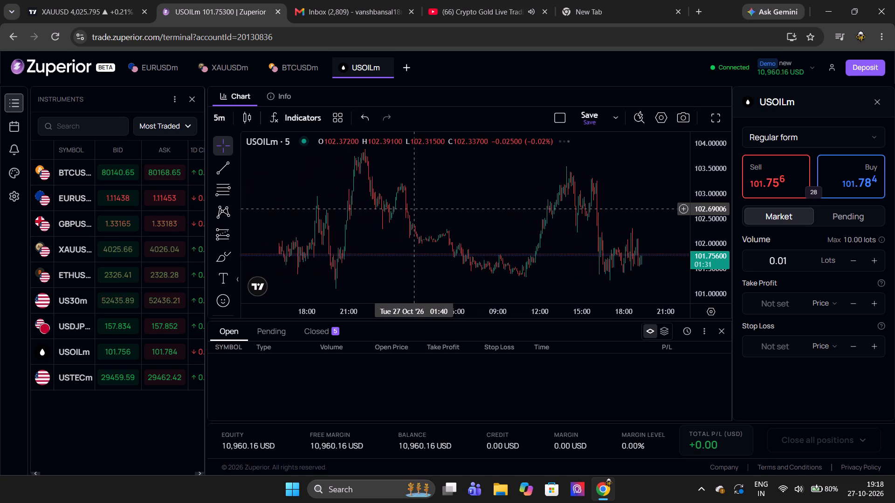
Hide the open positions panel beneath the USOILm chart.
{"action": "scroll", "coordinate": [415, 209], "scroll_direction": "down", "scroll_amount": 1}
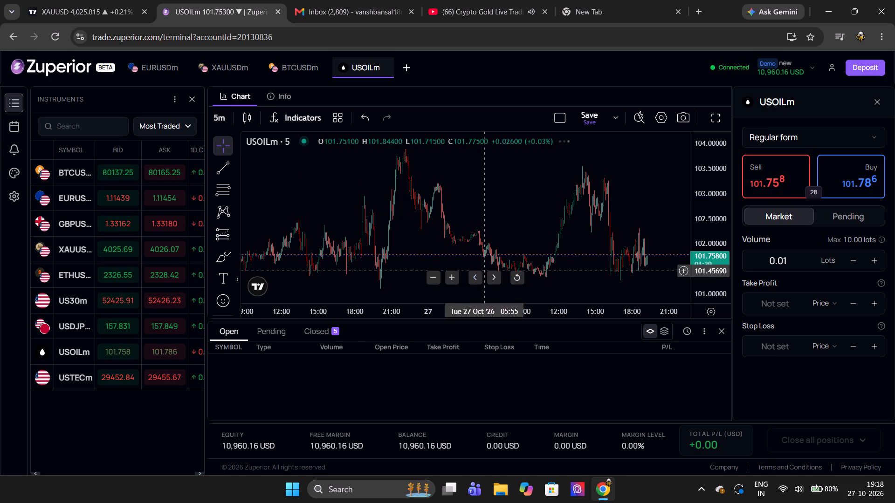
{"action": "left_click", "coordinate": [723, 333]}
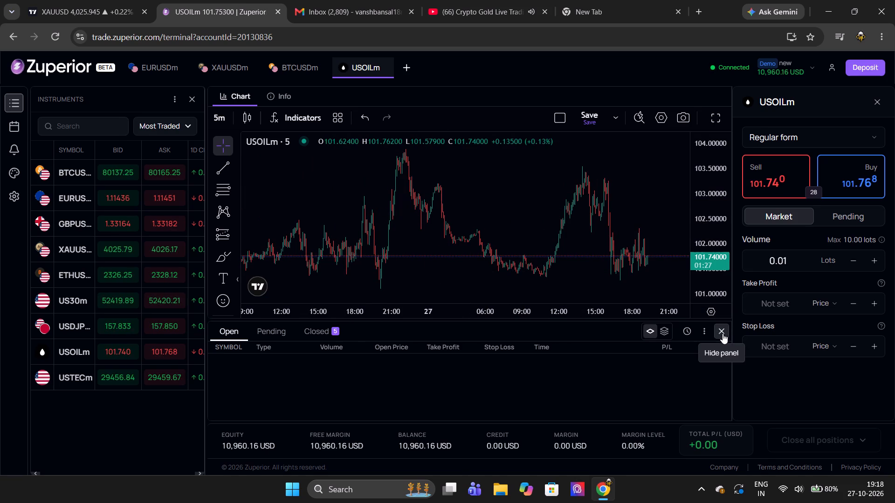
Draw a rectangle zone on USOILm between about 101.49 and 101.71, from Fri 23 Oct 15:15, extended to Tue 27 Oct 22:25.
{"action": "scroll", "coordinate": [428, 310], "scroll_direction": "down", "scroll_amount": 2}
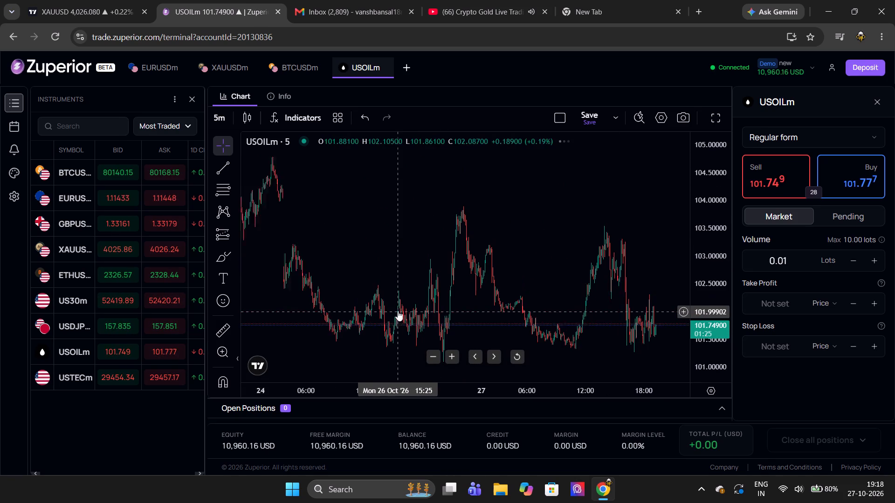
{"action": "scroll", "coordinate": [398, 311], "scroll_direction": "down", "scroll_amount": 1}
{"action": "left_click", "coordinate": [232, 256]}
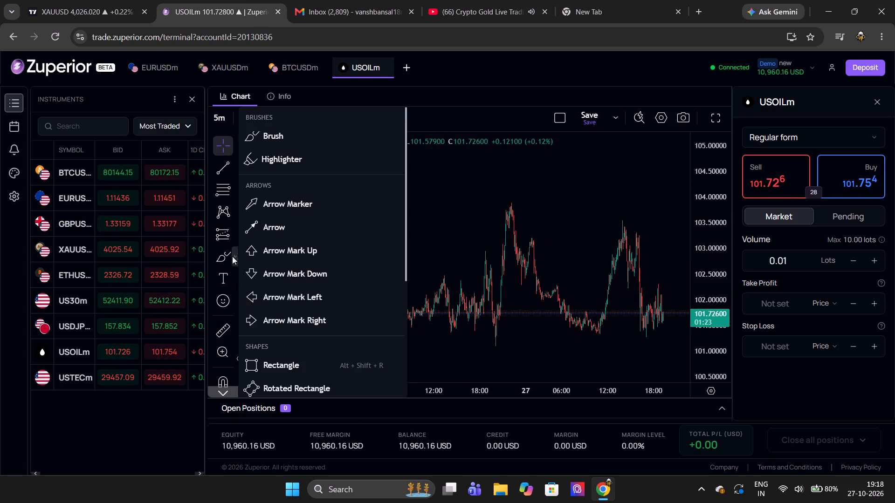
{"action": "left_click", "coordinate": [262, 365]}
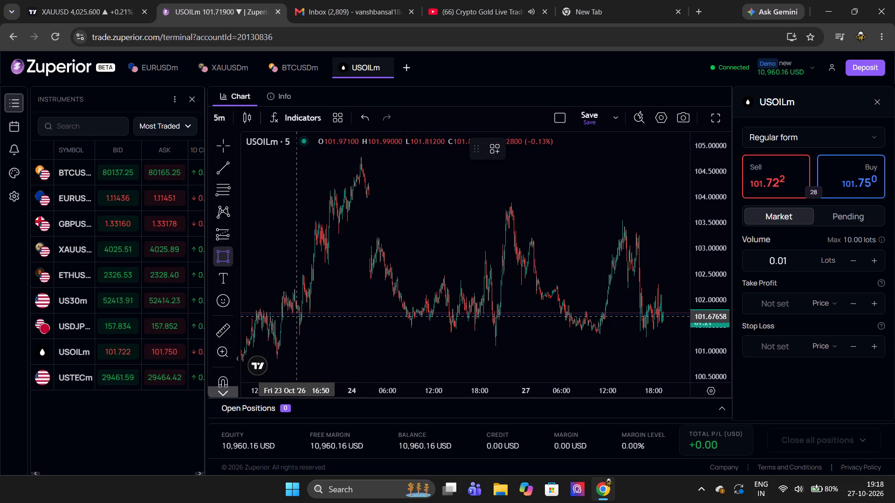
{"action": "left_click_drag", "start_coordinate": [285, 314], "coordinate": [514, 320]}
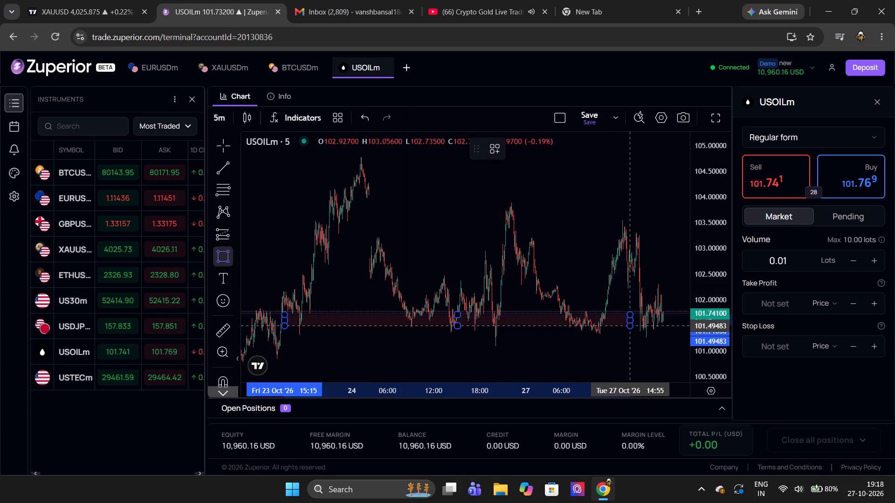
{"action": "left_click", "coordinate": [631, 325]}
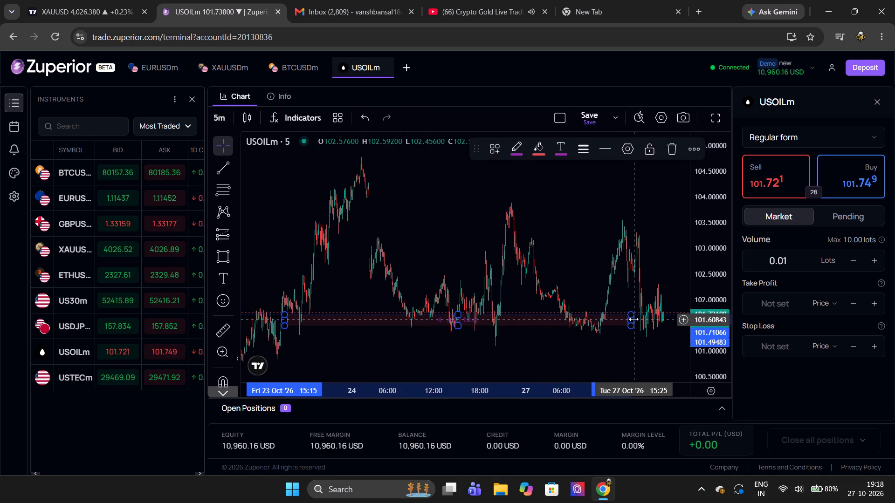
{"action": "left_click_drag", "start_coordinate": [633, 319], "coordinate": [688, 309]}
Set the chart canvas background to solid white and apply the settings.
{"action": "right_click", "coordinate": [508, 260]}
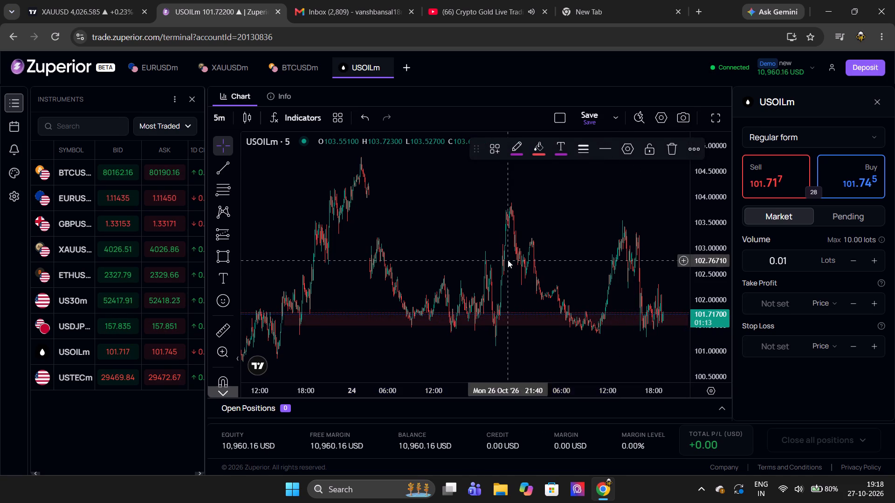
{"action": "left_click", "coordinate": [547, 387]}
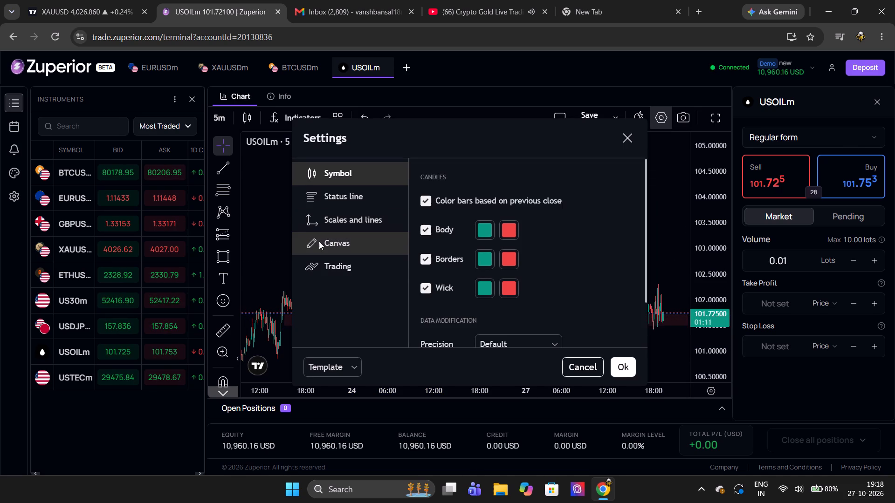
{"action": "left_click", "coordinate": [319, 241]}
{"action": "left_click", "coordinate": [607, 194]}
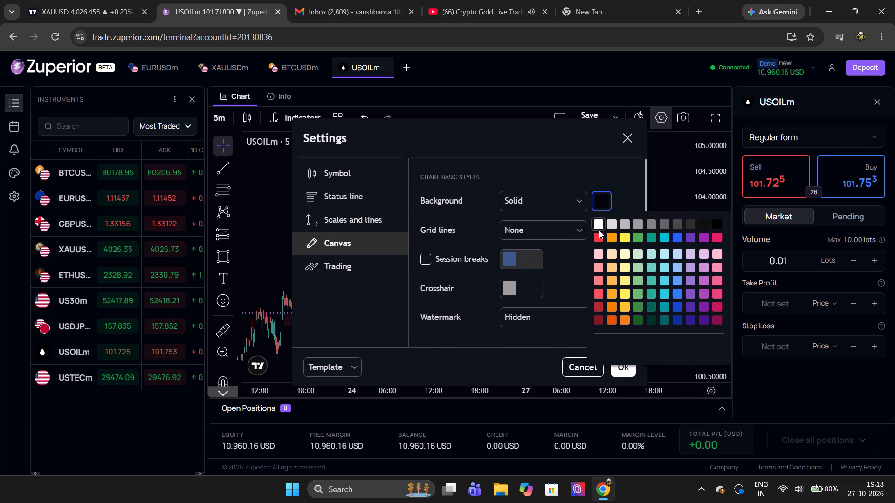
{"action": "left_click", "coordinate": [597, 228]}
{"action": "left_click", "coordinate": [626, 371]}
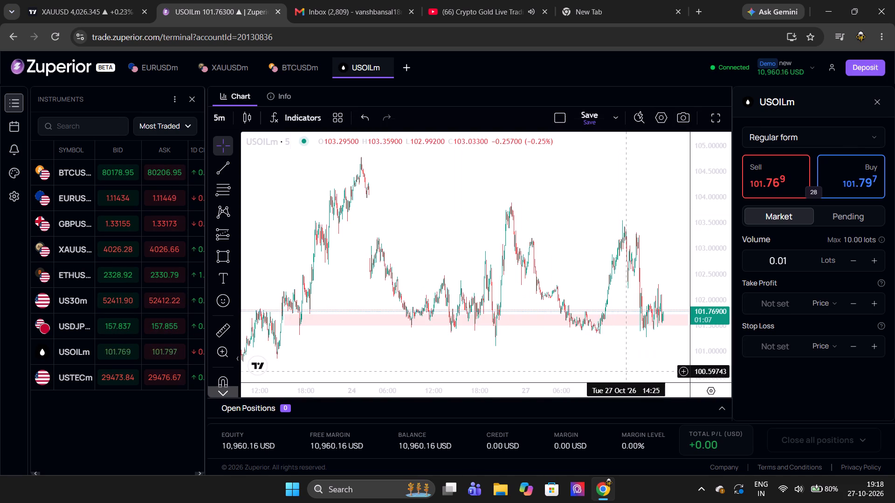
{"action": "left_click", "coordinate": [557, 175]}
Adjust the red zone rectangle's lower edge to about 101.357 and its upper edge to about 101.582.
{"action": "scroll", "coordinate": [534, 201], "scroll_direction": "up", "scroll_amount": 1}
{"action": "scroll", "coordinate": [468, 281], "scroll_direction": "up", "scroll_amount": 1}
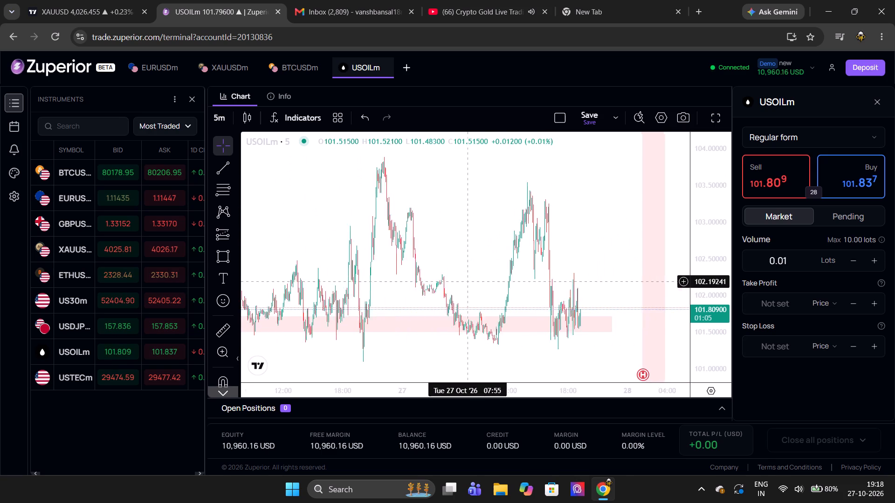
{"action": "scroll", "coordinate": [468, 281], "scroll_direction": "up", "scroll_amount": 1}
{"action": "scroll", "coordinate": [468, 281], "scroll_direction": "down", "scroll_amount": 2}
{"action": "scroll", "coordinate": [337, 353], "scroll_direction": "down", "scroll_amount": 1}
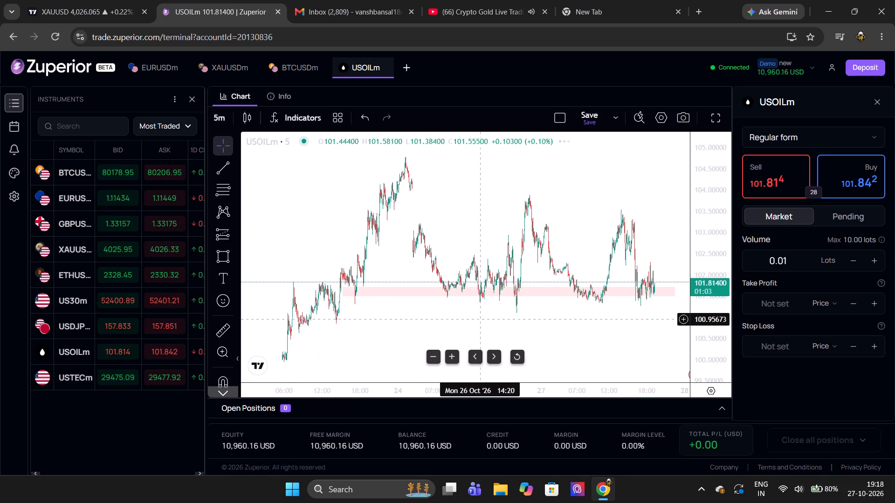
{"action": "left_click_drag", "start_coordinate": [512, 284], "coordinate": [515, 284]}
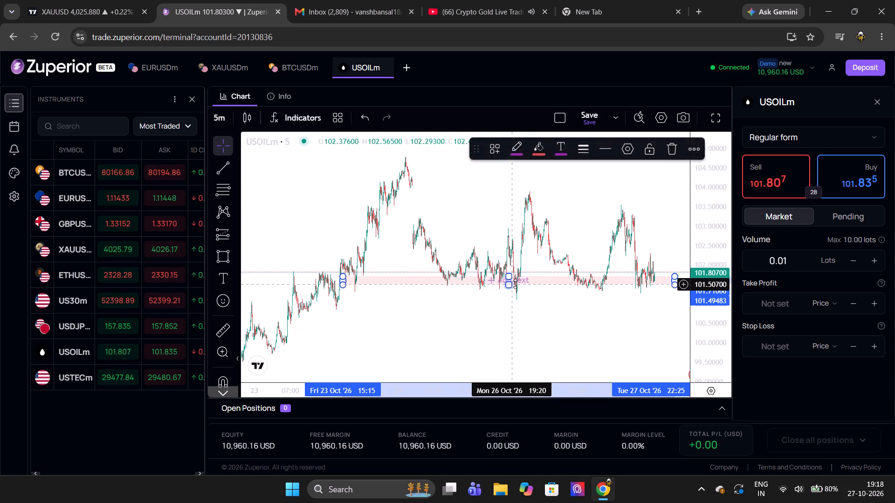
{"action": "left_click_drag", "start_coordinate": [515, 284], "coordinate": [529, 289]}
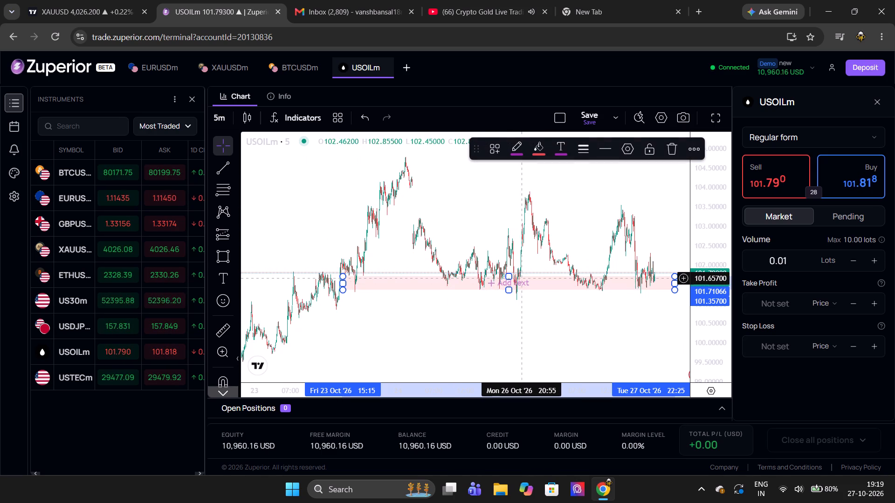
{"action": "left_click_drag", "start_coordinate": [508, 278], "coordinate": [525, 281]}
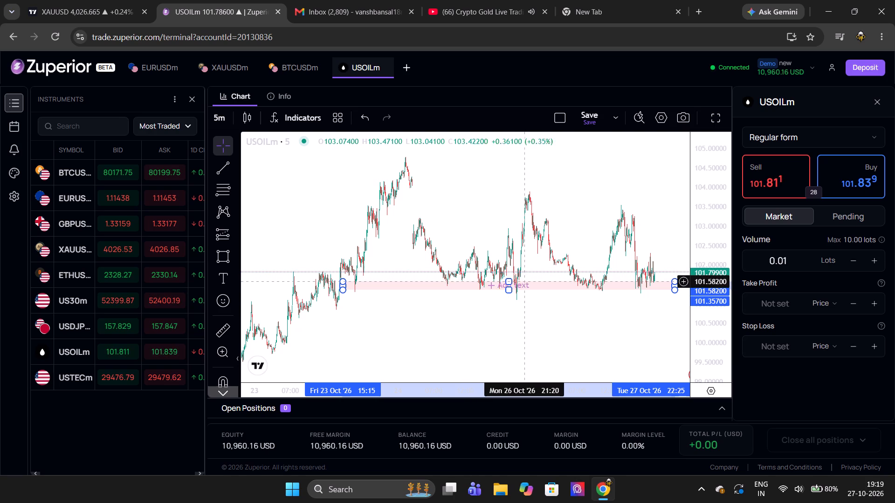
{"action": "left_click", "coordinate": [579, 244]}
Switch the USOILm chart to the 15-minute interval.
{"action": "scroll", "coordinate": [579, 244], "scroll_direction": "up", "scroll_amount": 8}
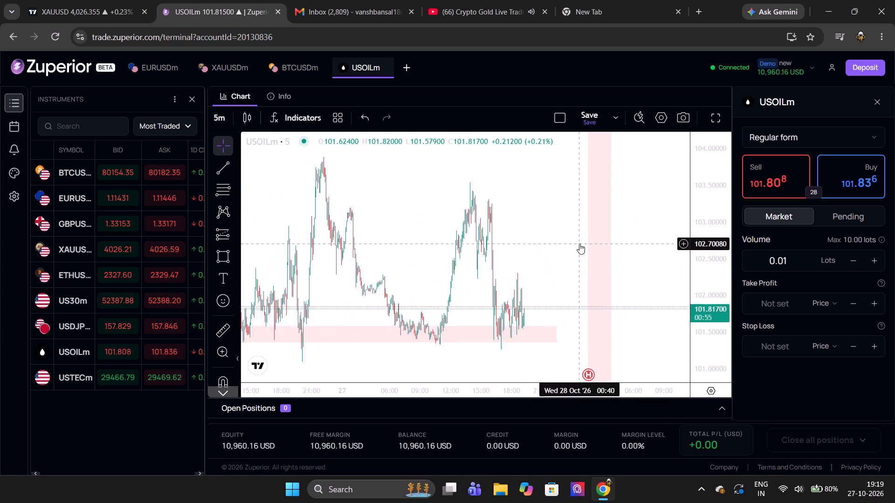
{"action": "scroll", "coordinate": [579, 244], "scroll_direction": "up", "scroll_amount": 3}
{"action": "scroll", "coordinate": [579, 244], "scroll_direction": "down", "scroll_amount": 3}
{"action": "scroll", "coordinate": [544, 353], "scroll_direction": "right", "scroll_amount": 1}
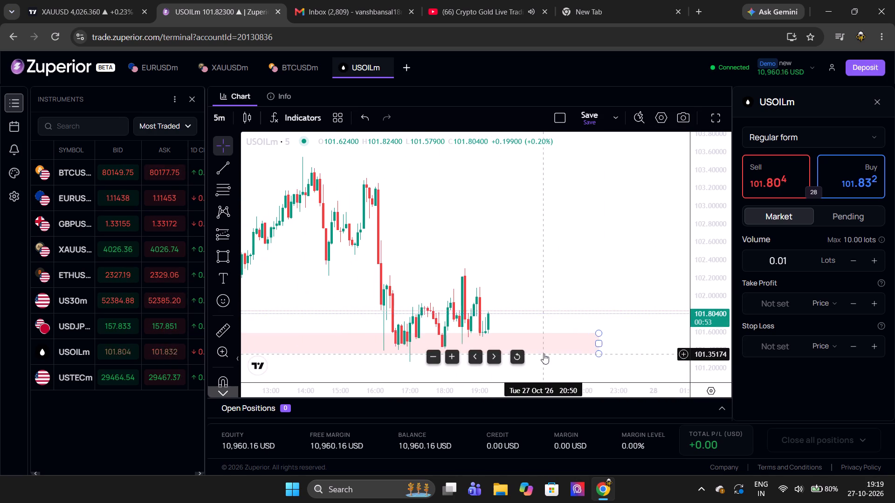
{"action": "scroll", "coordinate": [580, 332], "scroll_direction": "down", "scroll_amount": 3}
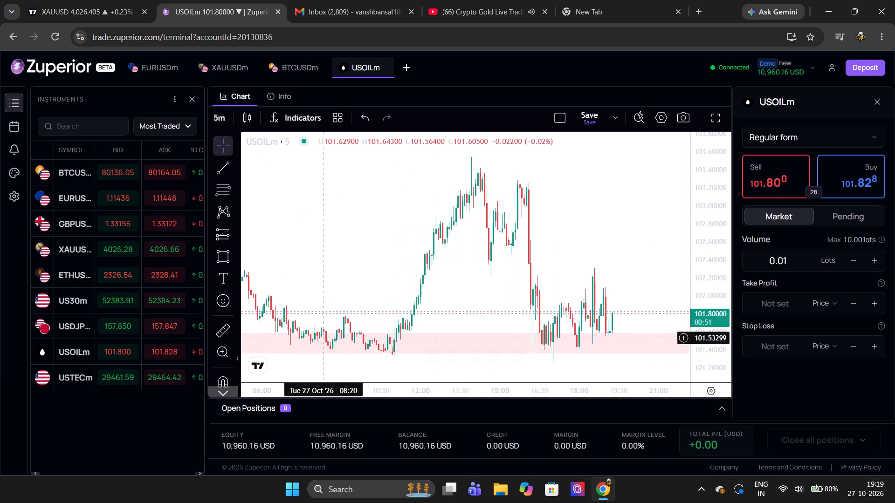
{"action": "scroll", "coordinate": [337, 306], "scroll_direction": "up", "scroll_amount": 1}
{"action": "type", "text": "15"}
{"action": "key", "text": "Return"}
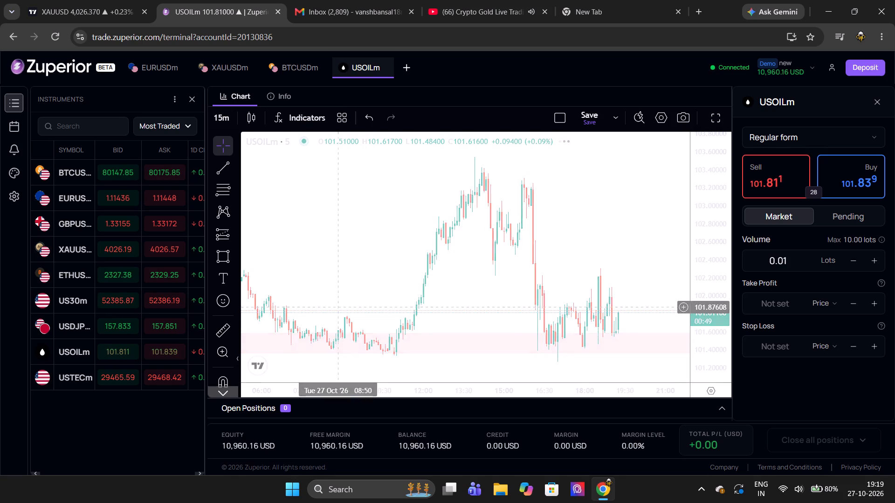
Examine the 15-minute USOILm price swings and their reactions around the red zone.
{"action": "scroll", "coordinate": [365, 288], "scroll_direction": "up", "scroll_amount": 1}
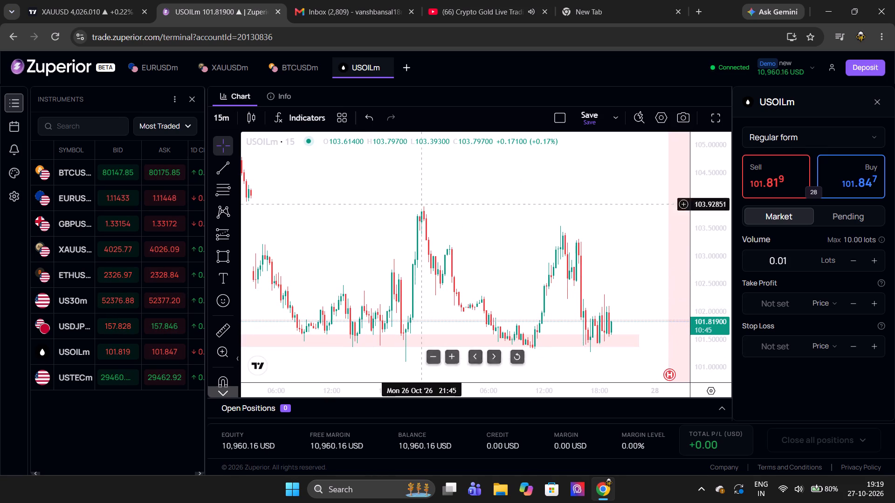
{"action": "scroll", "coordinate": [495, 218], "scroll_direction": "up", "scroll_amount": 1}
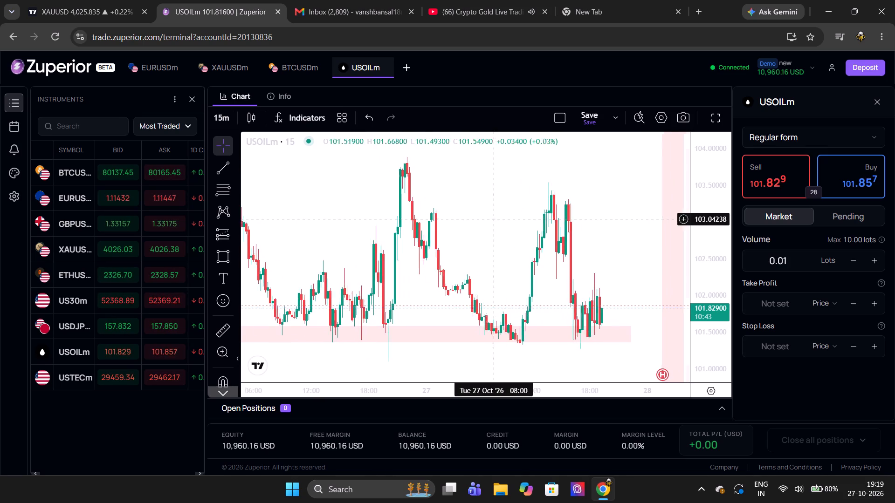
{"action": "scroll", "coordinate": [495, 218], "scroll_direction": "up", "scroll_amount": 1}
{"action": "scroll", "coordinate": [495, 218], "scroll_direction": "down", "scroll_amount": 1}
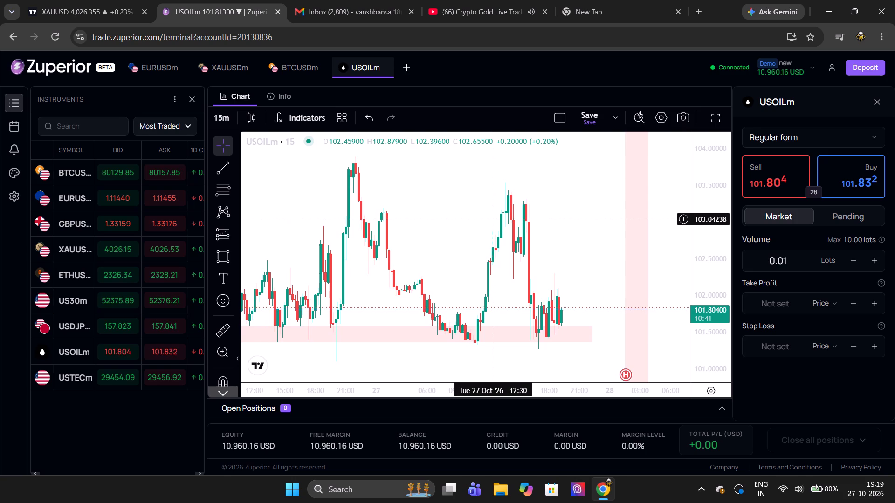
{"action": "scroll", "coordinate": [495, 218], "scroll_direction": "up", "scroll_amount": 2}
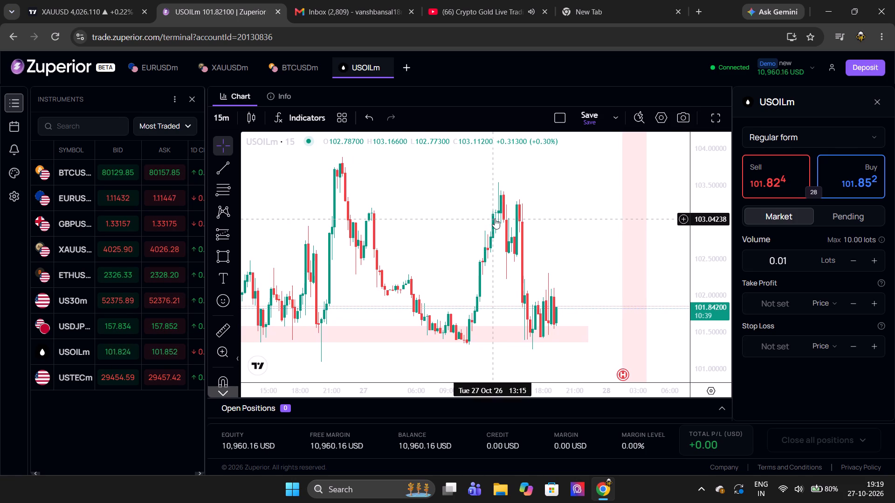
{"action": "scroll", "coordinate": [495, 218], "scroll_direction": "down", "scroll_amount": 2}
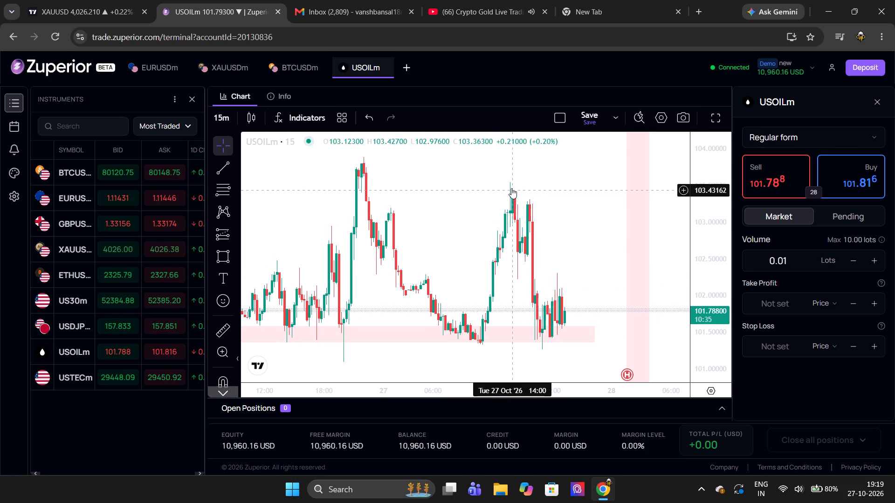
{"action": "scroll", "coordinate": [478, 213], "scroll_direction": "down", "scroll_amount": 1}
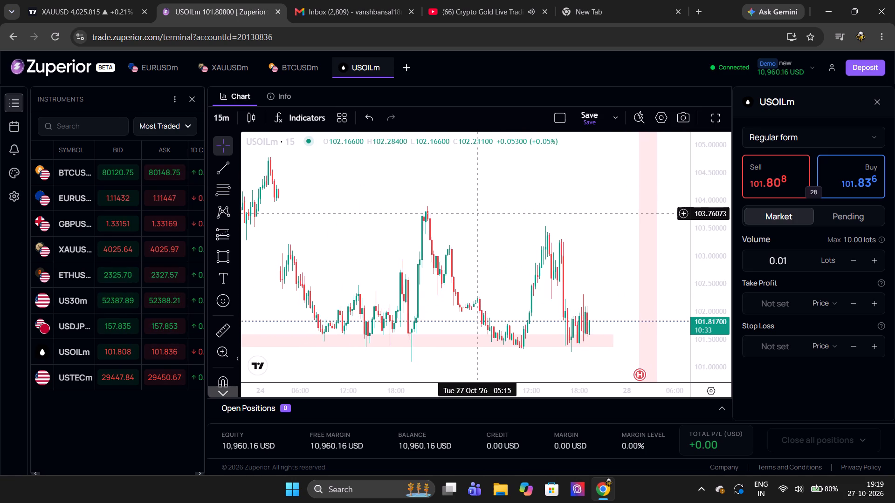
{"action": "scroll", "coordinate": [478, 213], "scroll_direction": "down", "scroll_amount": 1}
Switch the USOILm chart to the daily interval.
{"action": "type", "text": "1d"}
{"action": "key", "text": "Return"}
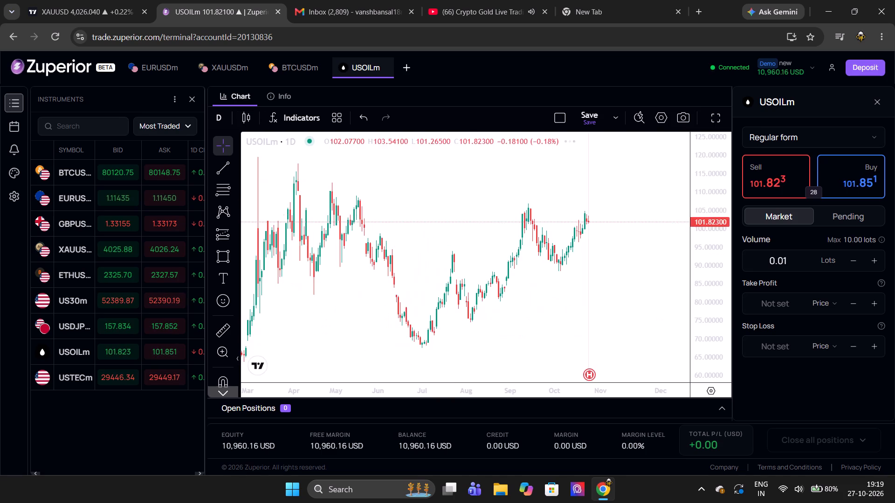
Place a horizontal line at about 101.10, just below the red zone, at the low of the second-to-last daily candle.
{"action": "scroll", "coordinate": [504, 223], "scroll_direction": "up", "scroll_amount": 17}
{"action": "scroll", "coordinate": [504, 223], "scroll_direction": "down", "scroll_amount": 3}
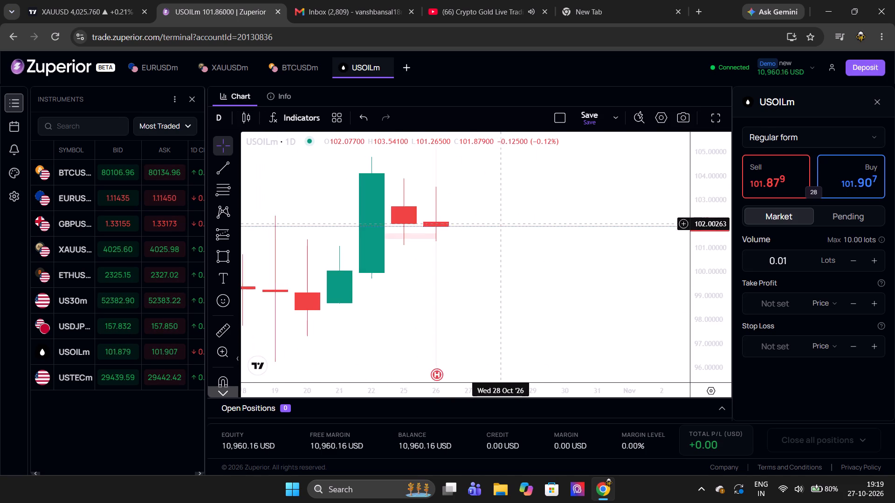
{"action": "scroll", "coordinate": [504, 223], "scroll_direction": "down", "scroll_amount": 7}
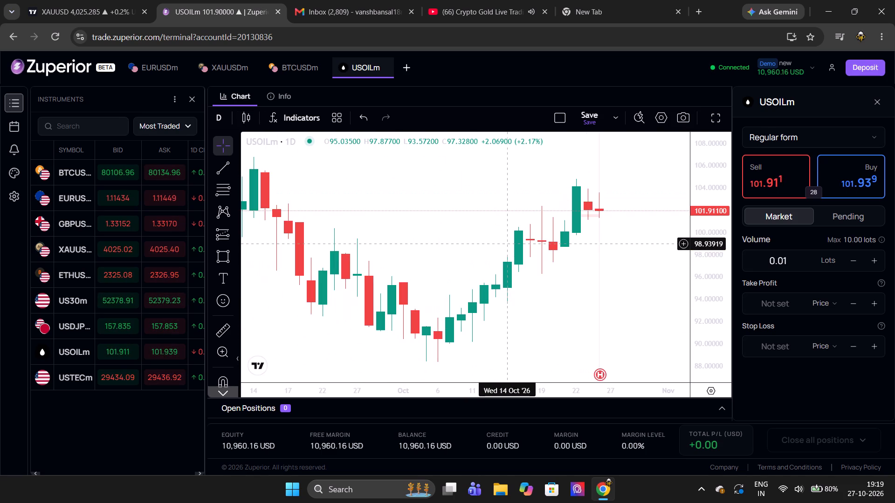
{"action": "scroll", "coordinate": [508, 244], "scroll_direction": "up", "scroll_amount": 1}
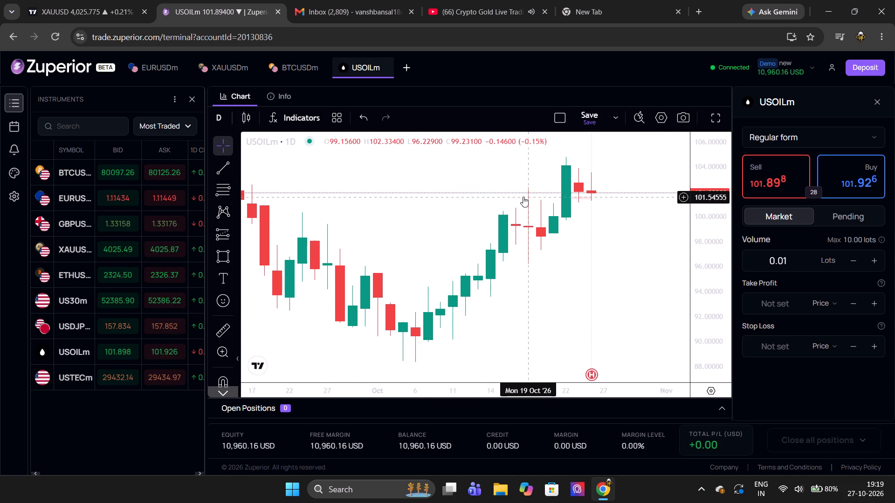
{"action": "scroll", "coordinate": [530, 247], "scroll_direction": "up", "scroll_amount": 2}
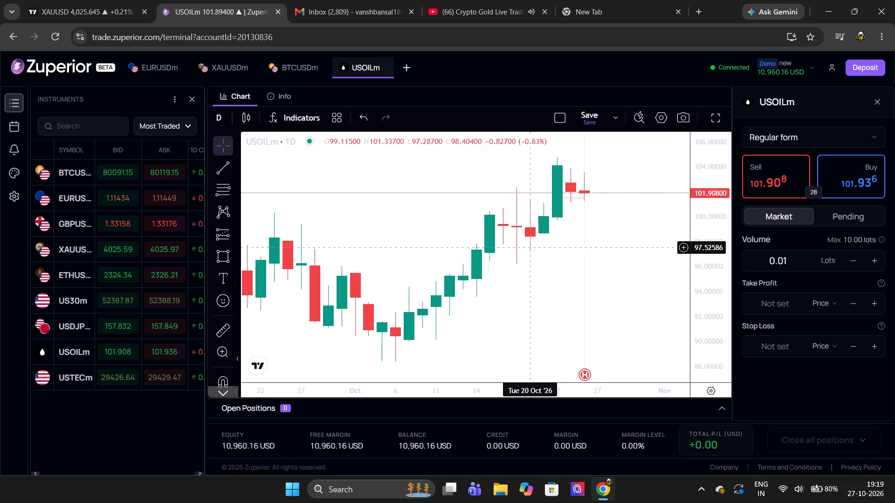
{"action": "scroll", "coordinate": [530, 247], "scroll_direction": "up", "scroll_amount": 5}
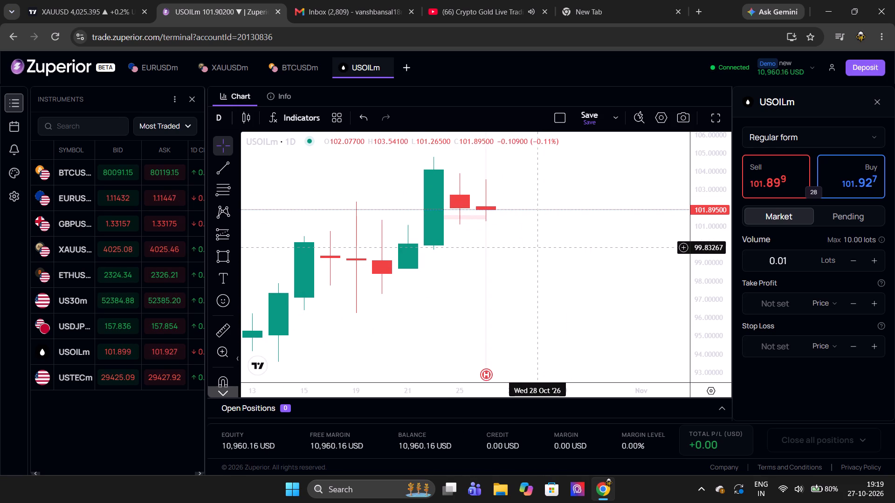
{"action": "scroll", "coordinate": [530, 247], "scroll_direction": "up", "scroll_amount": 6}
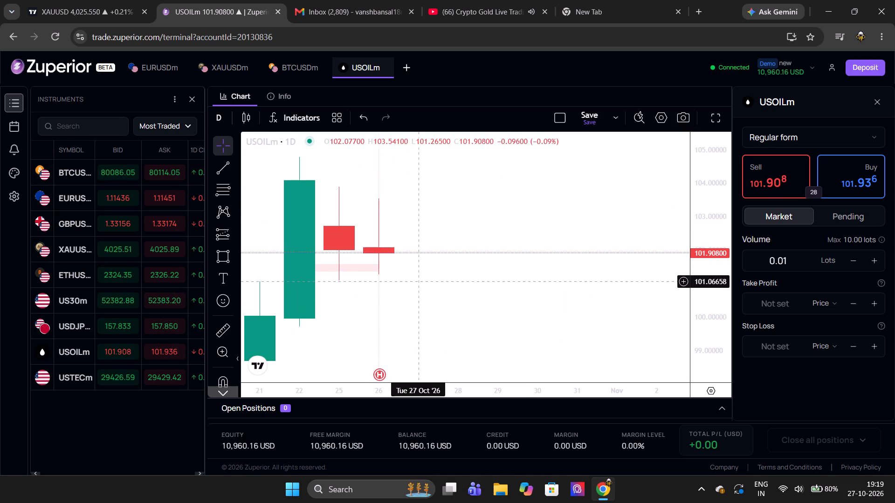
{"action": "key", "text": "alt+h"}
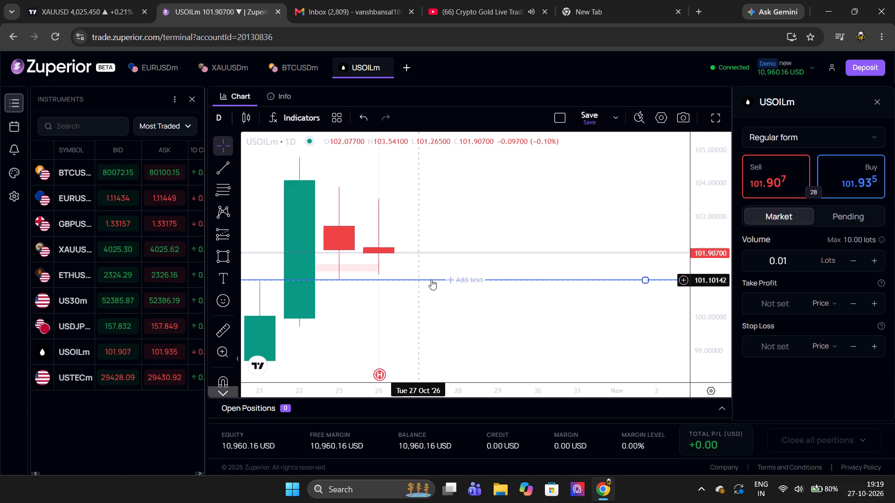
{"action": "left_click", "coordinate": [446, 293]}
Switch the USOILm chart to the 5-minute interval.
{"action": "key", "text": "5"}
{"action": "key", "text": "Return"}
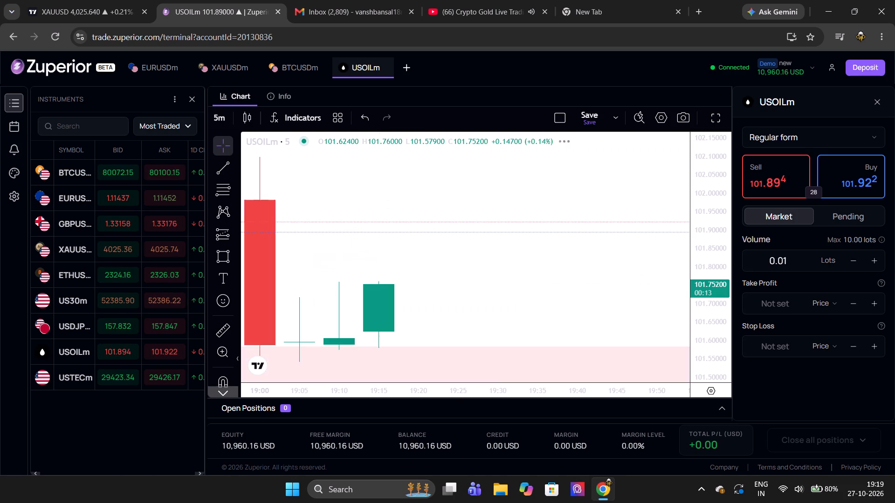
Examine the 5-minute USOILm price swings around the red zone and the horizontal line at about 101.10.
{"action": "scroll", "coordinate": [449, 275], "scroll_direction": "down", "scroll_amount": 9}
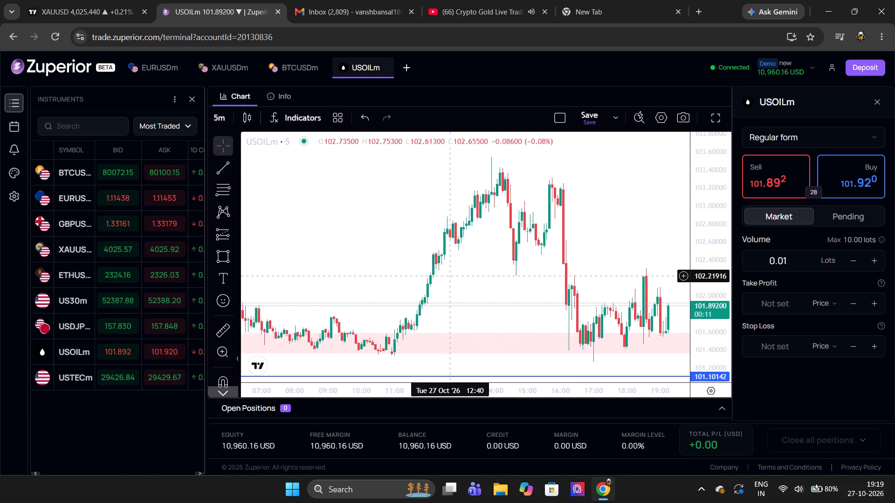
{"action": "scroll", "coordinate": [449, 275], "scroll_direction": "down", "scroll_amount": 6}
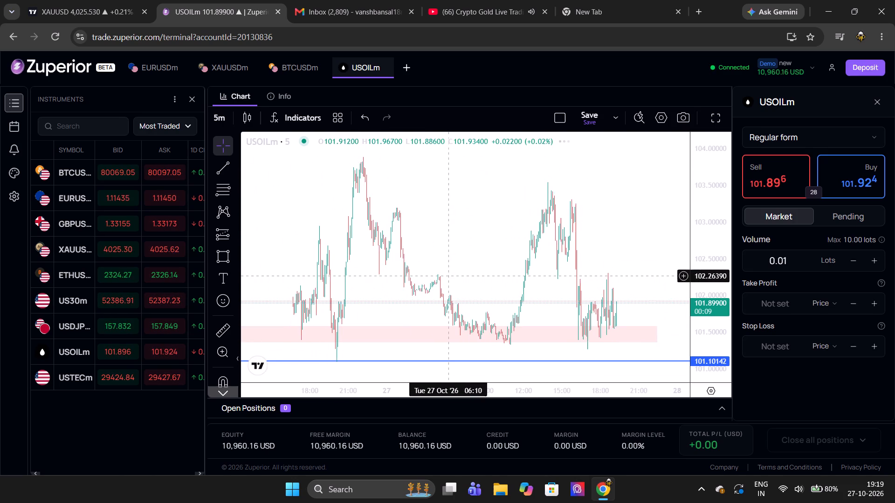
{"action": "scroll", "coordinate": [449, 275], "scroll_direction": "down", "scroll_amount": 1}
{"action": "scroll", "coordinate": [449, 275], "scroll_direction": "up", "scroll_amount": 1}
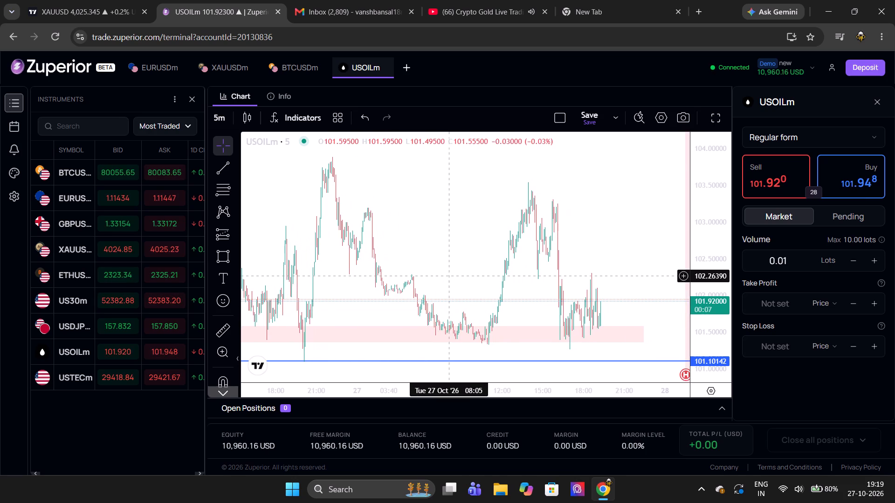
{"action": "scroll", "coordinate": [449, 275], "scroll_direction": "up", "scroll_amount": 4}
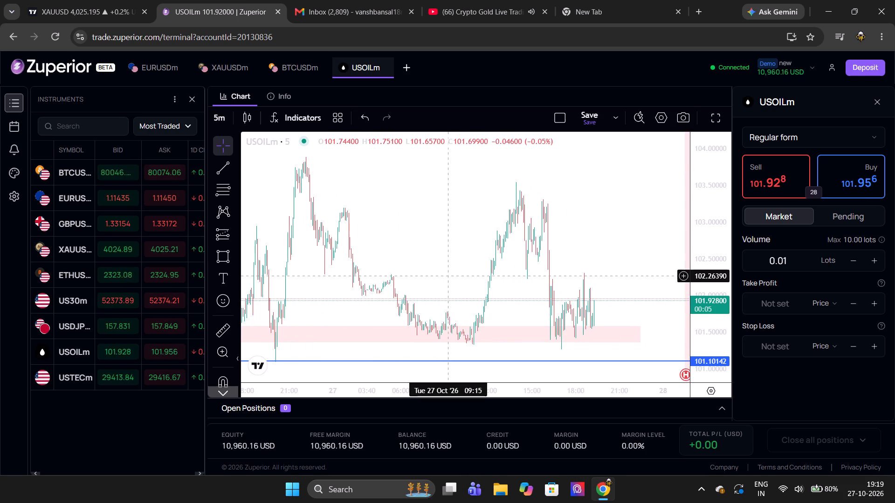
{"action": "scroll", "coordinate": [449, 275], "scroll_direction": "up", "scroll_amount": 2}
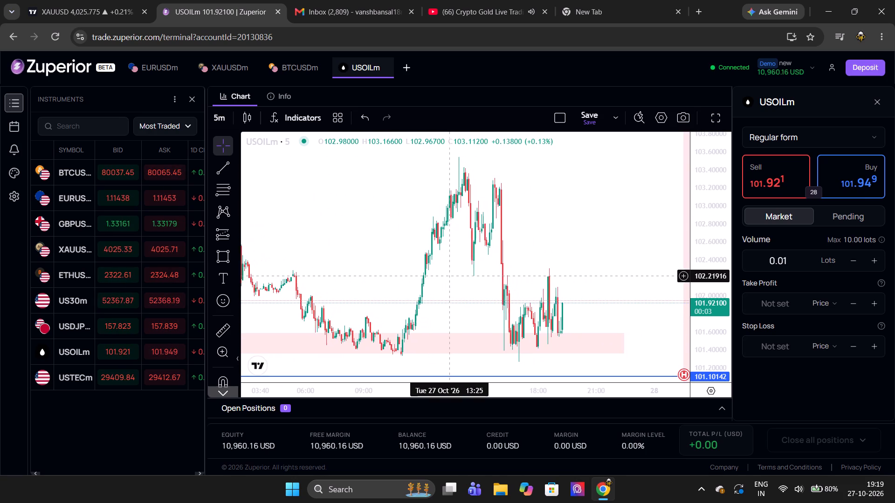
Switch the USOILm chart to the 15-minute interval.
{"action": "type", "text": "15"}
{"action": "key", "text": "Return"}
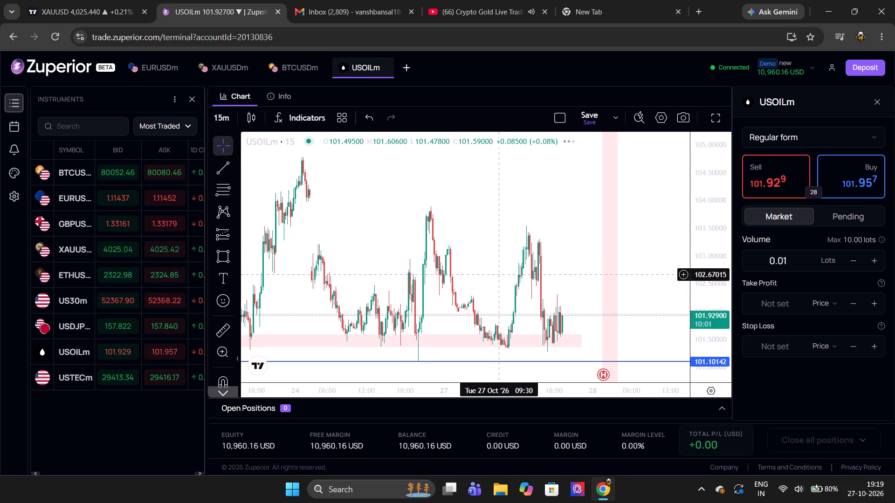
Examine the 15-minute USOILm swings from 23 to 27 October against the red zone and the blue horizontal line.
{"action": "scroll", "coordinate": [498, 273], "scroll_direction": "up", "scroll_amount": 3}
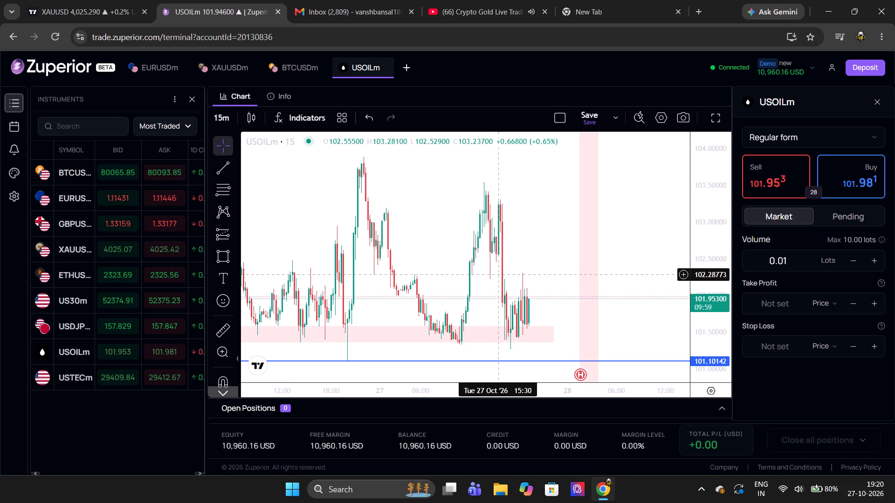
{"action": "scroll", "coordinate": [498, 273], "scroll_direction": "up", "scroll_amount": 2}
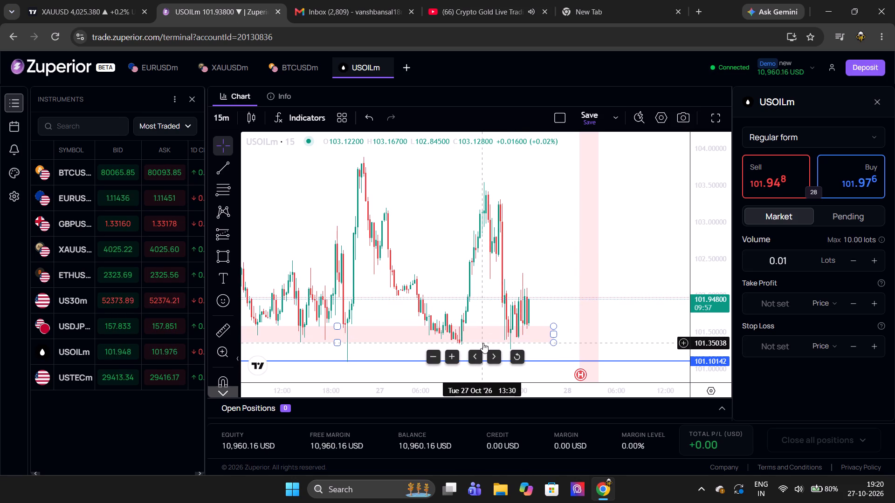
{"action": "left_click", "coordinate": [434, 235]}
{"action": "scroll", "coordinate": [434, 235], "scroll_direction": "up", "scroll_amount": 2}
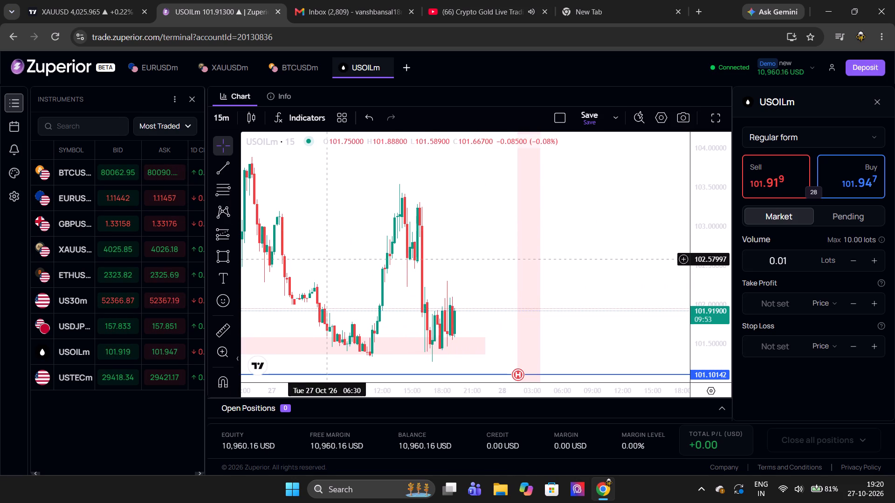
{"action": "scroll", "coordinate": [327, 258], "scroll_direction": "down", "scroll_amount": 7}
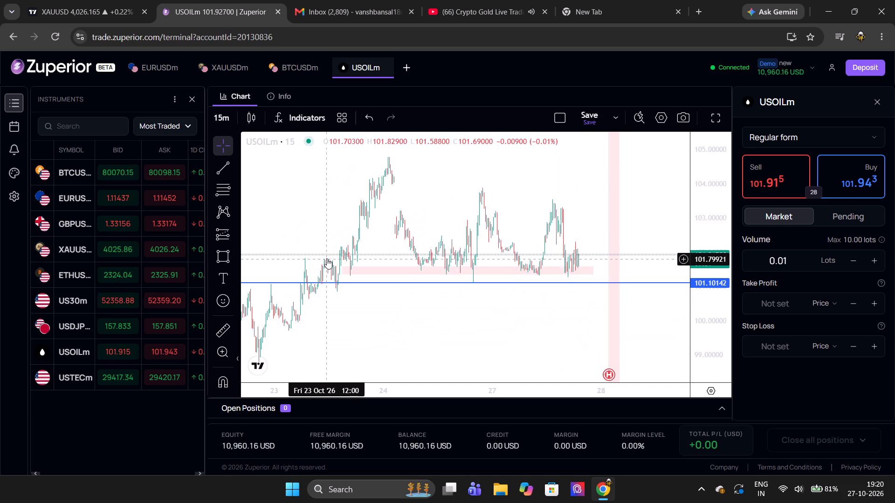
{"action": "scroll", "coordinate": [327, 258], "scroll_direction": "down", "scroll_amount": 1}
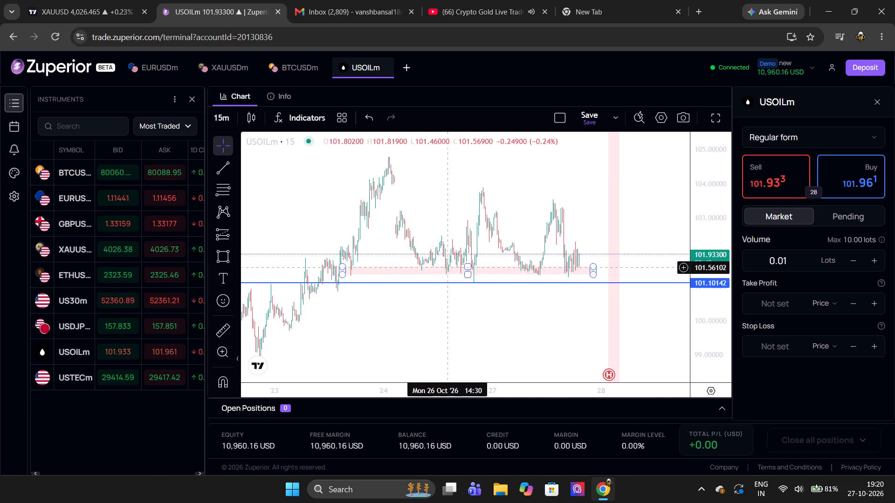
{"action": "left_click", "coordinate": [515, 226]}
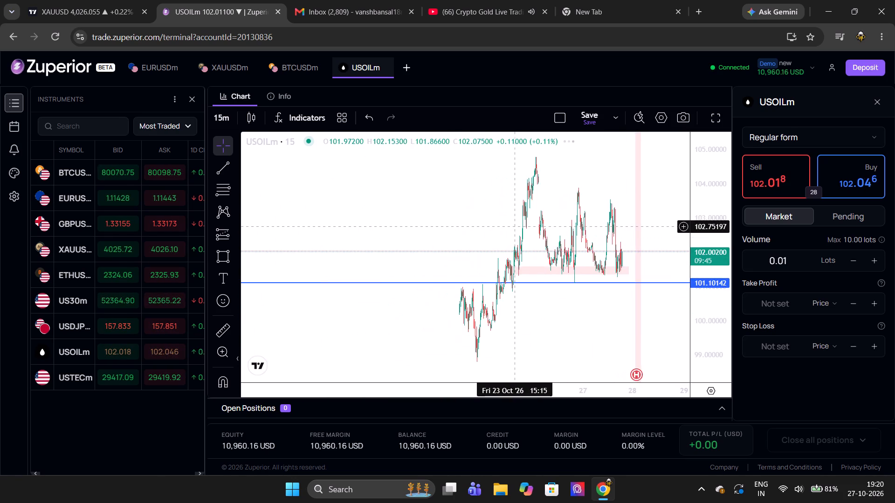
{"action": "scroll", "coordinate": [515, 226], "scroll_direction": "up", "scroll_amount": 7}
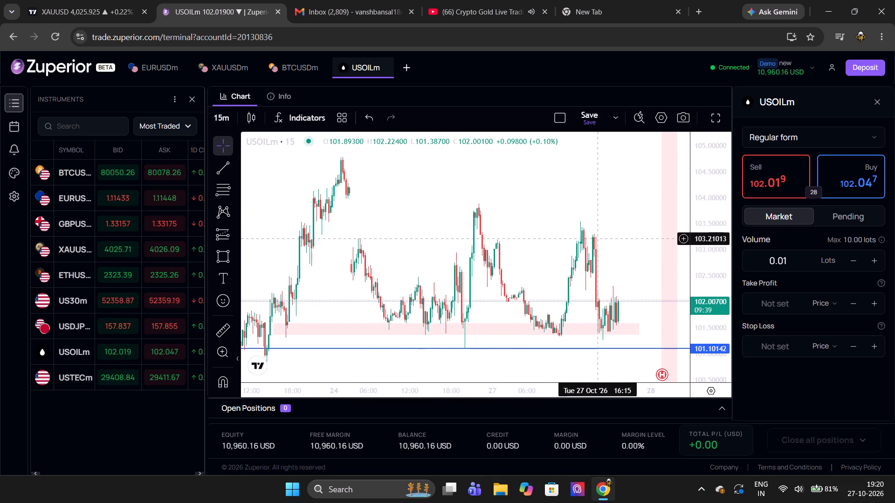
{"action": "scroll", "coordinate": [605, 285], "scroll_direction": "up", "scroll_amount": 3}
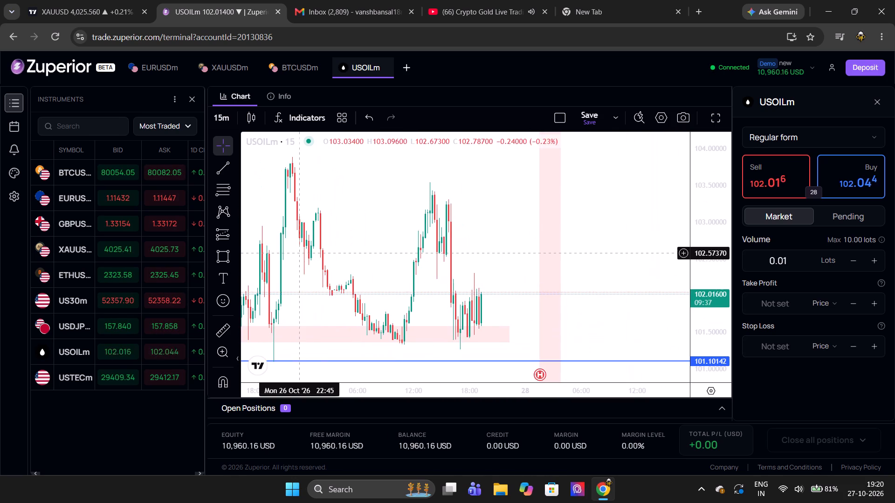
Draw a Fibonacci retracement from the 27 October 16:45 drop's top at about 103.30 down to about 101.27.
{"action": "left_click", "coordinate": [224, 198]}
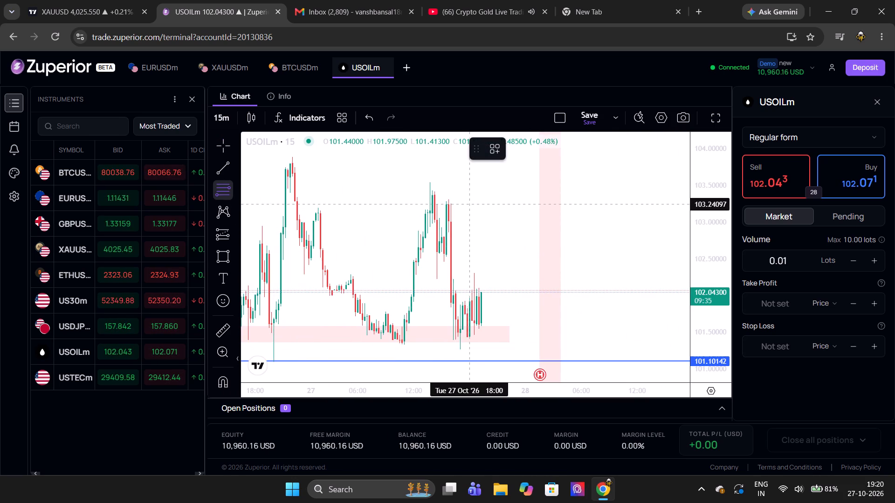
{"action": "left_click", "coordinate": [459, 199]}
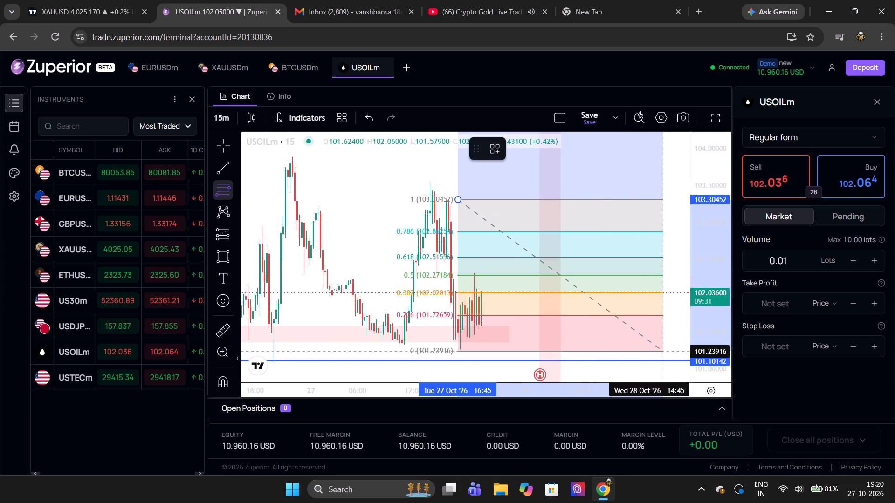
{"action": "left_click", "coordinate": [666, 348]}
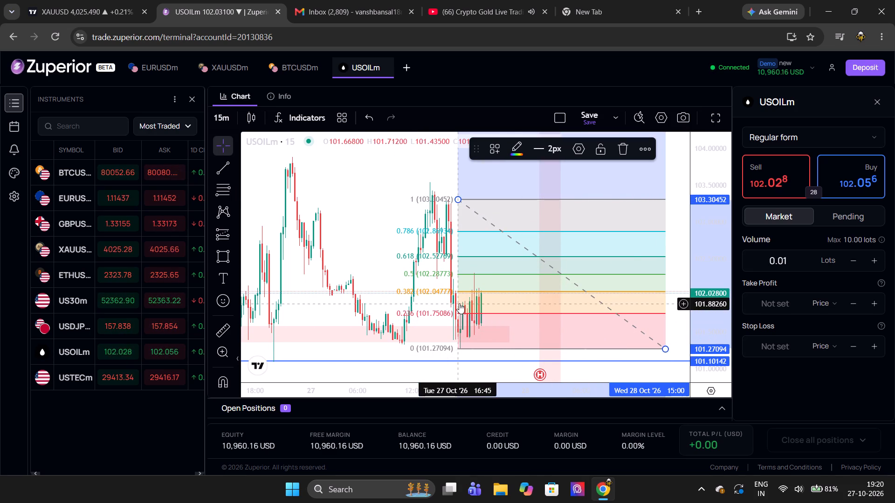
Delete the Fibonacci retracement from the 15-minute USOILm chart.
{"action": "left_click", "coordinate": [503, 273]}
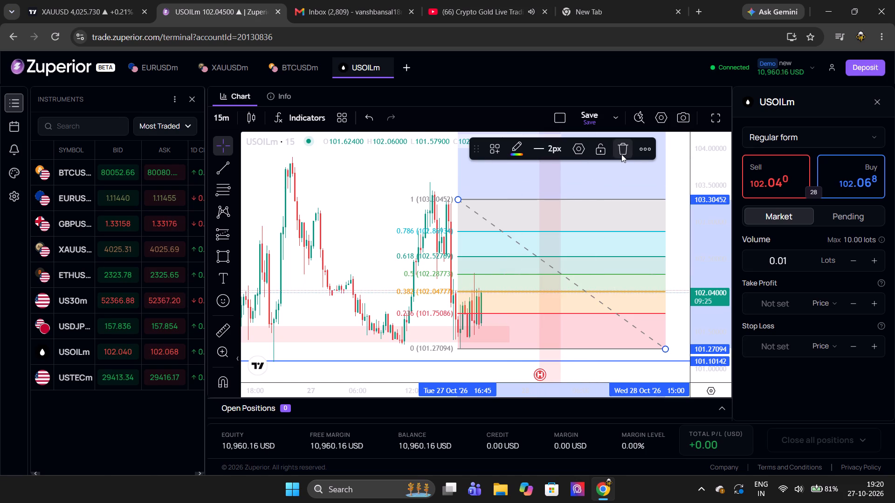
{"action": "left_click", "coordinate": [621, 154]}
Examine the 27 October swing high and the following drop into the red zone on the 15-minute chart.
{"action": "scroll", "coordinate": [508, 231], "scroll_direction": "up", "scroll_amount": 1}
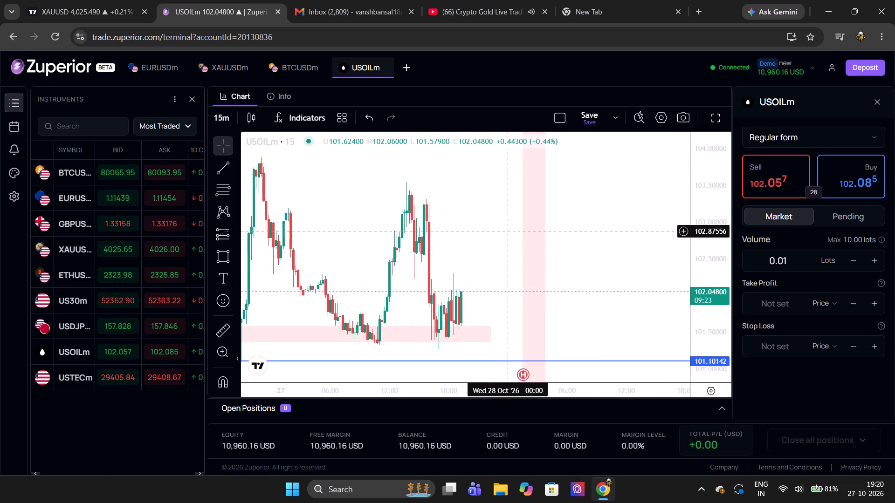
{"action": "scroll", "coordinate": [508, 231], "scroll_direction": "up", "scroll_amount": 1}
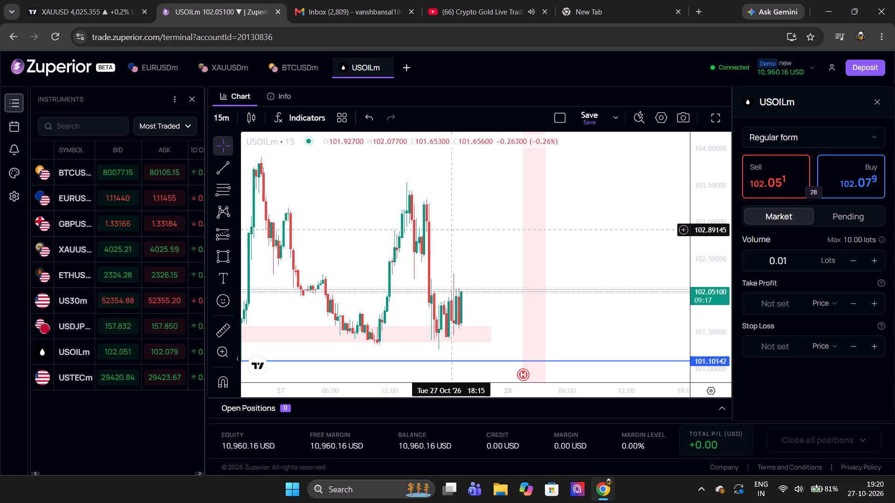
{"action": "scroll", "coordinate": [451, 230], "scroll_direction": "up", "scroll_amount": 2}
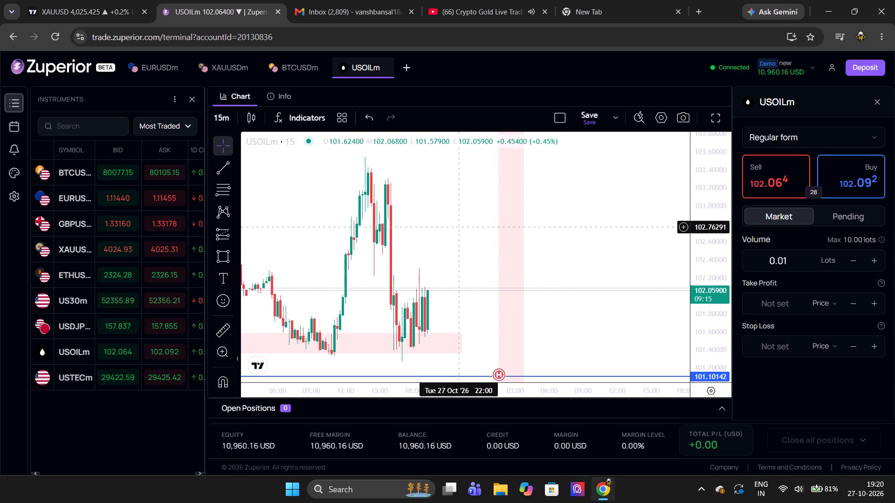
{"action": "scroll", "coordinate": [467, 241], "scroll_direction": "down", "scroll_amount": 1}
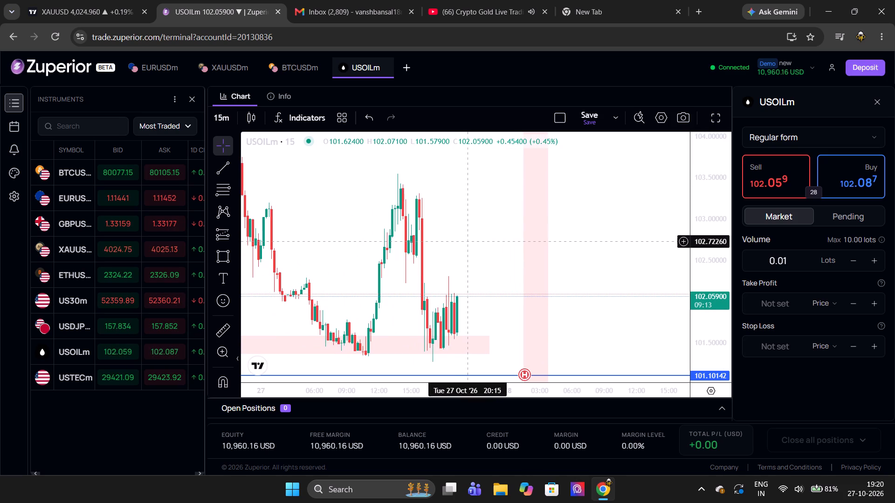
{"action": "scroll", "coordinate": [467, 241], "scroll_direction": "down", "scroll_amount": 1}
{"action": "scroll", "coordinate": [467, 241], "scroll_direction": "up", "scroll_amount": 1}
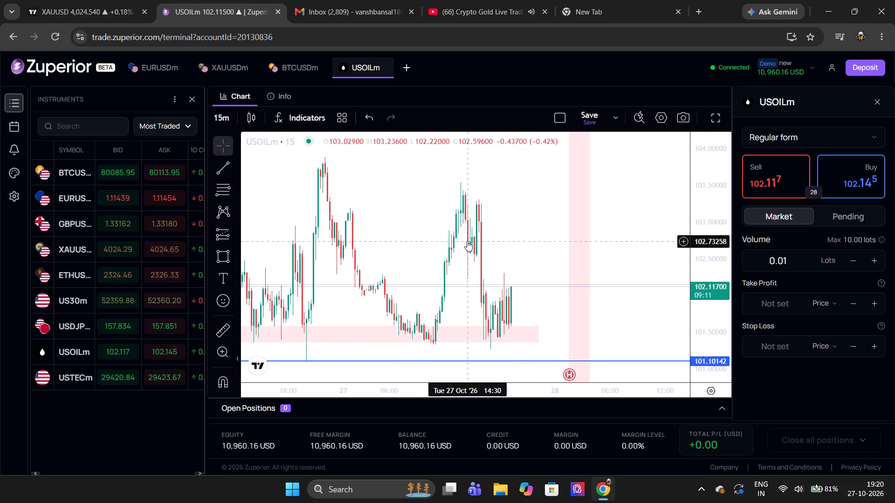
{"action": "scroll", "coordinate": [467, 241], "scroll_direction": "up", "scroll_amount": 1}
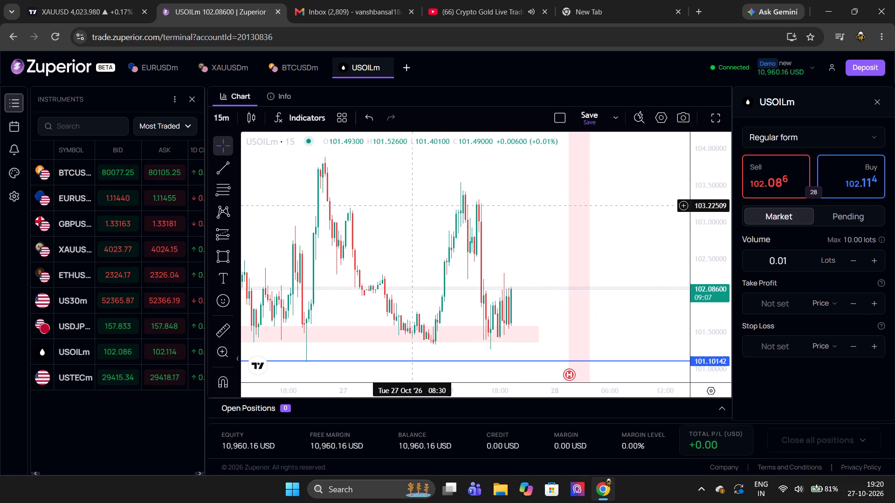
{"action": "scroll", "coordinate": [420, 210], "scroll_direction": "up", "scroll_amount": 2}
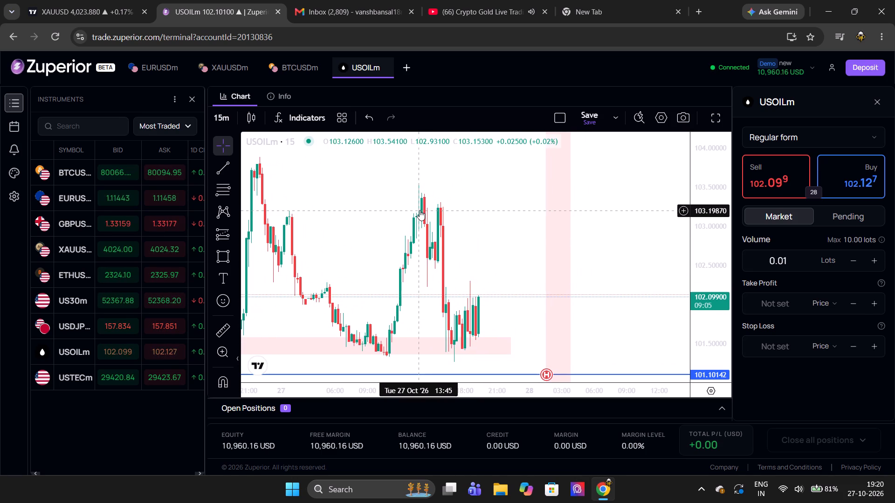
{"action": "scroll", "coordinate": [420, 210], "scroll_direction": "up", "scroll_amount": 1}
{"action": "scroll", "coordinate": [420, 210], "scroll_direction": "down", "scroll_amount": 3}
{"action": "scroll", "coordinate": [406, 216], "scroll_direction": "up", "scroll_amount": 2}
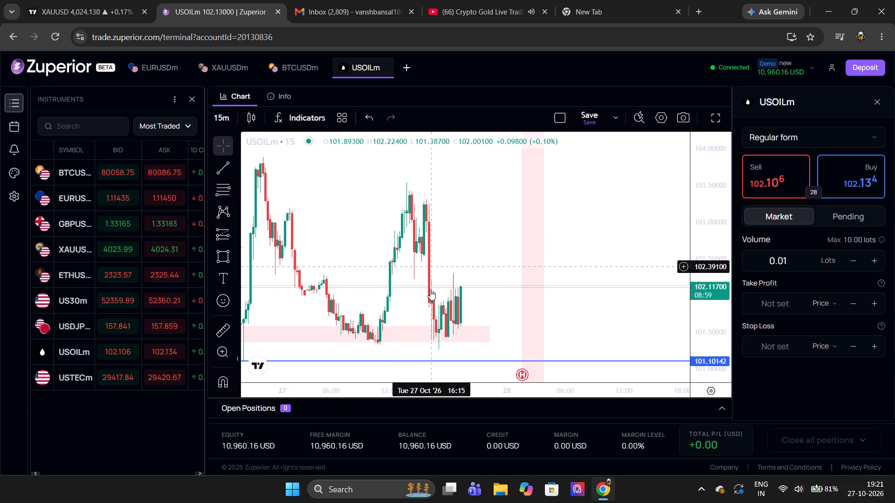
Draw a Fibonacci retracement from the 27 October 14:00 swing high at about 103.54 down to the swing low at about 101.27.
{"action": "left_click", "coordinate": [213, 188]}
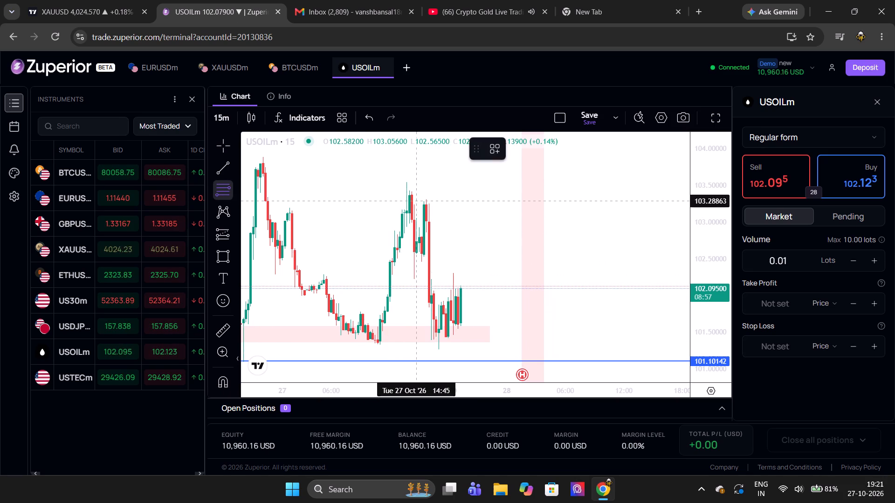
{"action": "left_click_drag", "start_coordinate": [411, 182], "coordinate": [418, 192]}
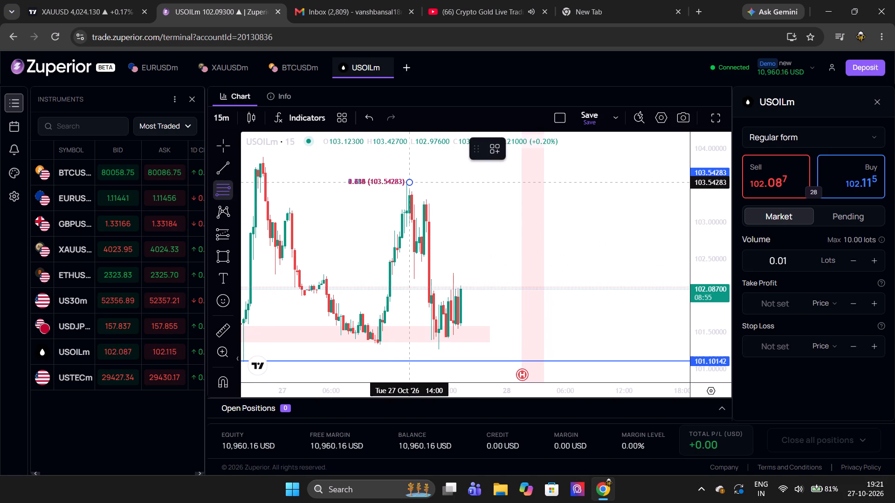
{"action": "left_click_drag", "start_coordinate": [418, 192], "coordinate": [536, 427]}
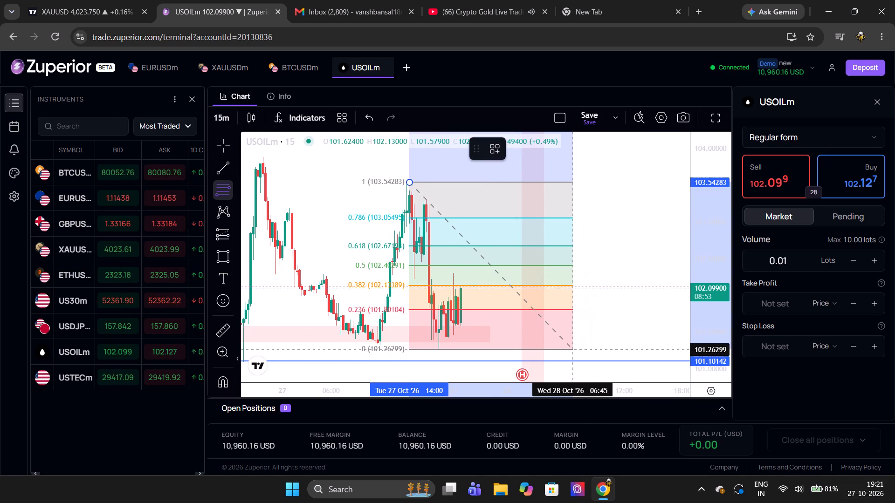
{"action": "left_click", "coordinate": [570, 348]}
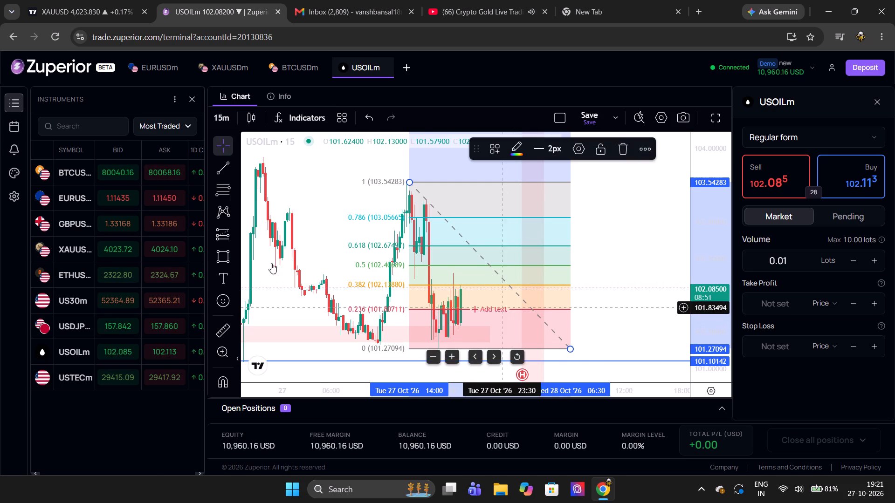
Draw a rectangle zone from 27 October 15:30 to 28 October 07:15, spanning about 102.67 to 102.41 between the 0.618 and 0.5 Fibonacci levels.
{"action": "left_click", "coordinate": [225, 256]}
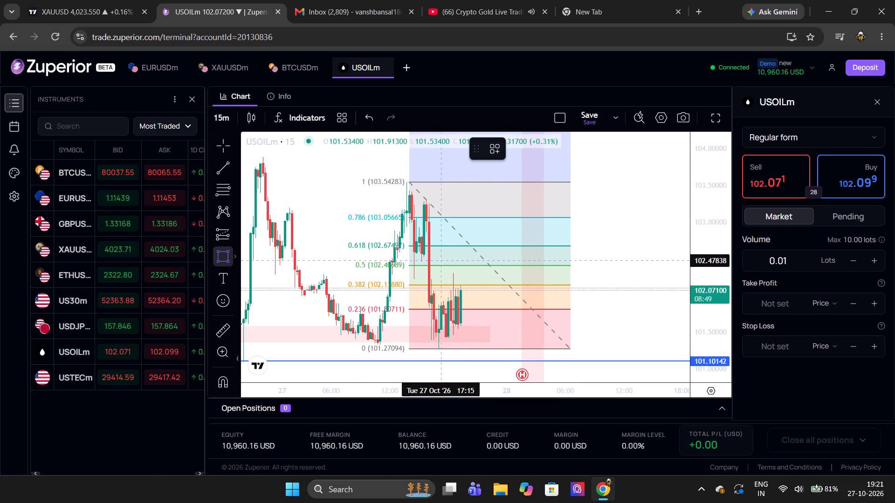
{"action": "left_click", "coordinate": [425, 232]}
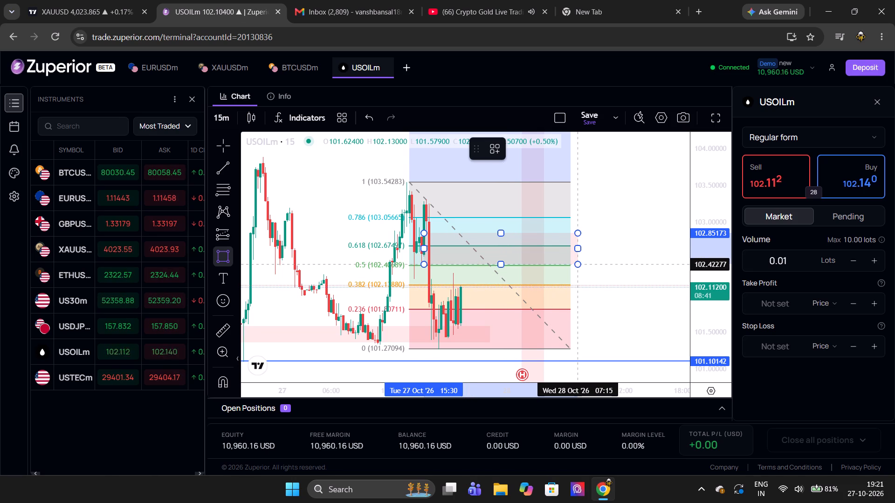
{"action": "left_click", "coordinate": [578, 265]}
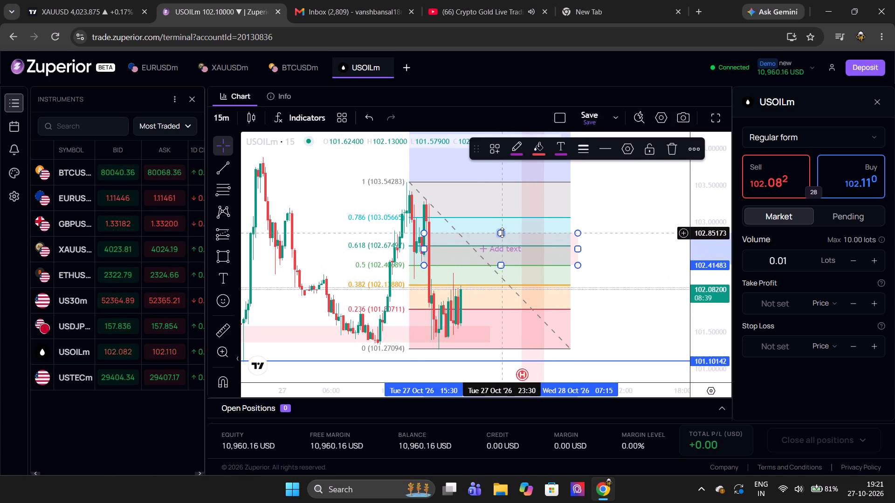
{"action": "left_click_drag", "start_coordinate": [502, 232], "coordinate": [529, 245]}
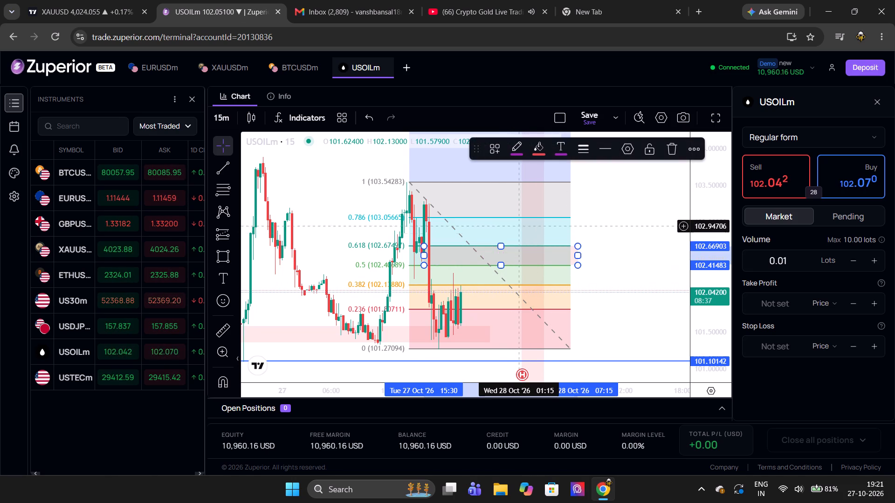
Delete the Fibonacci retracement from the 15-minute USOILm chart, keeping the new rectangle zone.
{"action": "left_click", "coordinate": [517, 218]}
{"action": "key", "text": "Delete"}
{"action": "scroll", "coordinate": [517, 218], "scroll_direction": "up", "scroll_amount": 1}
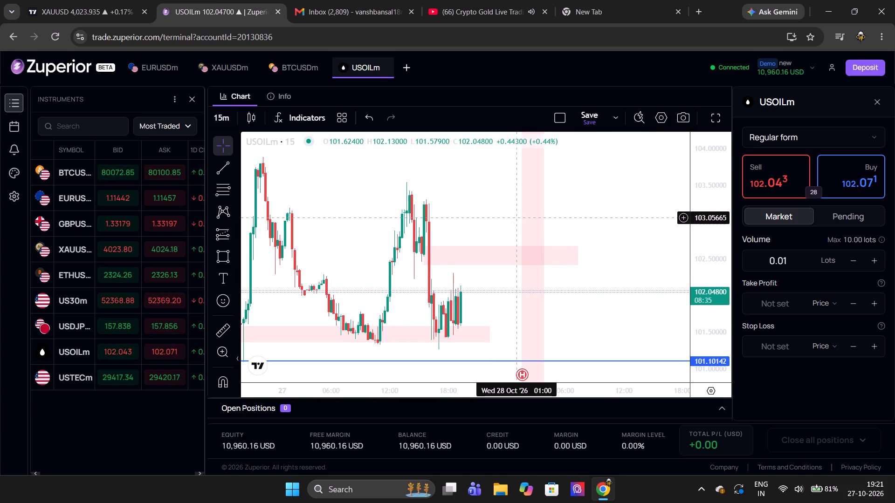
{"action": "scroll", "coordinate": [517, 218], "scroll_direction": "up", "scroll_amount": 1}
Switch to the 5-minute XAUUSD chart in TradingView.
{"action": "left_click", "coordinate": [119, 0]}
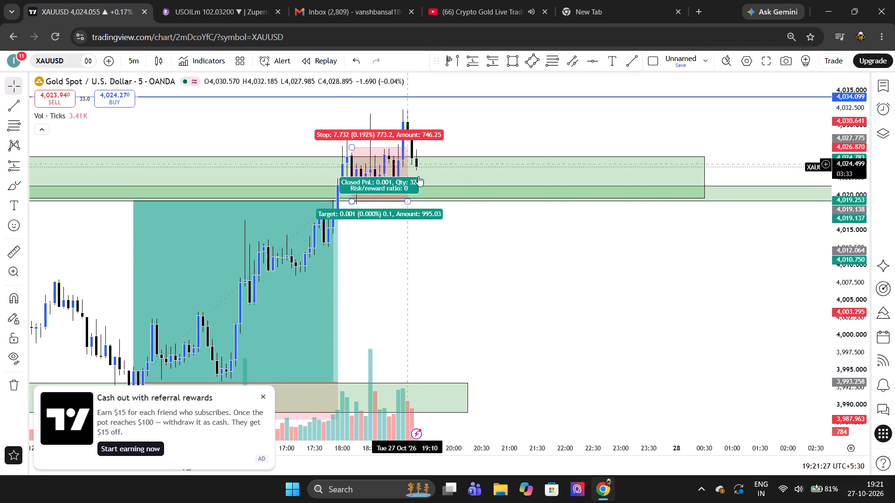
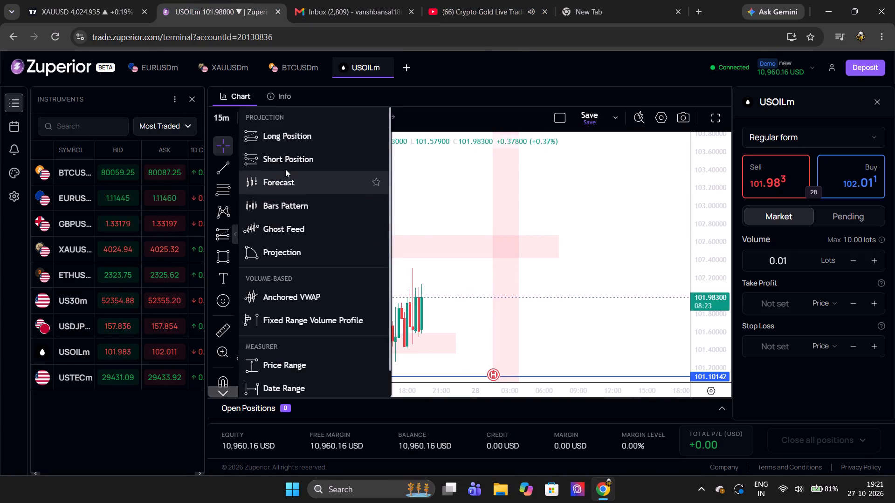
Activate the Short Position projection tool for the 15-minute USOILm chart.
{"action": "left_click", "coordinate": [283, 158]}
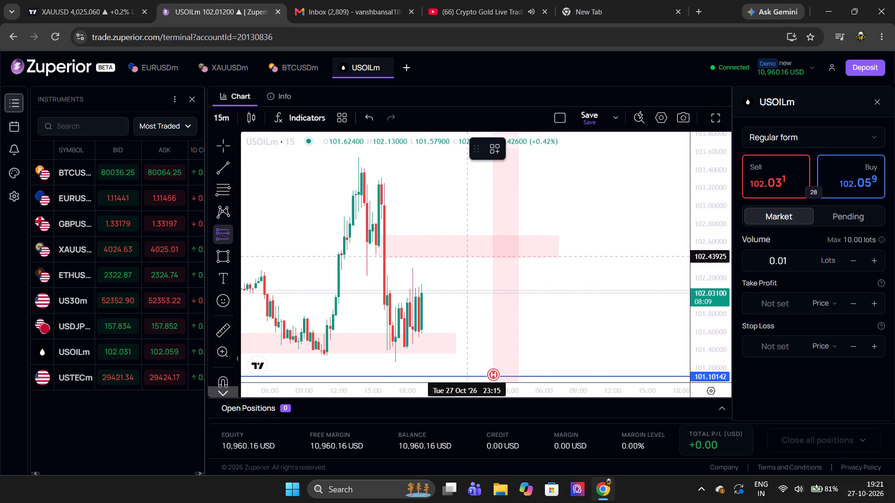
Place a short position after the latest candle with entry at about 102.42 and stop at about 102.74.
{"action": "left_click", "coordinate": [428, 258]}
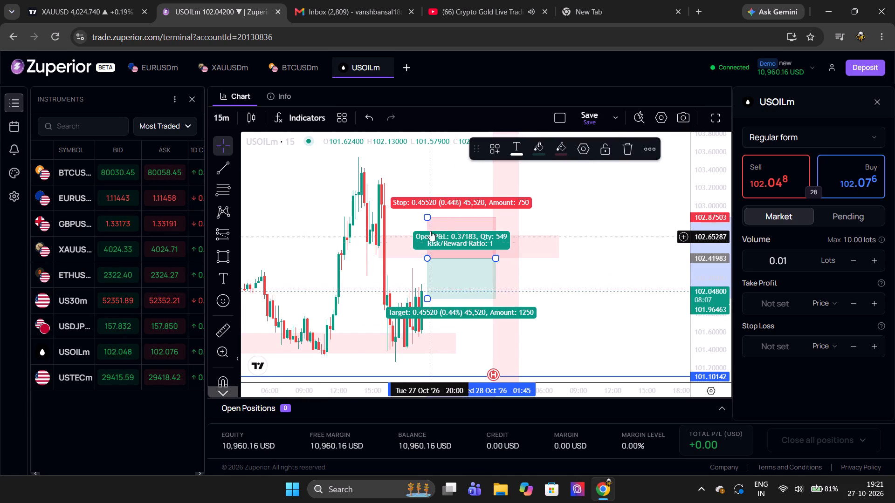
{"action": "left_click_drag", "start_coordinate": [427, 218], "coordinate": [458, 228]}
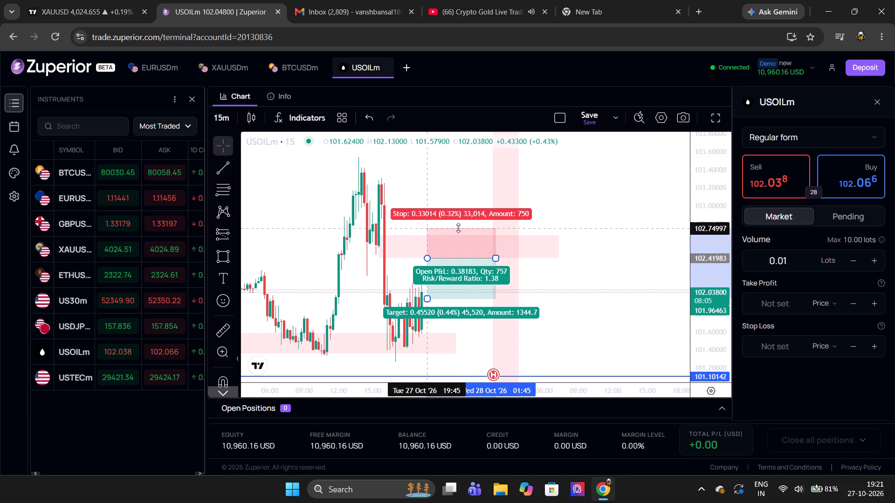
{"action": "left_click_drag", "start_coordinate": [458, 228], "coordinate": [458, 228]}
Switch the USOILm chart to the 5-minute timeframe.
{"action": "key", "text": "5"}
{"action": "key", "text": "Return"}
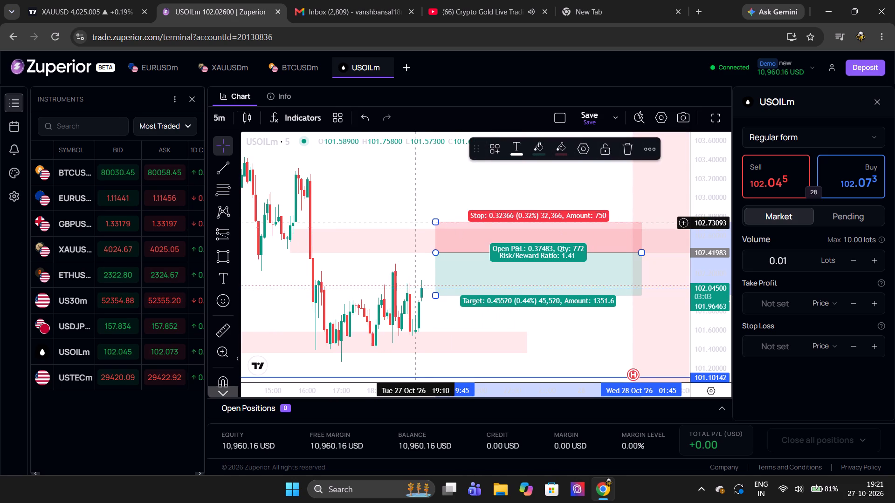
{"action": "left_click", "coordinate": [411, 220]}
{"action": "scroll", "coordinate": [411, 220], "scroll_direction": "down", "scroll_amount": 1}
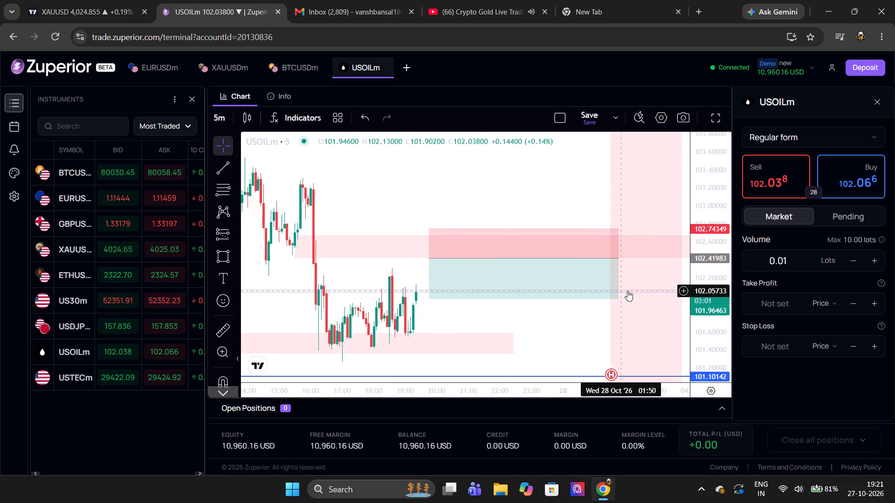
Shorten the short position to end at about 27 October 21:40 and extend its target to the blue horizontal level at about 101.10.
{"action": "left_click_drag", "start_coordinate": [618, 258], "coordinate": [489, 259]}
{"action": "left_click_drag", "start_coordinate": [428, 299], "coordinate": [428, 366]}
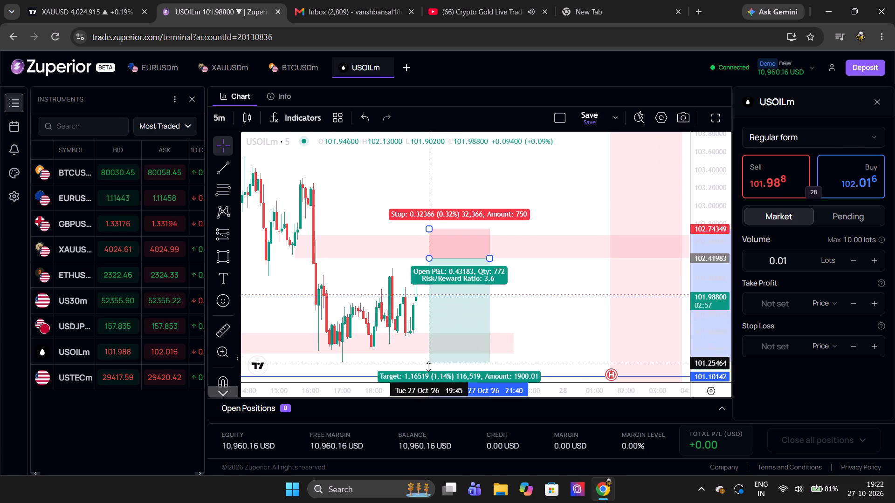
{"action": "left_click_drag", "start_coordinate": [428, 366], "coordinate": [441, 376]}
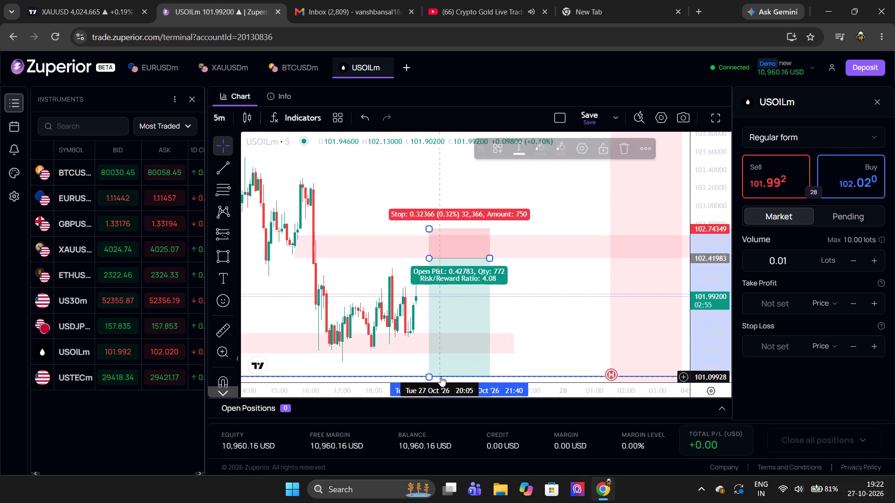
{"action": "left_click", "coordinate": [568, 311]}
{"action": "scroll", "coordinate": [568, 311], "scroll_direction": "up", "scroll_amount": 1}
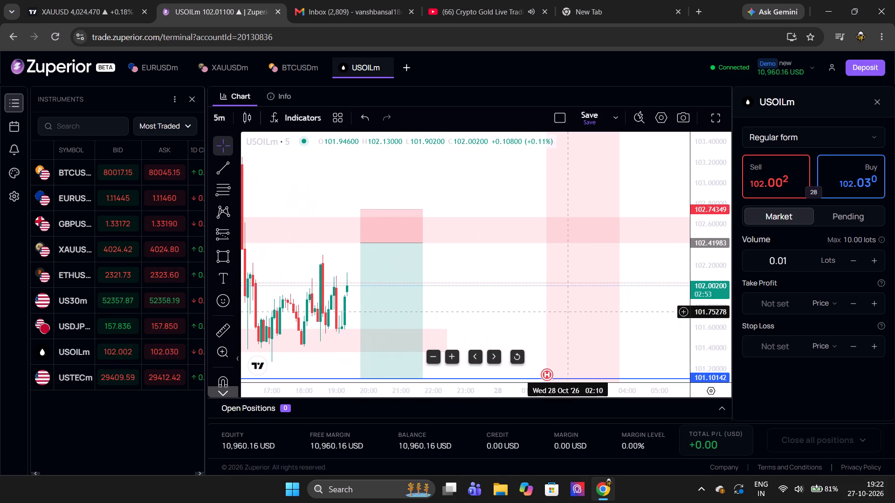
{"action": "scroll", "coordinate": [568, 311], "scroll_direction": "down", "scroll_amount": 1}
Start a USOILm market sell order with a volume of 0.1 lots.
{"action": "left_click", "coordinate": [793, 175]}
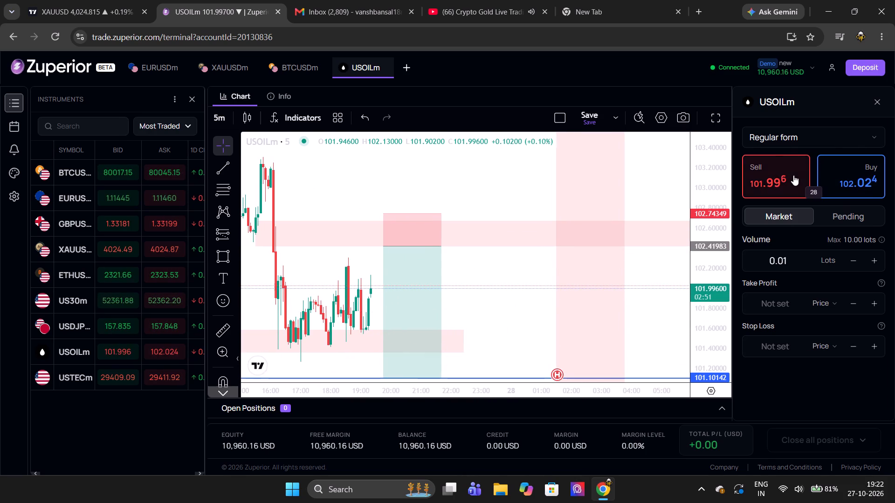
{"action": "left_click", "coordinate": [791, 255]}
{"action": "key", "text": "BackSpace"}
{"action": "key", "text": "BackSpace"}
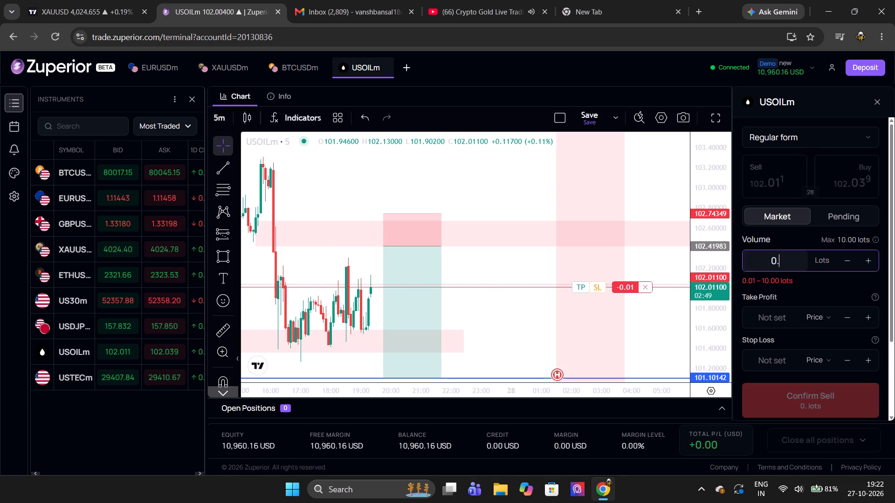
{"action": "key", "text": "1"}
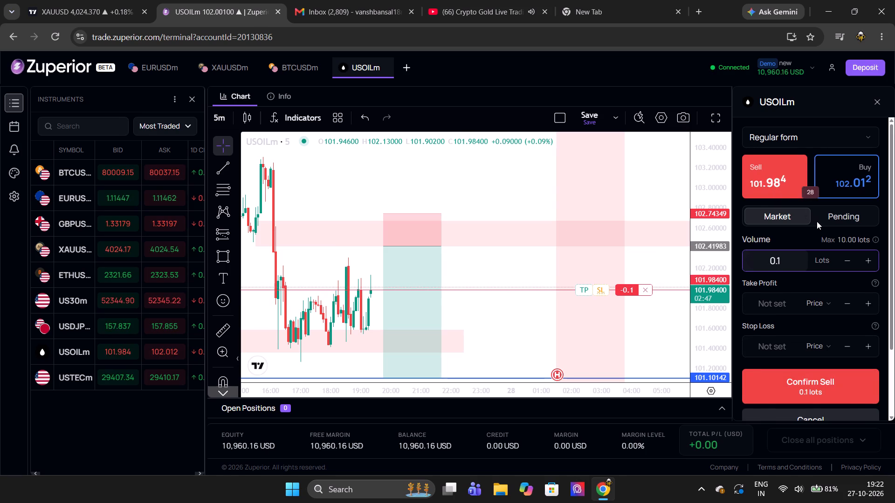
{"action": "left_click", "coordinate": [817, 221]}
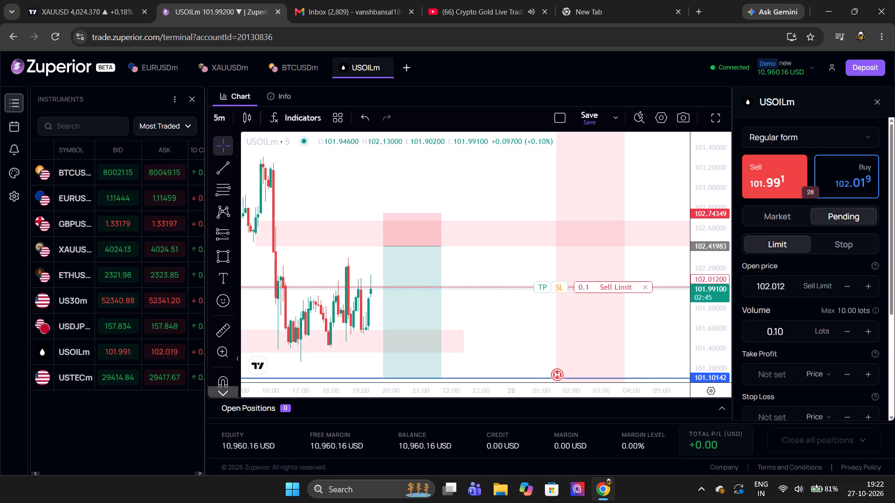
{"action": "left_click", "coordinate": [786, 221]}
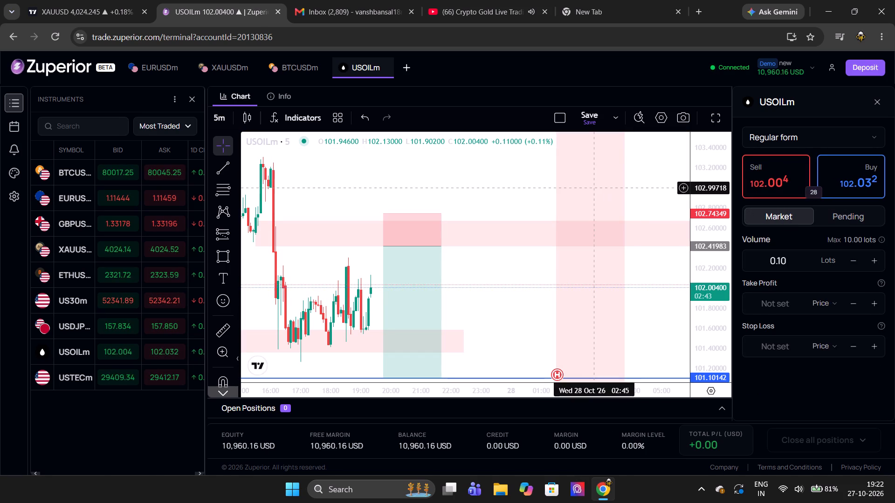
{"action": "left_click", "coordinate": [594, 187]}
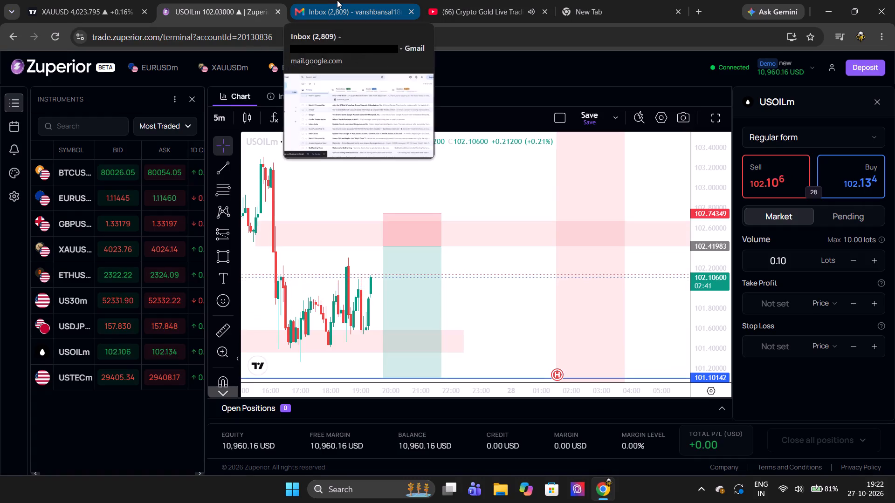
Search the computer for the Kuro app and launch it.
{"action": "type", "text": "kur"}
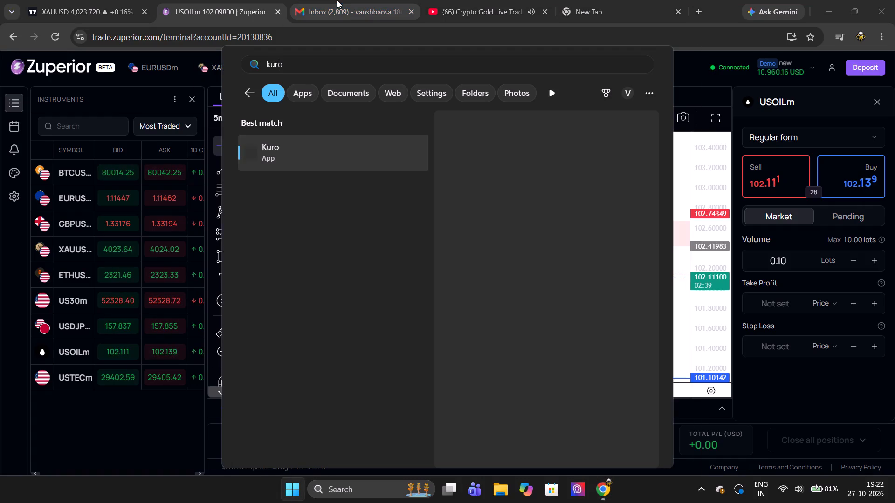
{"action": "key", "text": "Return"}
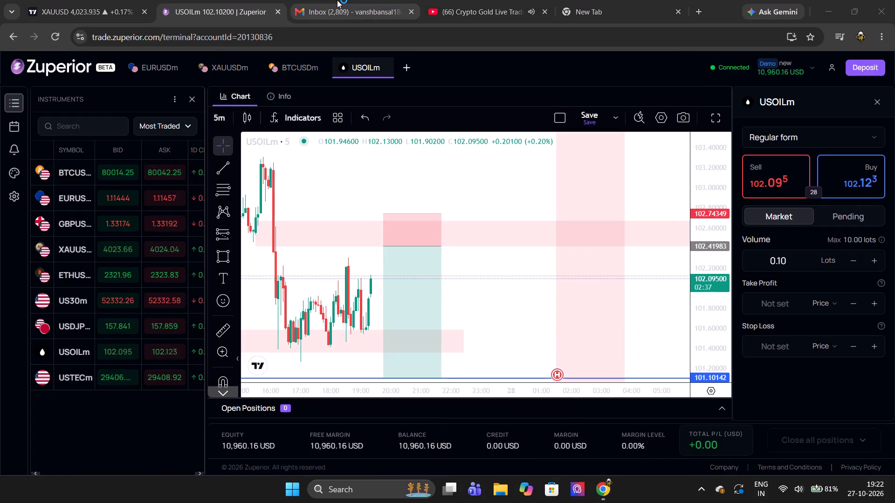
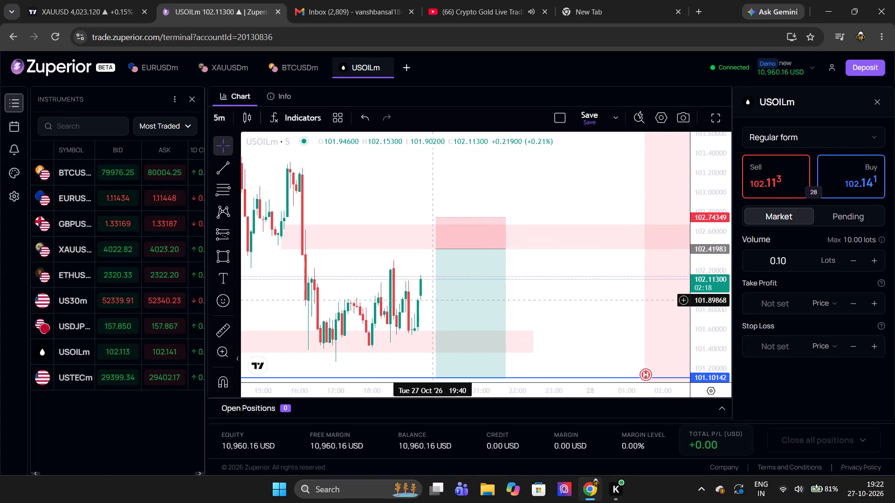
Examine the USOILm 5-minute price action of 26 and 27 October around the planned short and its zones.
{"action": "scroll", "coordinate": [434, 299], "scroll_direction": "down", "scroll_amount": 4}
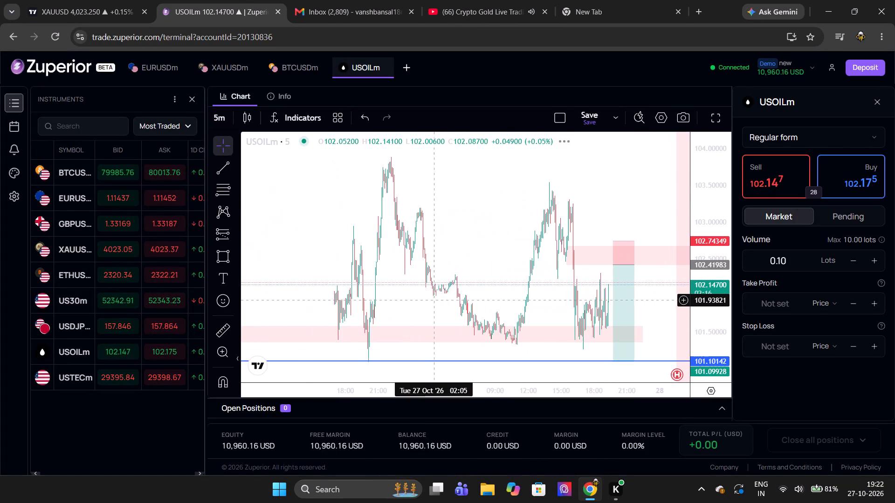
{"action": "scroll", "coordinate": [434, 299], "scroll_direction": "down", "scroll_amount": 1}
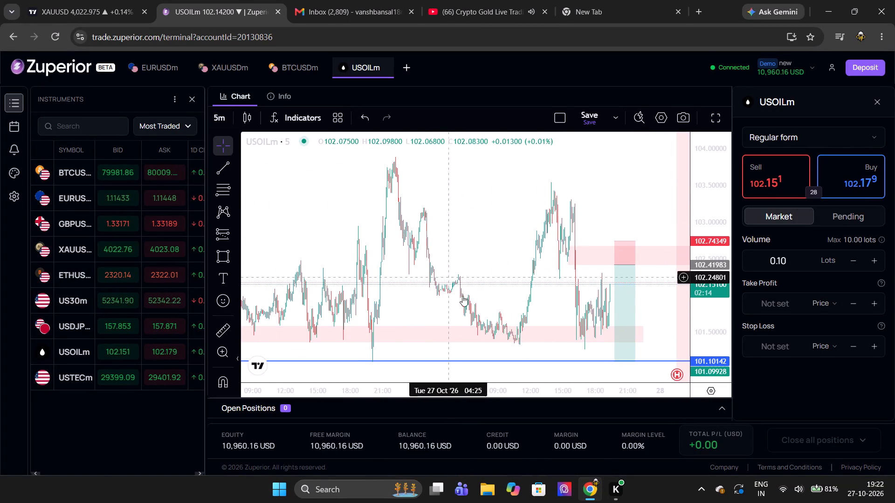
{"action": "scroll", "coordinate": [445, 234], "scroll_direction": "up", "scroll_amount": 1}
{"action": "scroll", "coordinate": [445, 234], "scroll_direction": "down", "scroll_amount": 1}
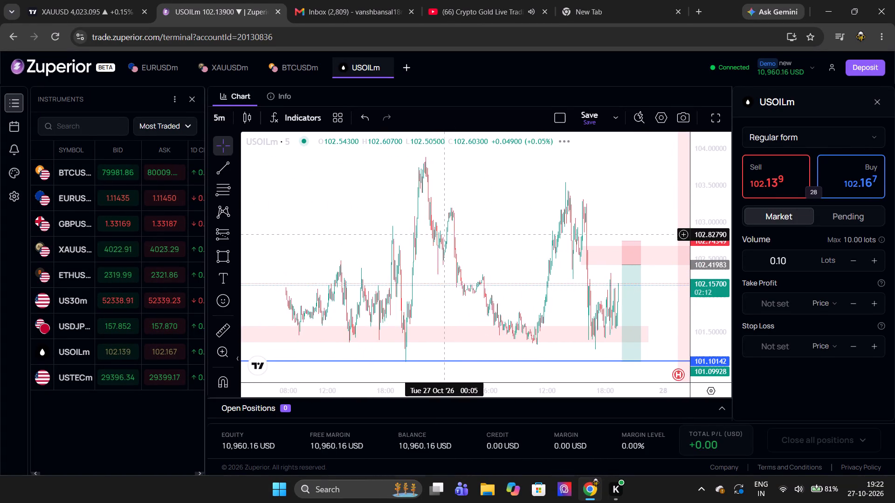
{"action": "scroll", "coordinate": [445, 234], "scroll_direction": "up", "scroll_amount": 2}
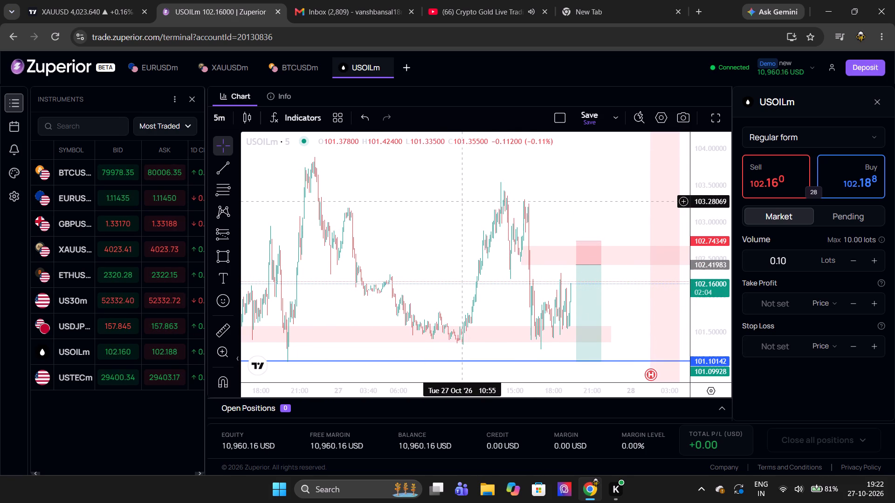
{"action": "scroll", "coordinate": [393, 196], "scroll_direction": "up", "scroll_amount": 4}
{"action": "scroll", "coordinate": [393, 196], "scroll_direction": "down", "scroll_amount": 2}
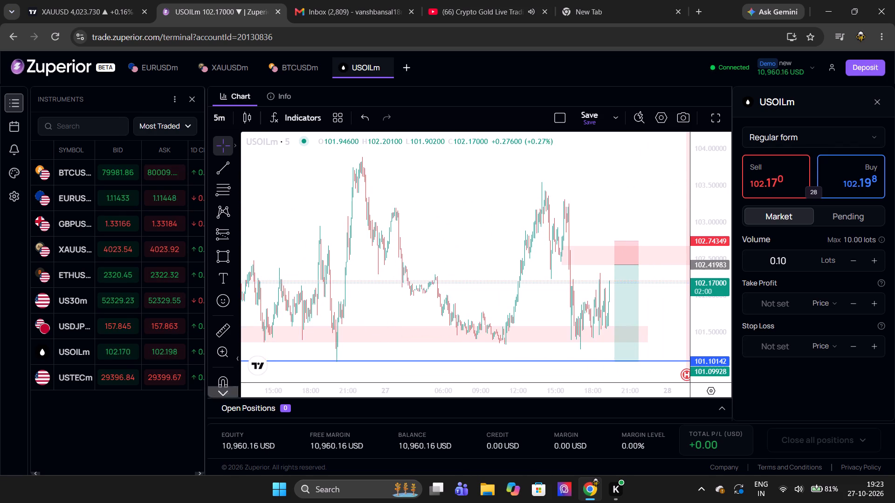
Check the XAUUSD chart on TradingView and the YouTube live trading stream, and return to the USOILm terminal.
{"action": "left_click", "coordinate": [98, 0]}
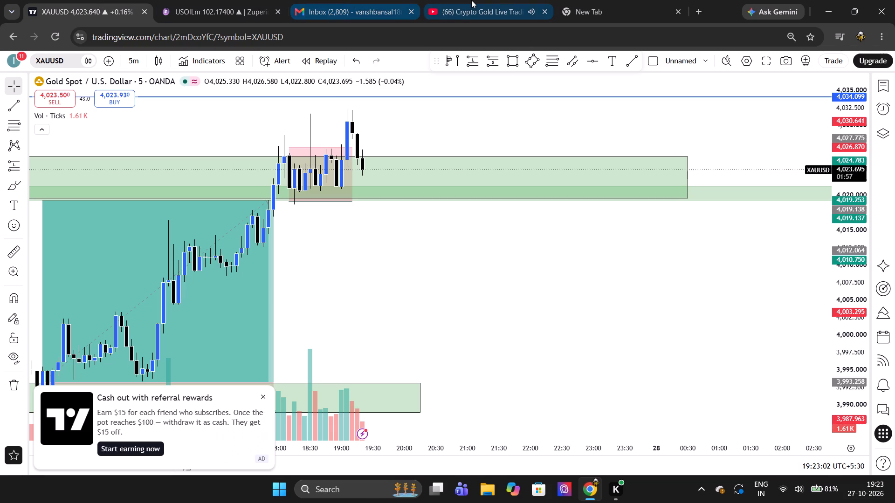
{"action": "left_click", "coordinate": [471, 0]}
{"action": "left_click", "coordinate": [231, 0]}
Start drawing a rectangle zone on the USOILm 5-minute chart around the 27 October price action.
{"action": "scroll", "coordinate": [300, 251], "scroll_direction": "up", "scroll_amount": 1}
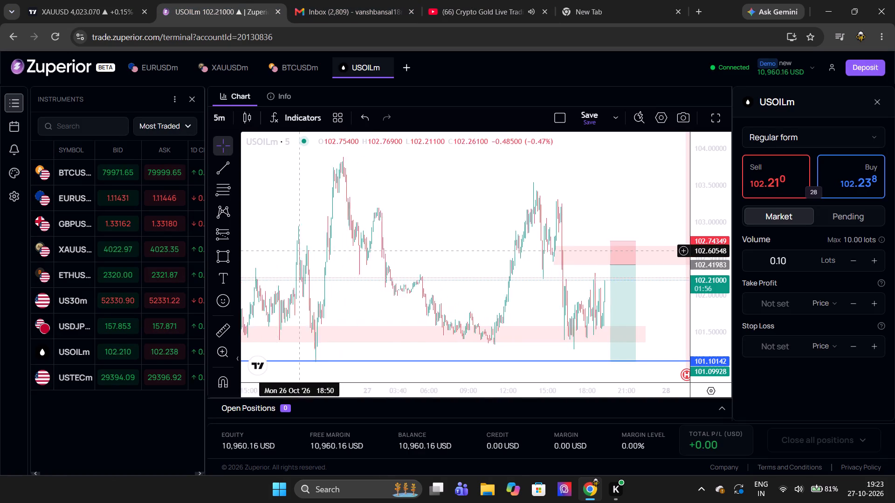
{"action": "scroll", "coordinate": [300, 251], "scroll_direction": "up", "scroll_amount": 1}
{"action": "scroll", "coordinate": [300, 251], "scroll_direction": "down", "scroll_amount": 1}
{"action": "scroll", "coordinate": [300, 251], "scroll_direction": "up", "scroll_amount": 2}
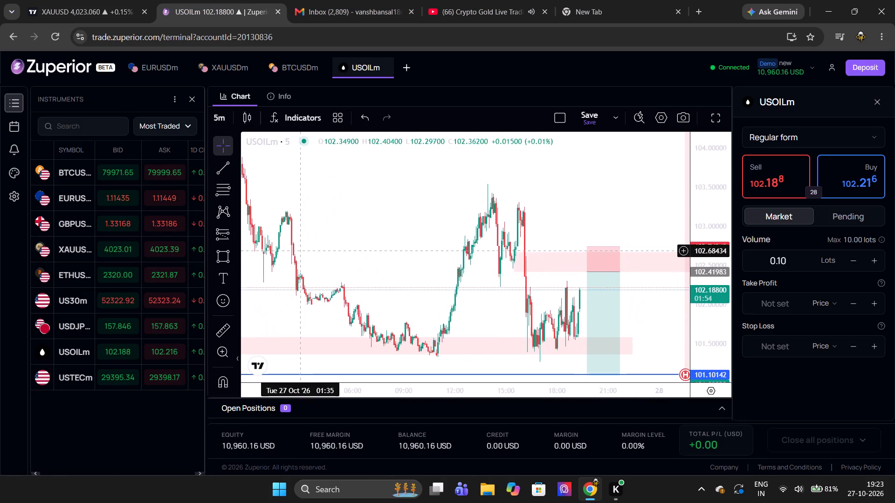
{"action": "scroll", "coordinate": [300, 251], "scroll_direction": "up", "scroll_amount": 1}
{"action": "scroll", "coordinate": [300, 251], "scroll_direction": "down", "scroll_amount": 6}
{"action": "scroll", "coordinate": [300, 251], "scroll_direction": "left", "scroll_amount": 1}
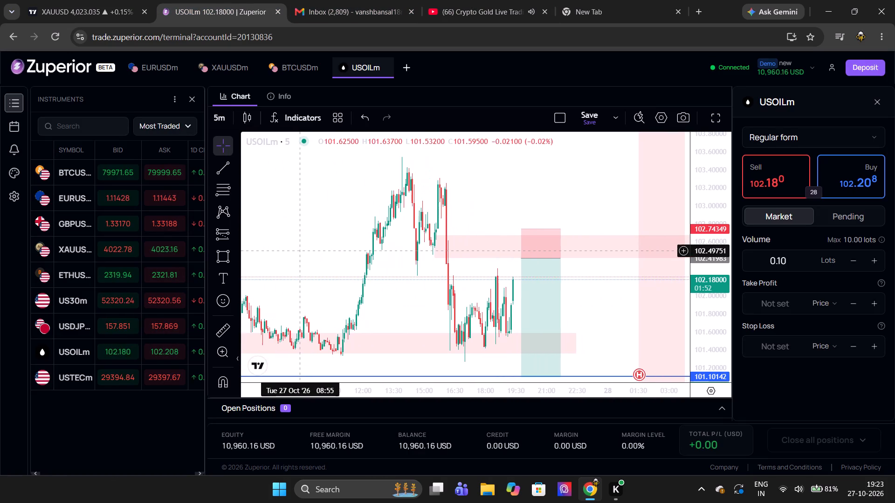
{"action": "left_click", "coordinate": [224, 259]}
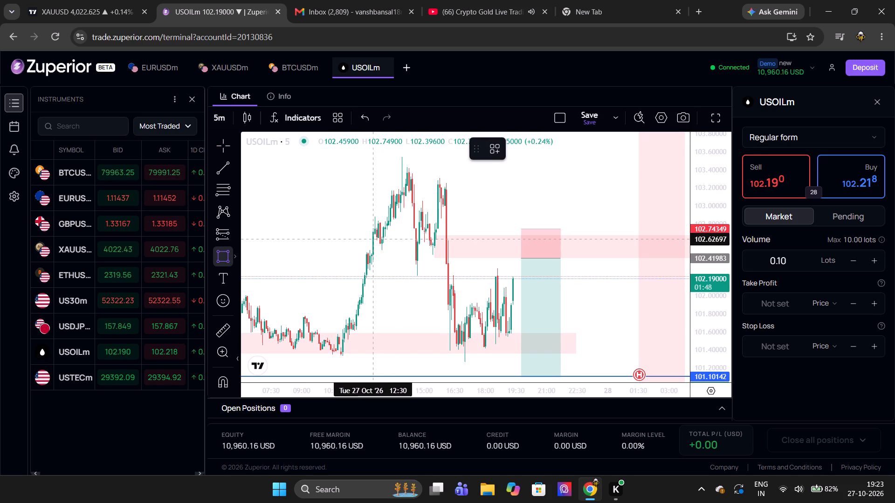
Draw a thin rectangle zone on the USOILm chart from 27 October 12:30 to about 20:35, between about 102.63 and 102.54.
{"action": "left_click_drag", "start_coordinate": [372, 238], "coordinate": [461, 246]}
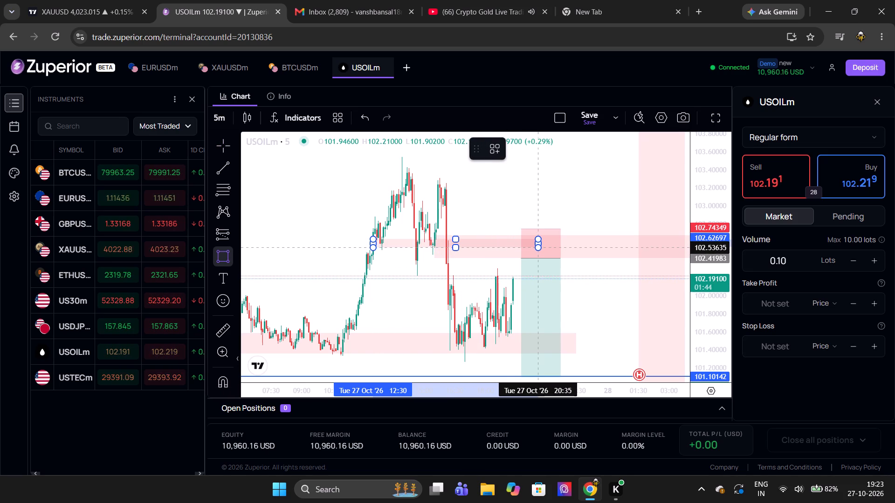
{"action": "left_click", "coordinate": [539, 247]}
{"action": "left_click", "coordinate": [523, 198]}
{"action": "scroll", "coordinate": [523, 198], "scroll_direction": "up", "scroll_amount": 1}
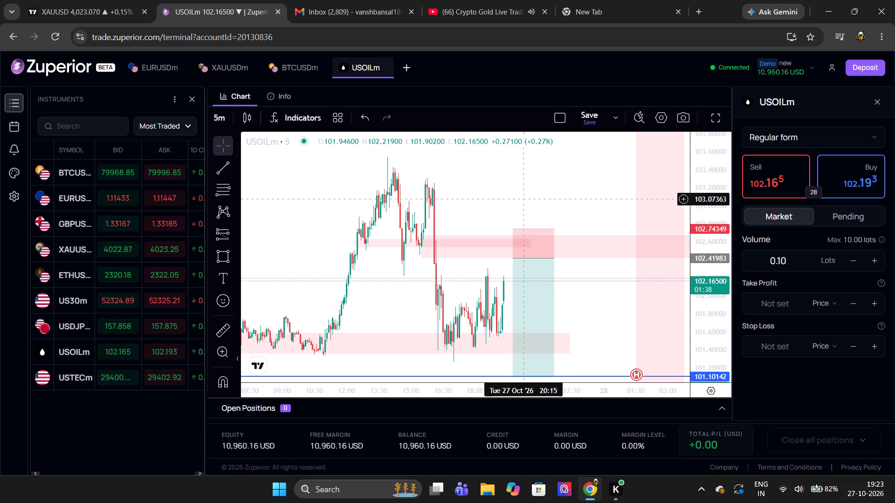
{"action": "scroll", "coordinate": [523, 198], "scroll_direction": "up", "scroll_amount": 1}
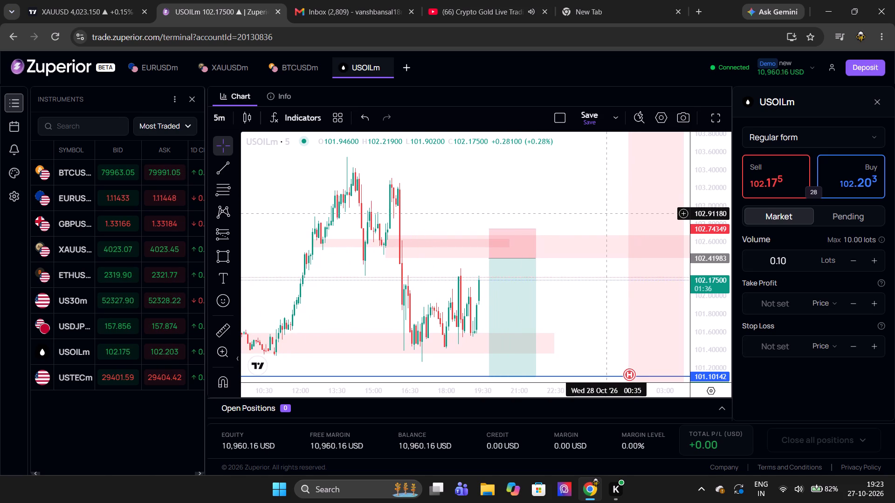
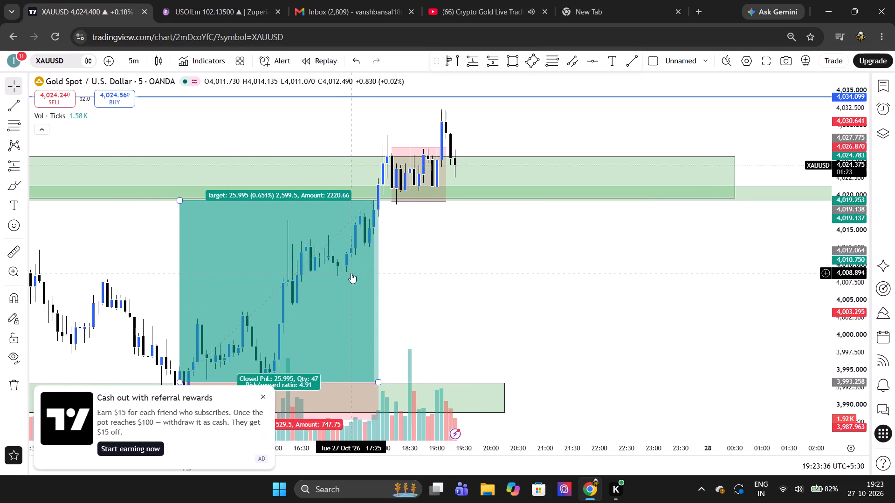
Draw a Fibonacci retracement on the XAUUSD 5-minute chart from about 4,012.5 at 18:00 to about 4,028.6 at 21:45 on 27 October.
{"action": "left_click", "coordinate": [462, 260]}
{"action": "scroll", "coordinate": [462, 260], "scroll_direction": "down", "scroll_amount": 1}
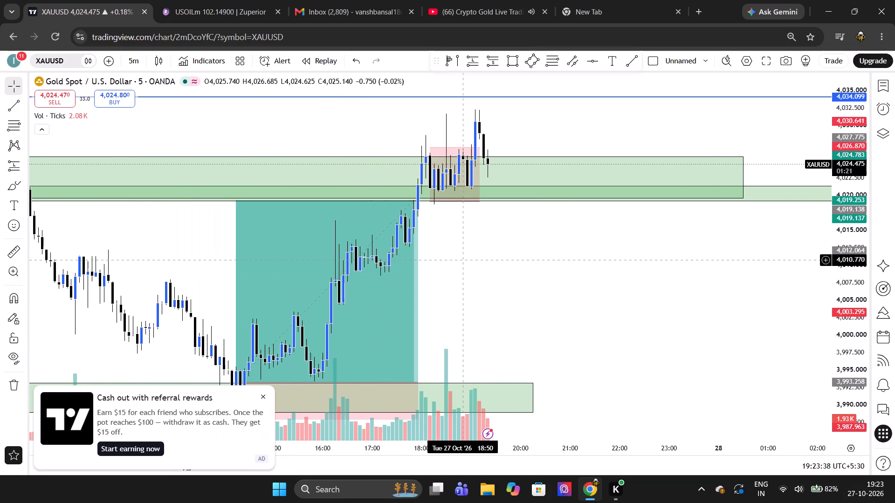
{"action": "scroll", "coordinate": [462, 260], "scroll_direction": "down", "scroll_amount": 1}
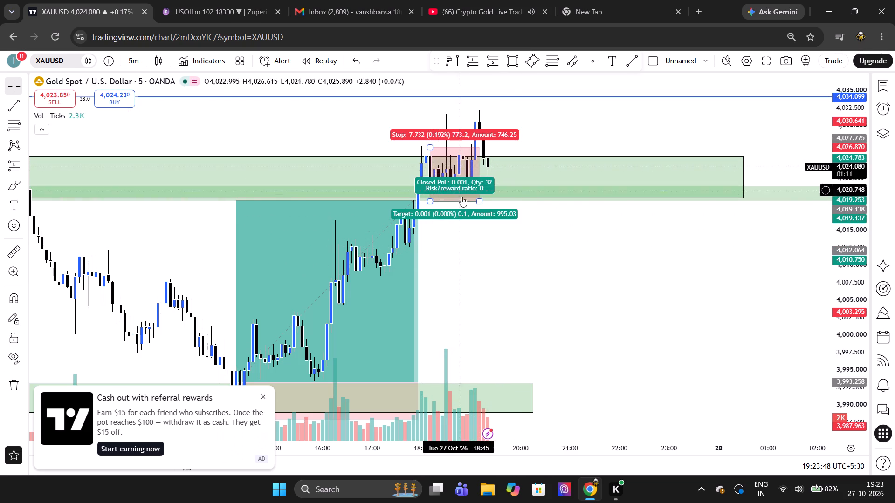
{"action": "left_click", "coordinate": [17, 132]}
{"action": "left_click_drag", "start_coordinate": [423, 248], "coordinate": [571, 166]}
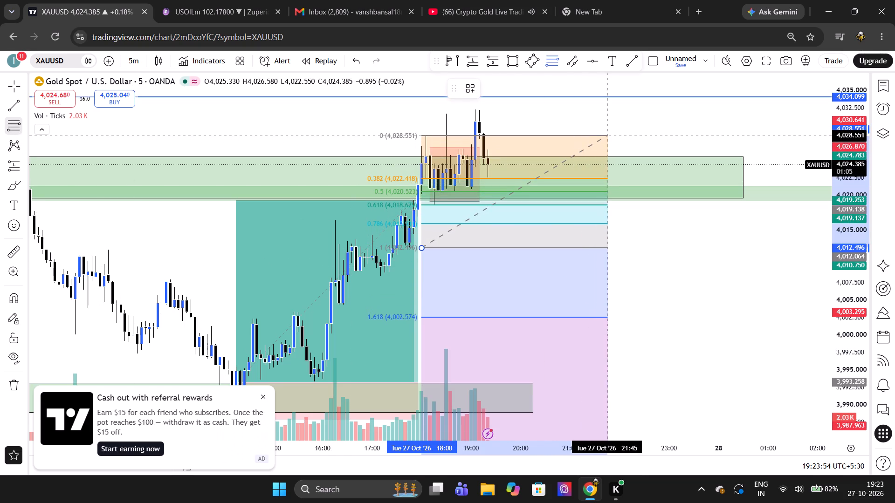
{"action": "left_click", "coordinate": [608, 135]}
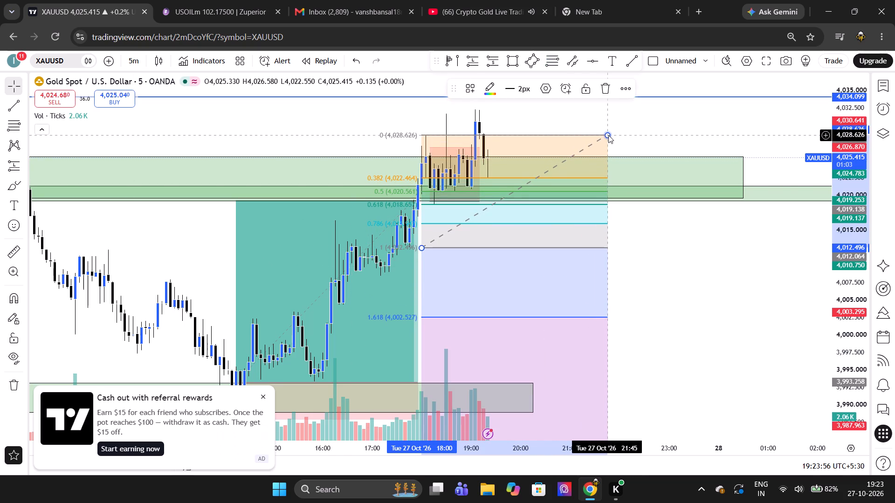
Try to delete the newly drawn Fibonacci retracement from the XAUUSD chart.
{"action": "left_click", "coordinate": [581, 189]}
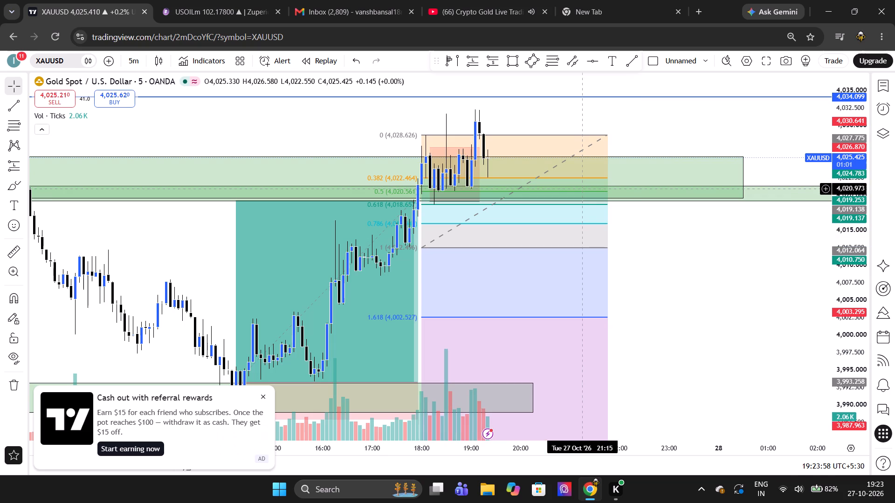
{"action": "key", "text": "Delete"}
{"action": "left_click", "coordinate": [582, 245]}
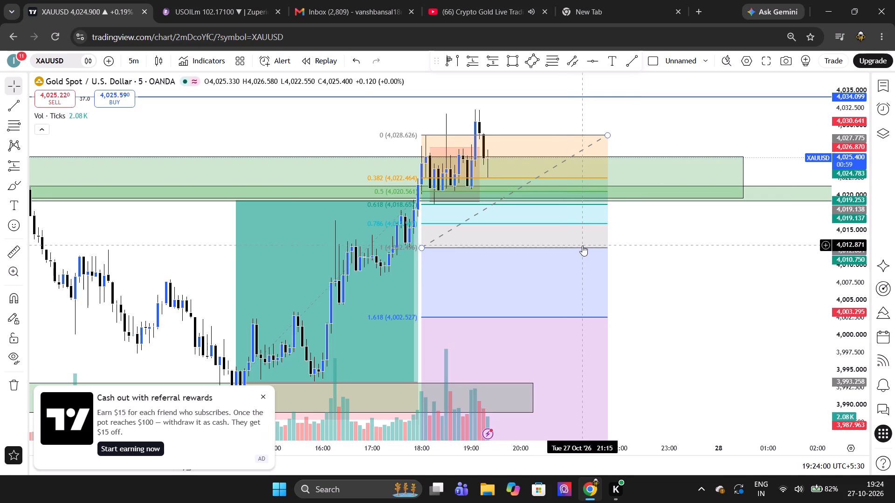
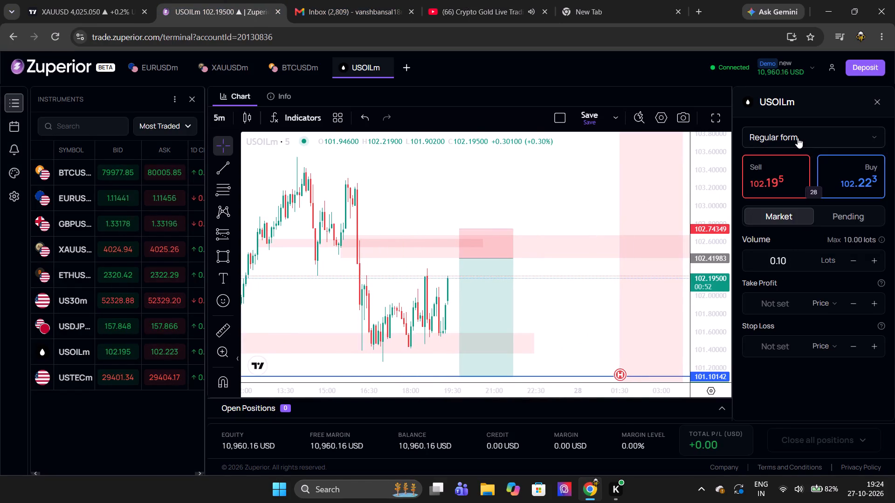
Switch the USOILm order form from the regular form to One-click form and accept the one-click trading terms.
{"action": "left_click", "coordinate": [798, 138]}
{"action": "left_click", "coordinate": [789, 187]}
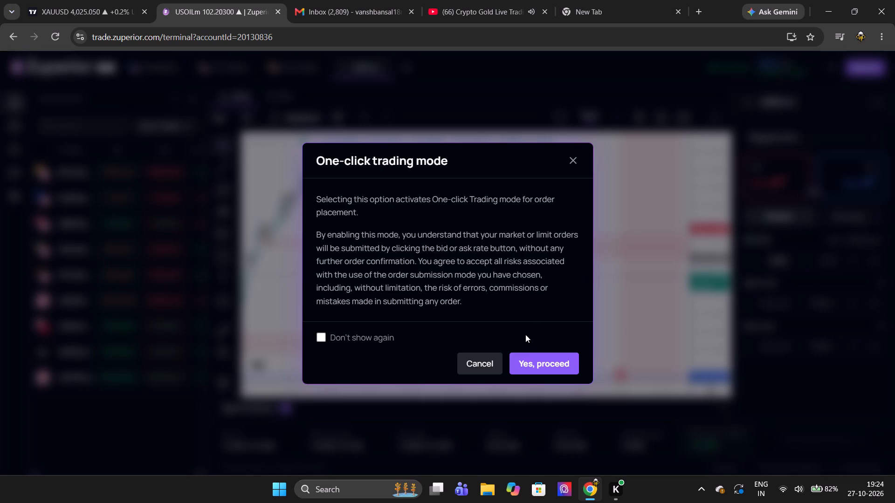
{"action": "left_click", "coordinate": [528, 360]}
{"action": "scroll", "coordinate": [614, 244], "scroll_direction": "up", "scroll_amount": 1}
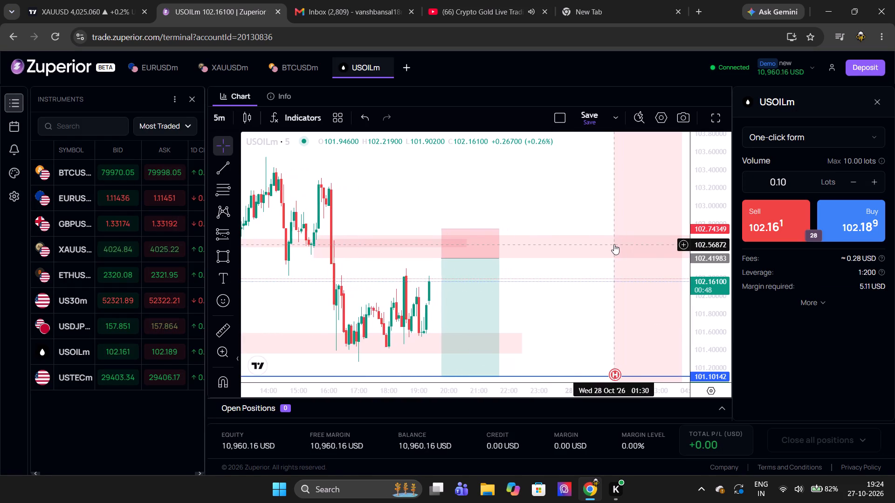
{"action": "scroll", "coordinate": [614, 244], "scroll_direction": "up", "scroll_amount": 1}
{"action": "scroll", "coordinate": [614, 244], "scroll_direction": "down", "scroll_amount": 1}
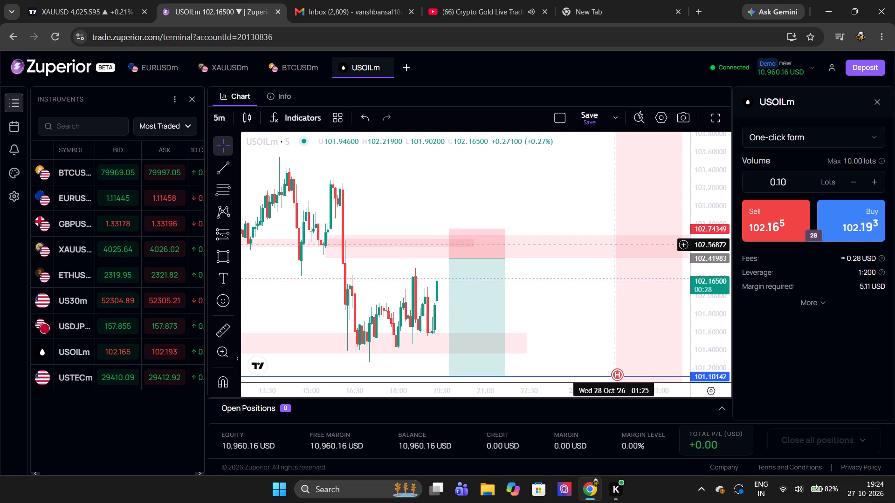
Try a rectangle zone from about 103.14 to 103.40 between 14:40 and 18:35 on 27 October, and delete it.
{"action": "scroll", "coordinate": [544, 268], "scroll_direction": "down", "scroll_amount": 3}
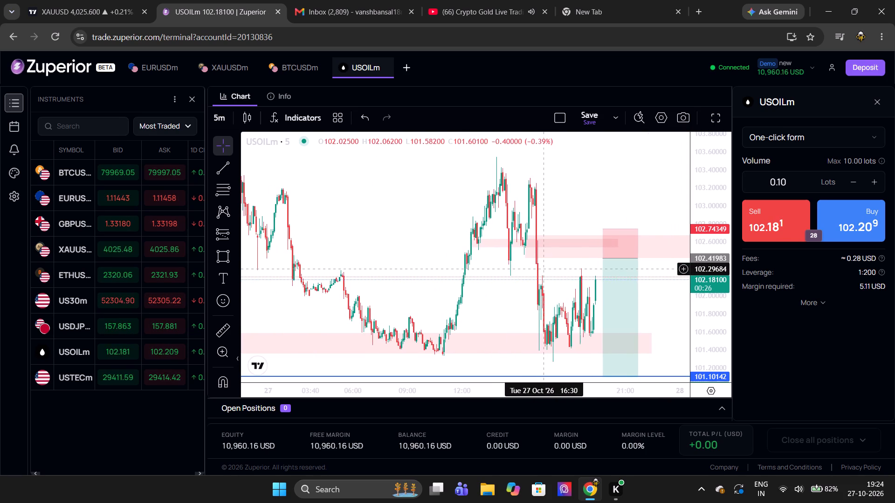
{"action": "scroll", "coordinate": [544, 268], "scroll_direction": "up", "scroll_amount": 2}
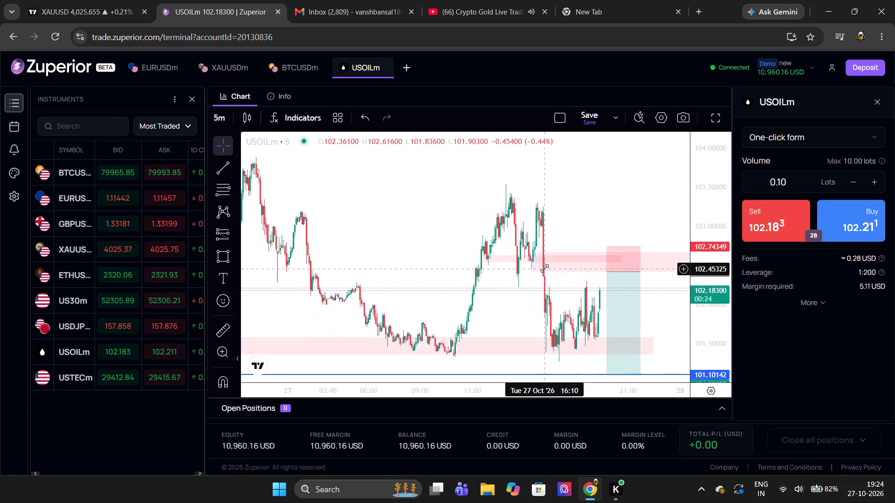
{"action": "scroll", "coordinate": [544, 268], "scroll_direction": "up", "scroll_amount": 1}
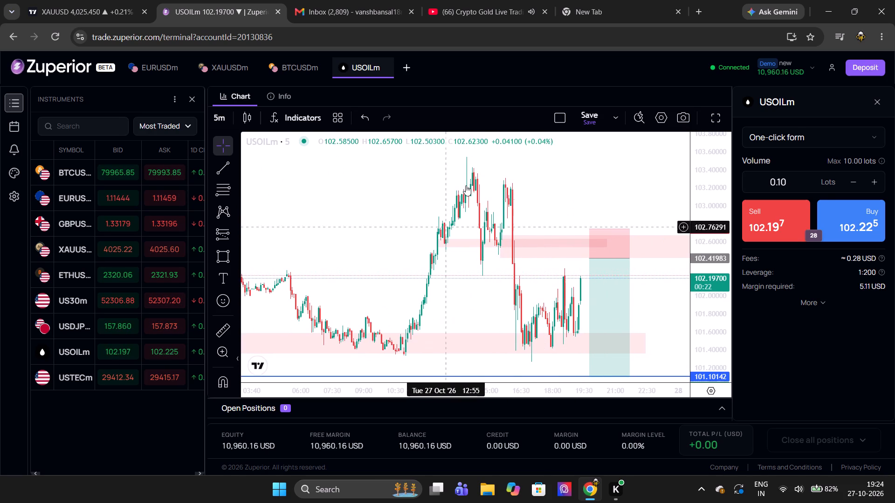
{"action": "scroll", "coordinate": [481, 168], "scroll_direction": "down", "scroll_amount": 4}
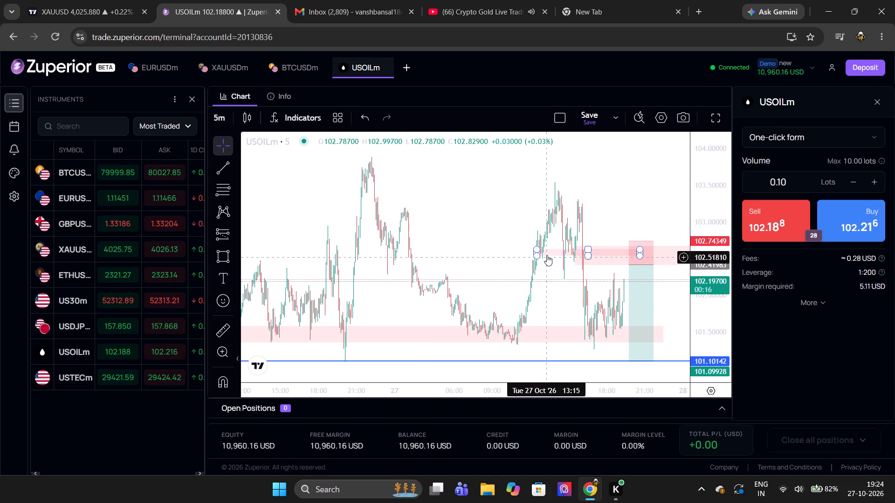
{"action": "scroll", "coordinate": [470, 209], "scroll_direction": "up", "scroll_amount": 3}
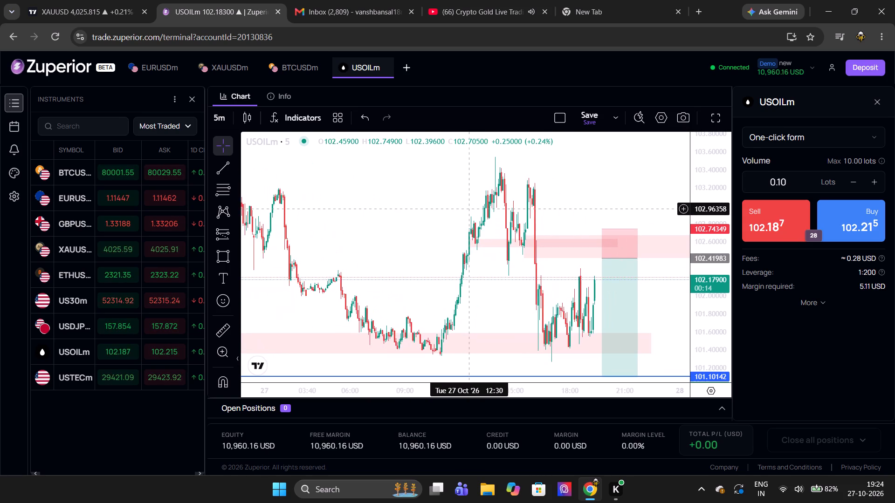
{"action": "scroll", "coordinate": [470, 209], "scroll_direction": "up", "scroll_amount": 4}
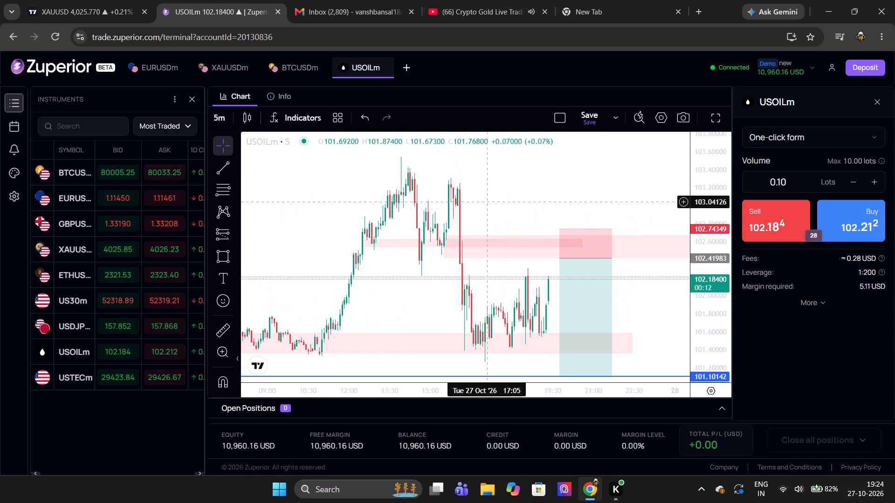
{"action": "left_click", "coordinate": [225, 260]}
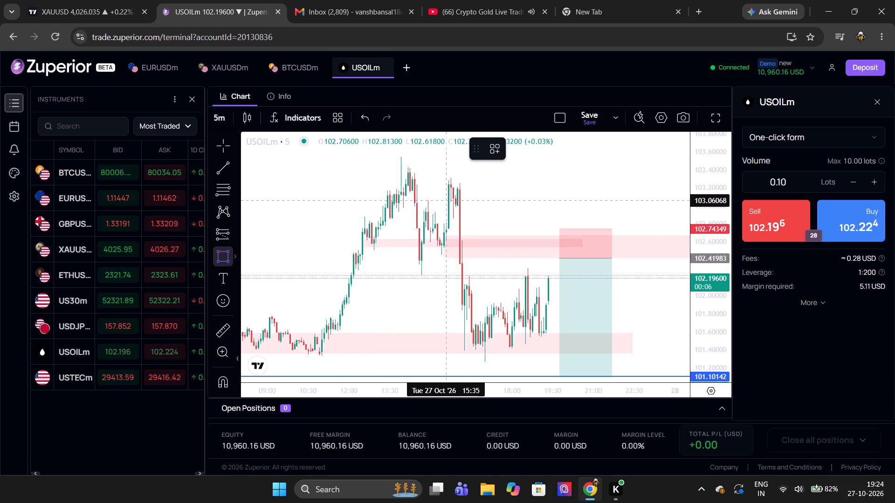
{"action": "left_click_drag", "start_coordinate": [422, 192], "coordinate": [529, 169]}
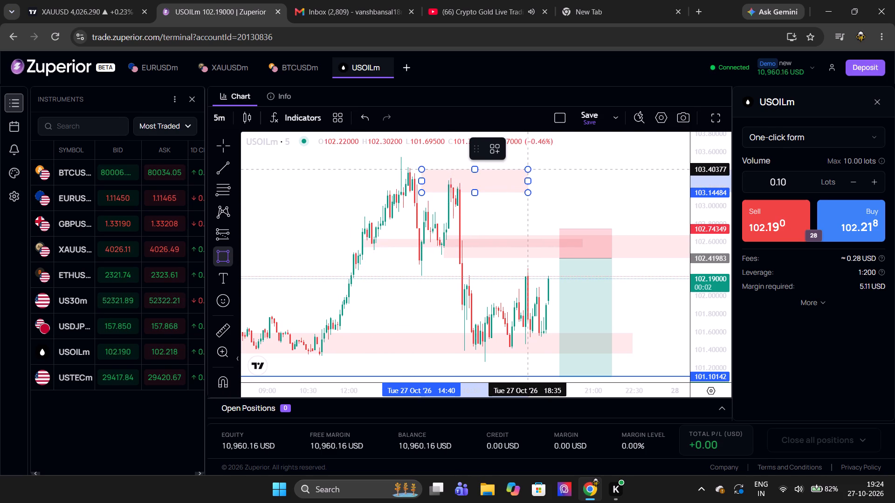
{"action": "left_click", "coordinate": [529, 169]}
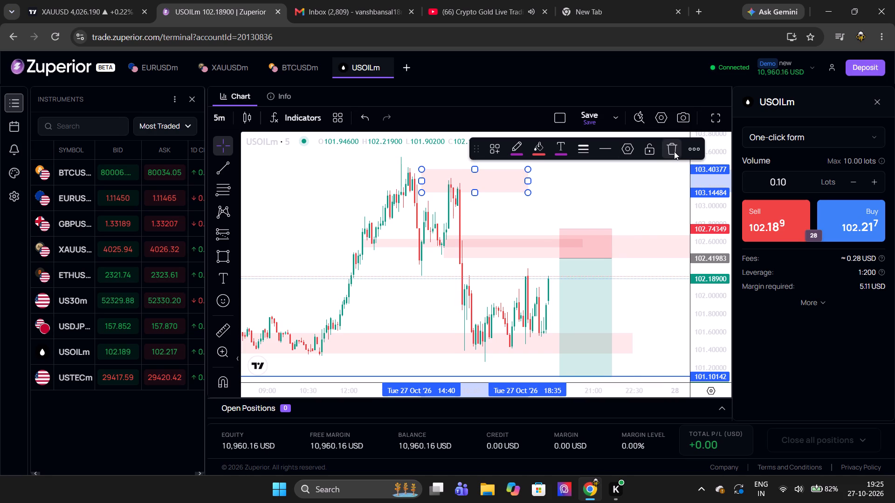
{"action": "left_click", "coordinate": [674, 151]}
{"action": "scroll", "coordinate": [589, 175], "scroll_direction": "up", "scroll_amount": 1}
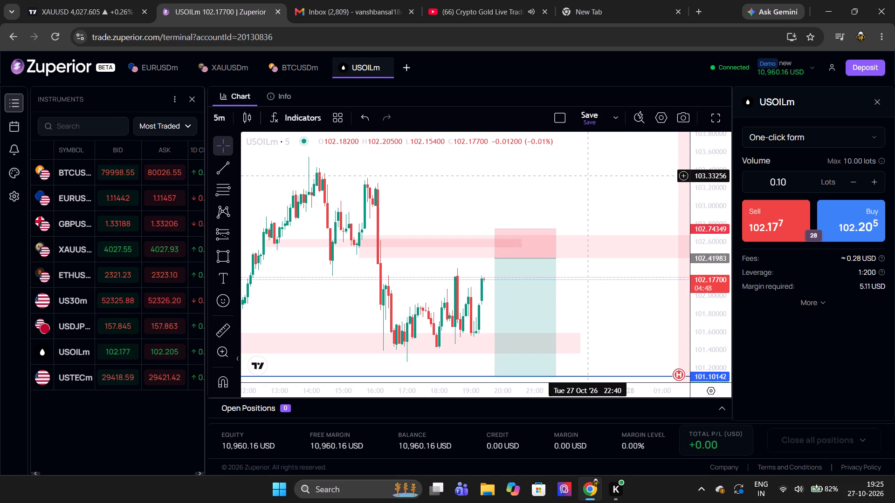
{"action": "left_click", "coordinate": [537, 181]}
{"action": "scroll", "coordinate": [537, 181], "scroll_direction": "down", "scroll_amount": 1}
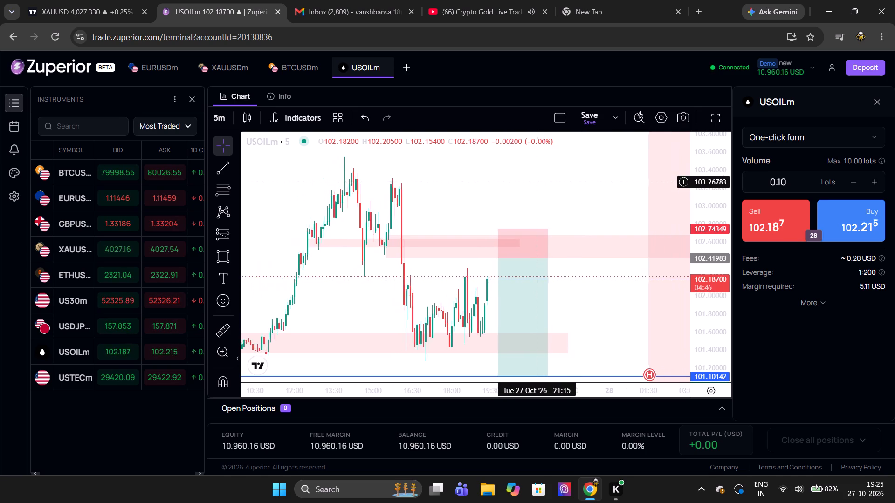
Check the XAUUSD 5-minute chart on TradingView and the YouTube live trading stream, and return to the USOILm terminal.
{"action": "left_click", "coordinate": [112, 0]}
{"action": "left_click", "coordinate": [540, 231]}
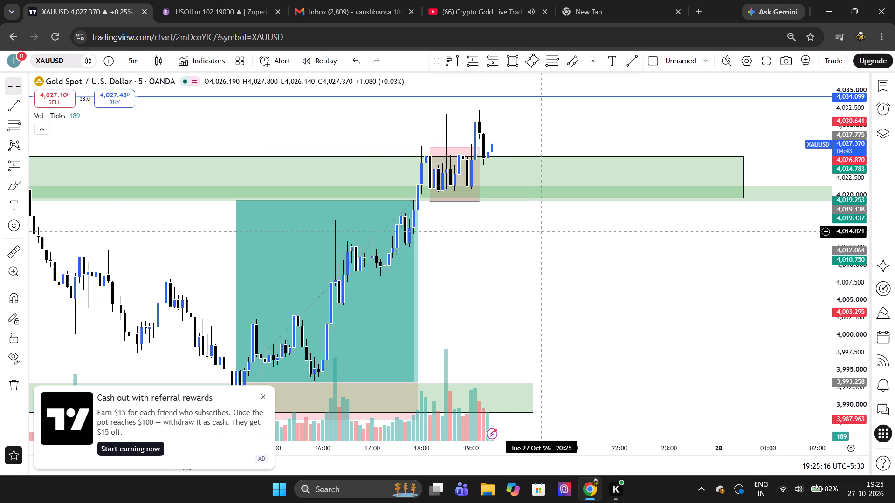
{"action": "scroll", "coordinate": [540, 231], "scroll_direction": "down", "scroll_amount": 1}
{"action": "scroll", "coordinate": [540, 231], "scroll_direction": "up", "scroll_amount": 1}
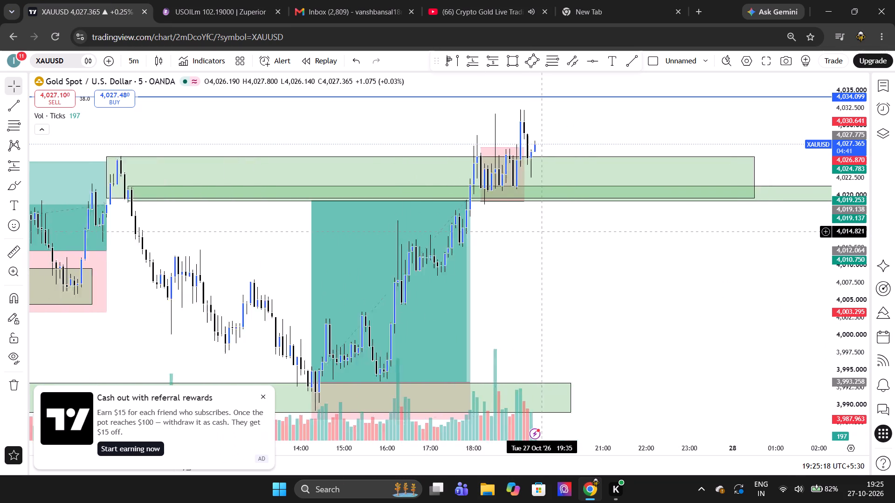
{"action": "left_click", "coordinate": [479, 0]}
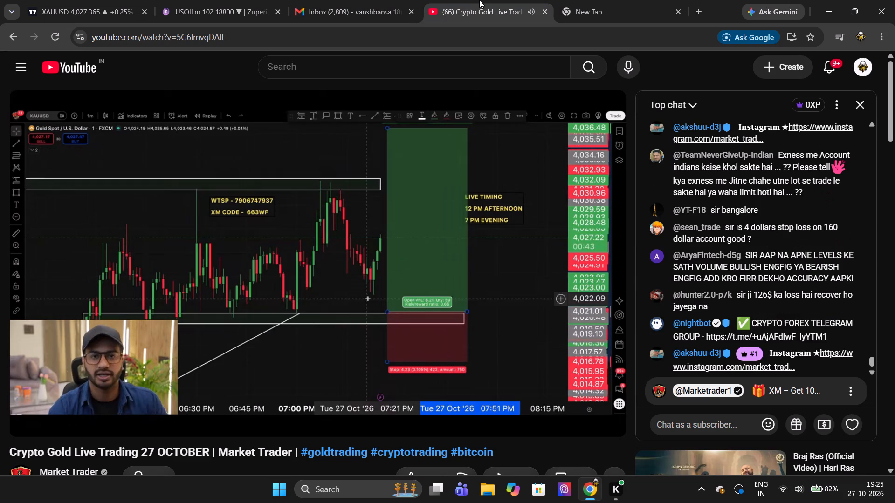
{"action": "left_click", "coordinate": [204, 0]}
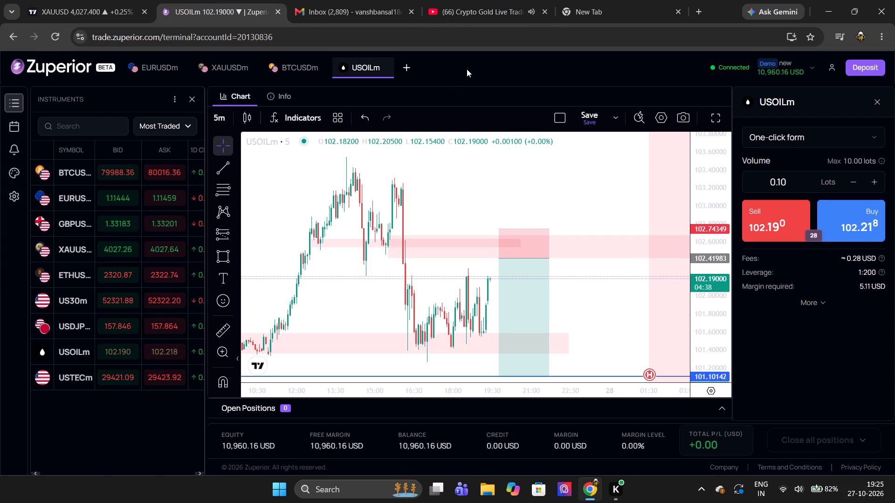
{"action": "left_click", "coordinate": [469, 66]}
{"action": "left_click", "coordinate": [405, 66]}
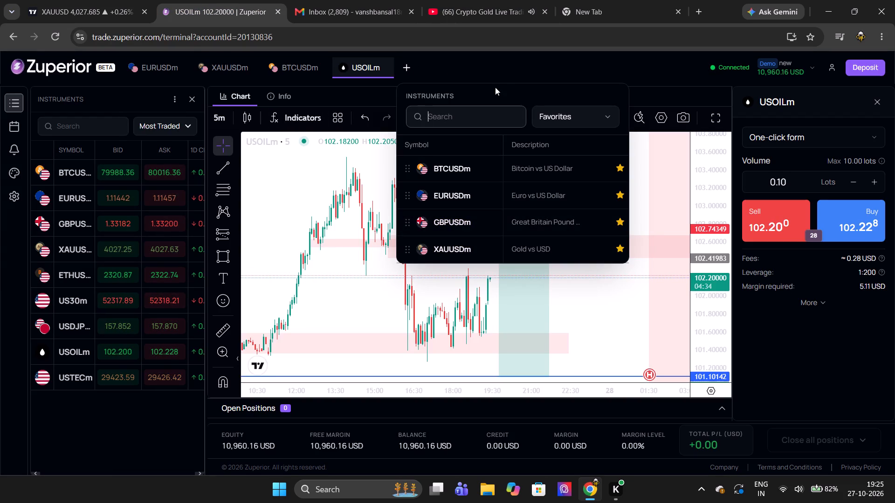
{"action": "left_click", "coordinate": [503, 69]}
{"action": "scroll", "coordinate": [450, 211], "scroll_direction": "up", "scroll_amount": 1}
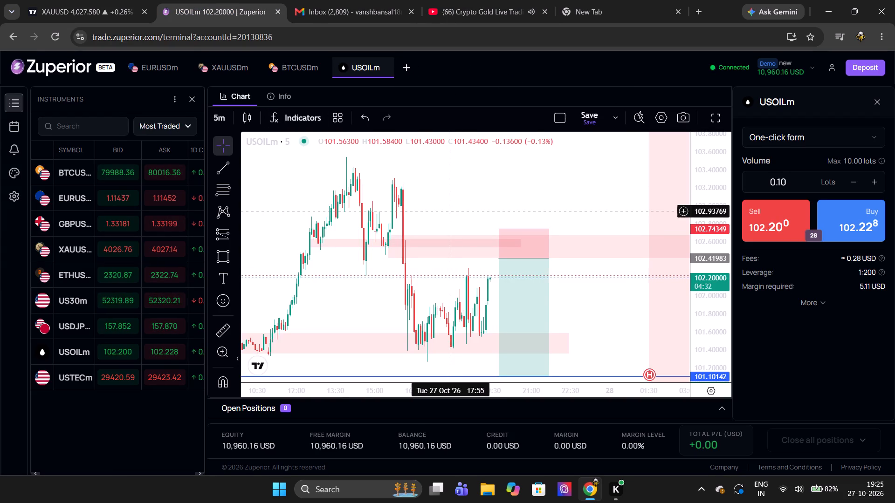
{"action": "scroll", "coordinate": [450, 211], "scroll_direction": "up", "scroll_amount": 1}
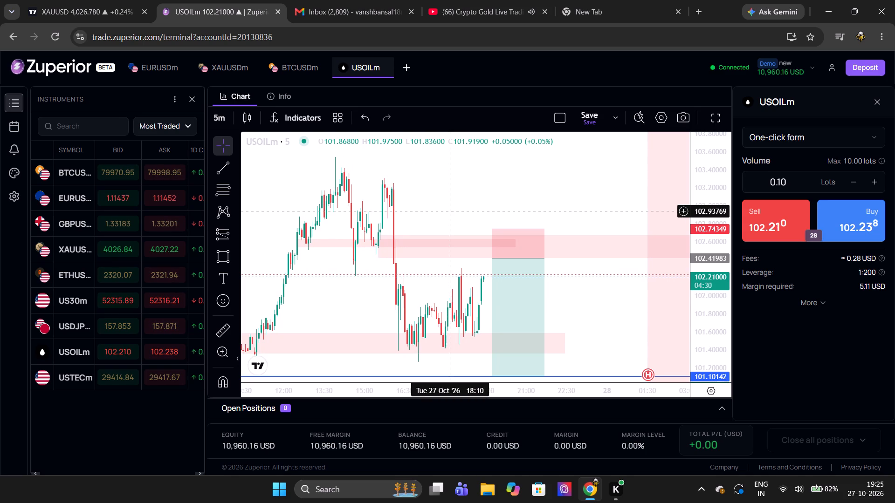
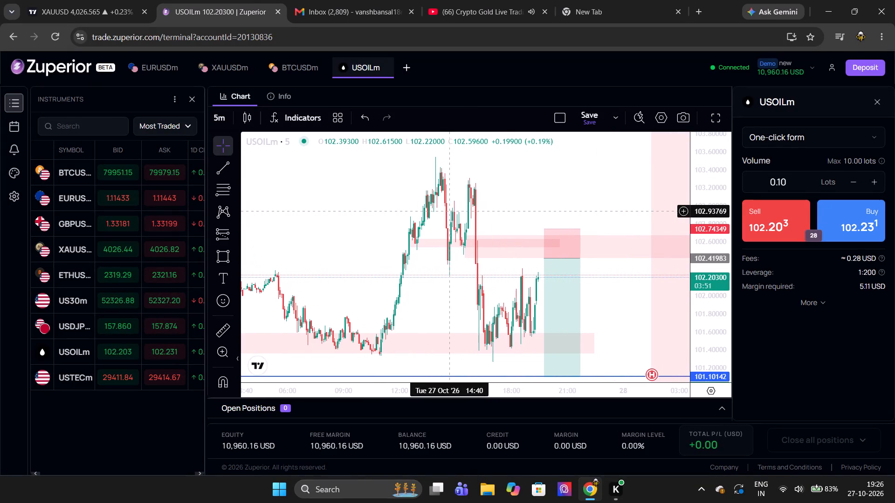
Check the XAUUSD chart on TradingView and return to the USOILm terminal.
{"action": "left_click", "coordinate": [68, 0]}
{"action": "left_click", "coordinate": [249, 0]}
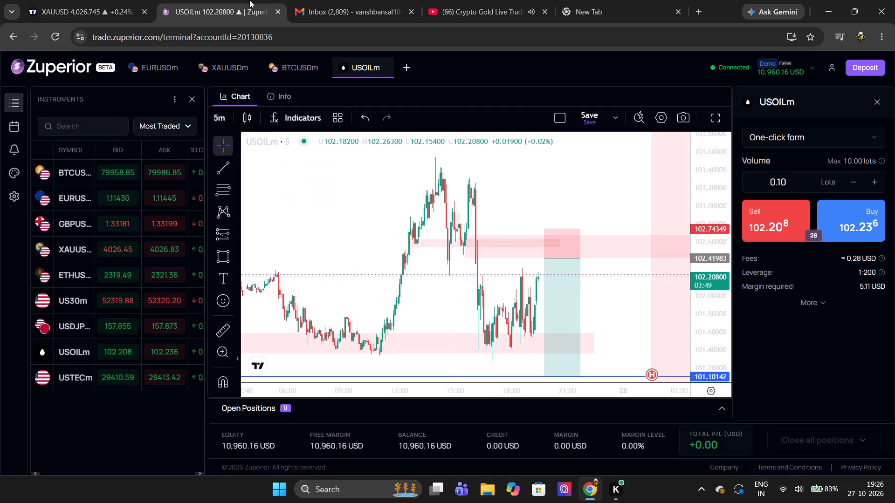
Set the USOILm order volume to 0.3 lots in the one-click form.
{"action": "scroll", "coordinate": [532, 181], "scroll_direction": "up", "scroll_amount": 3}
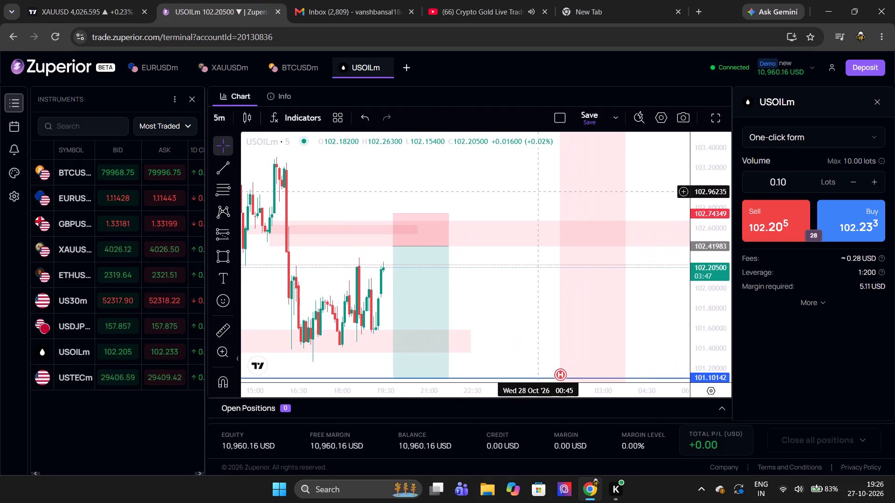
{"action": "scroll", "coordinate": [539, 191], "scroll_direction": "up", "scroll_amount": 1}
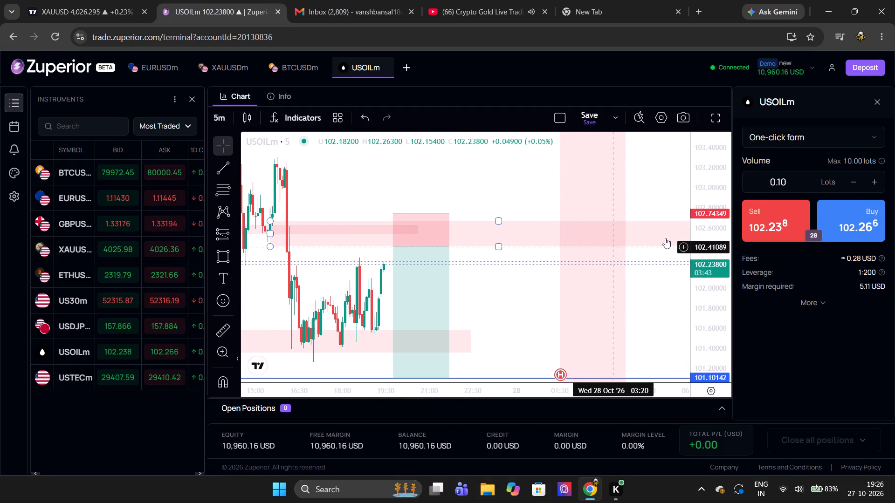
{"action": "left_click", "coordinate": [798, 184]}
{"action": "key", "text": "BackSpace"}
{"action": "key", "text": "5"}
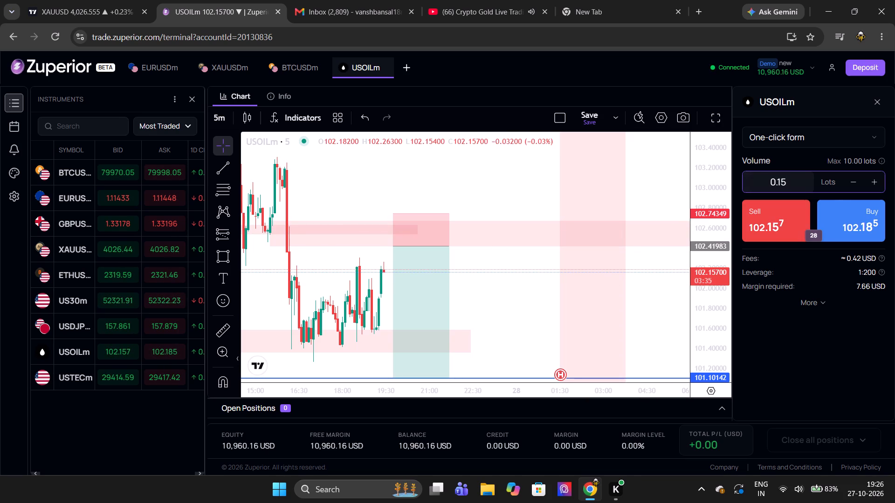
{"action": "key", "text": "BackSpace"}
{"action": "key", "text": "BackSpace"}
{"action": "key", "text": "2"}
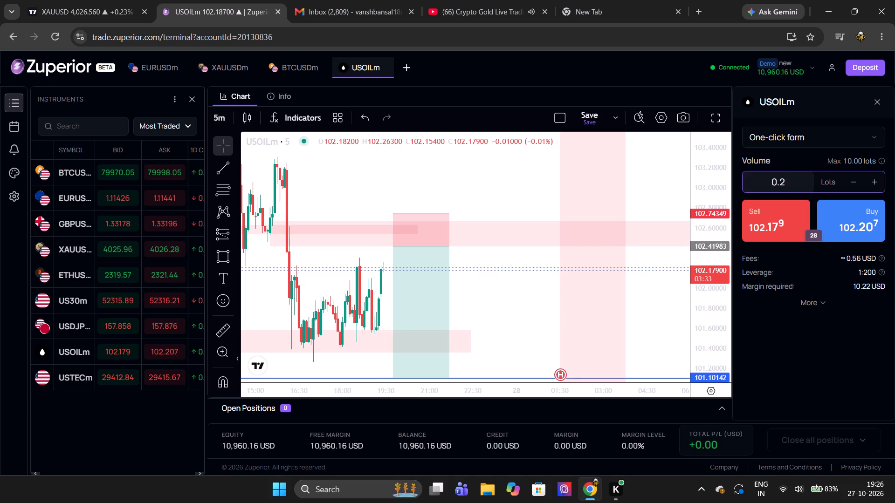
{"action": "key", "text": "BackSpace"}
{"action": "key", "text": "BackSpace"}
{"action": "key", "text": "BackSpace"}
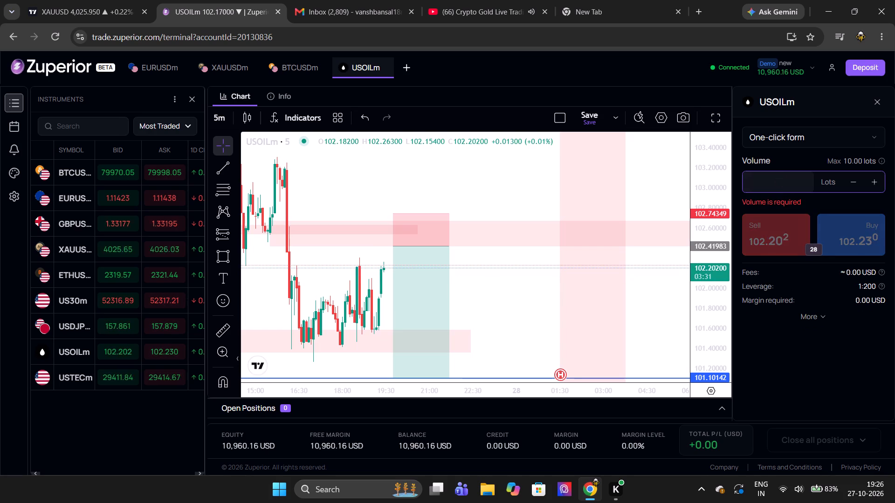
{"action": "type", "text": "0."}
{"action": "key", "text": "3"}
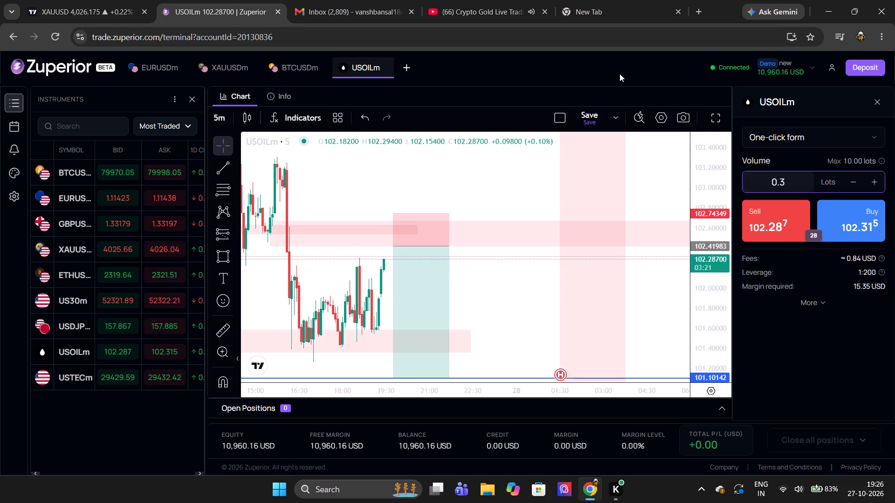
Examine USOILm 5-minute price action around the planned short entry and the zones above and below it.
{"action": "scroll", "coordinate": [540, 201], "scroll_direction": "right", "scroll_amount": 1}
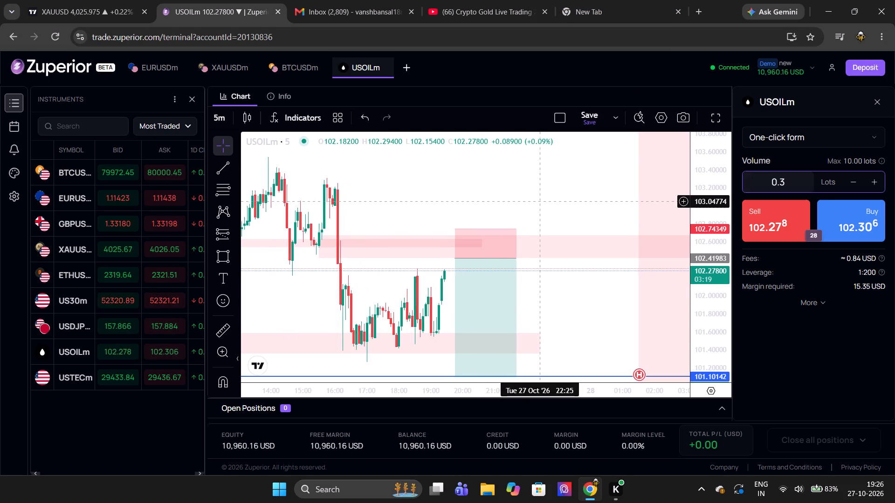
{"action": "scroll", "coordinate": [540, 201], "scroll_direction": "right", "scroll_amount": 3}
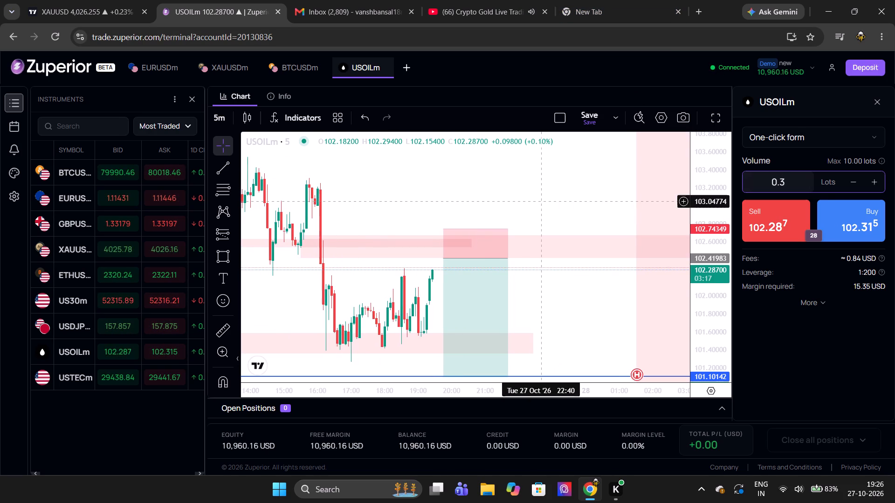
{"action": "scroll", "coordinate": [540, 201], "scroll_direction": "right", "scroll_amount": 2}
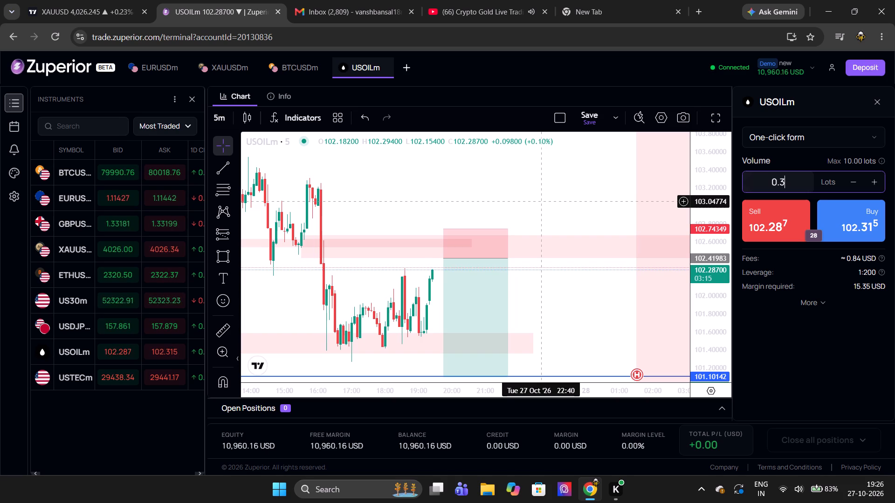
{"action": "scroll", "coordinate": [540, 201], "scroll_direction": "right", "scroll_amount": 4}
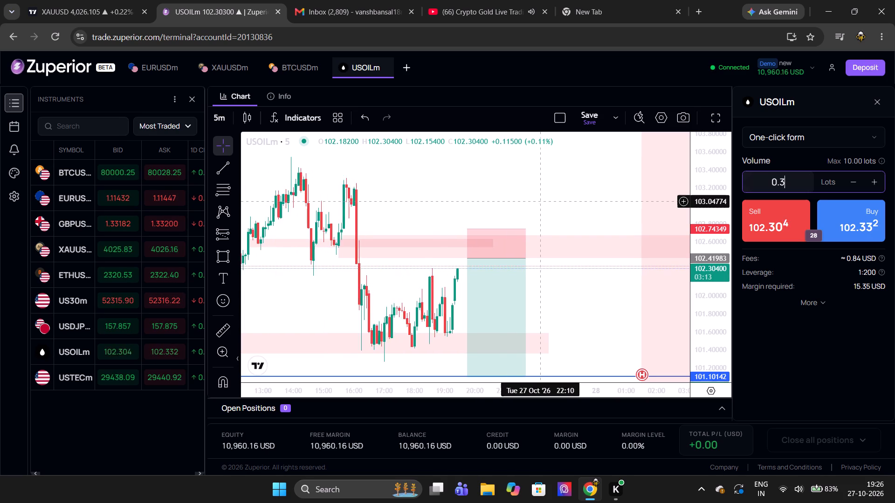
{"action": "scroll", "coordinate": [540, 201], "scroll_direction": "right", "scroll_amount": 1}
{"action": "scroll", "coordinate": [540, 201], "scroll_direction": "up", "scroll_amount": 1}
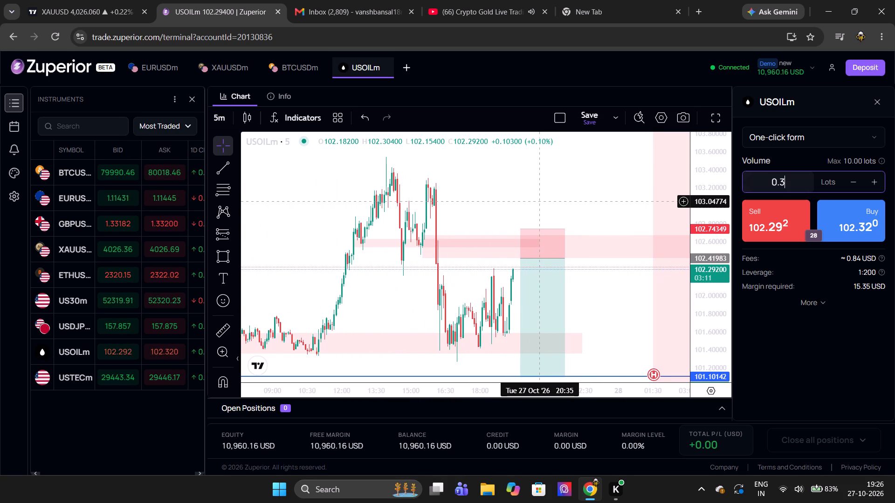
{"action": "scroll", "coordinate": [540, 201], "scroll_direction": "up", "scroll_amount": 1}
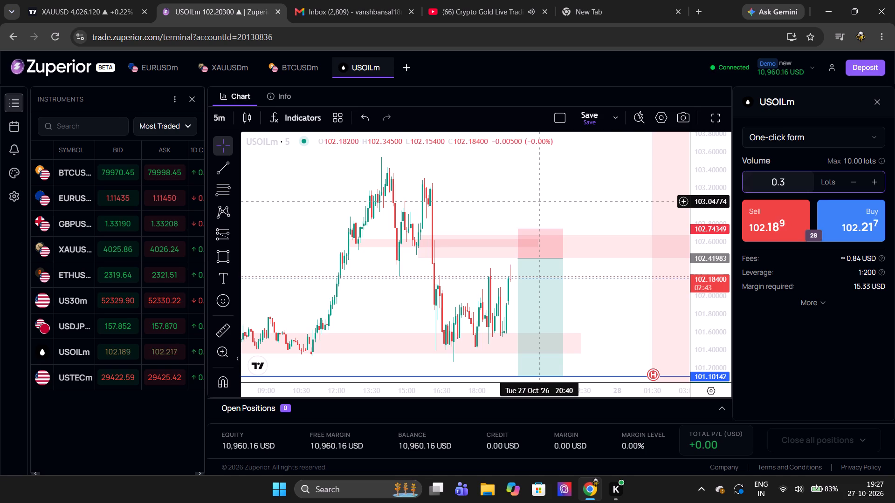
{"action": "scroll", "coordinate": [540, 201], "scroll_direction": "up", "scroll_amount": 2}
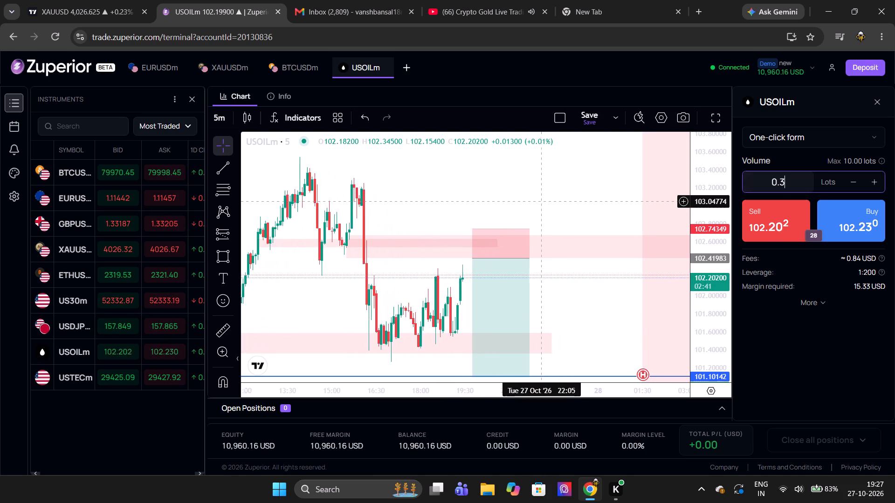
{"action": "scroll", "coordinate": [540, 201], "scroll_direction": "up", "scroll_amount": 2}
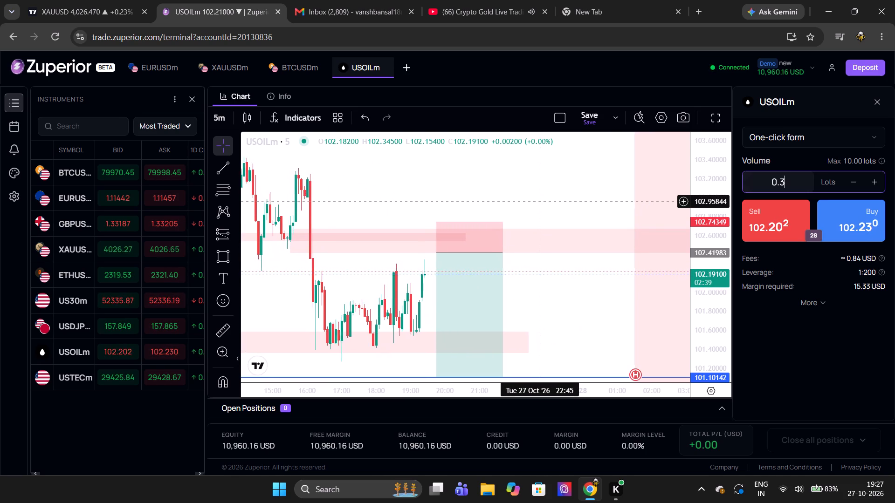
{"action": "scroll", "coordinate": [540, 201], "scroll_direction": "up", "scroll_amount": 1}
{"action": "scroll", "coordinate": [367, 226], "scroll_direction": "down", "scroll_amount": 2}
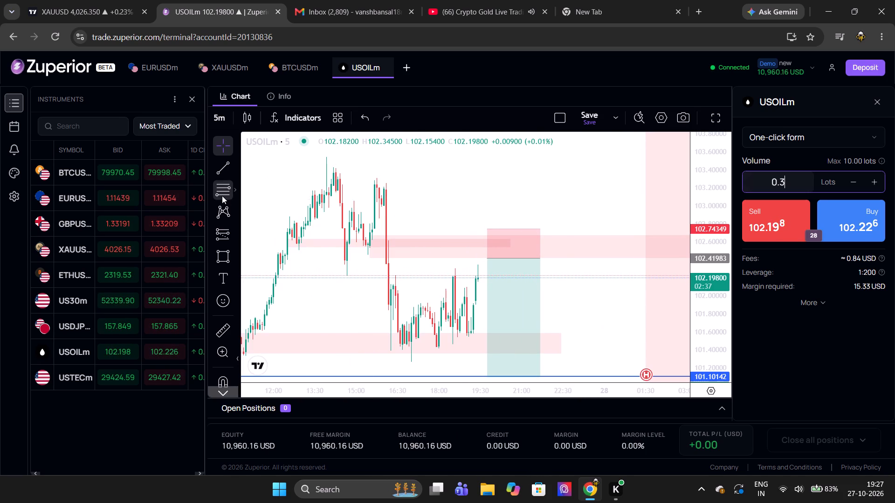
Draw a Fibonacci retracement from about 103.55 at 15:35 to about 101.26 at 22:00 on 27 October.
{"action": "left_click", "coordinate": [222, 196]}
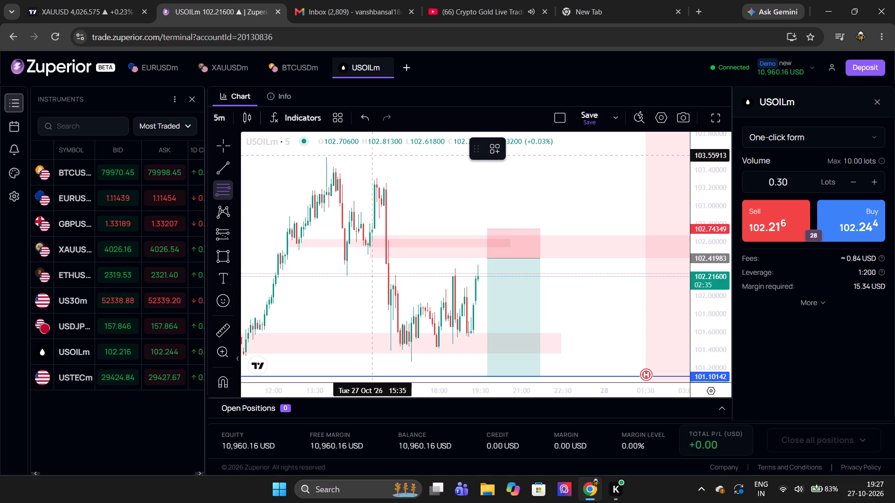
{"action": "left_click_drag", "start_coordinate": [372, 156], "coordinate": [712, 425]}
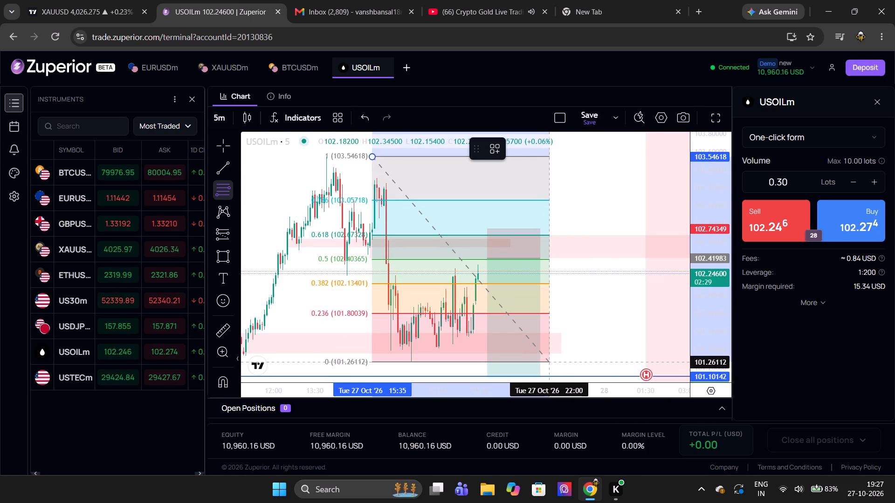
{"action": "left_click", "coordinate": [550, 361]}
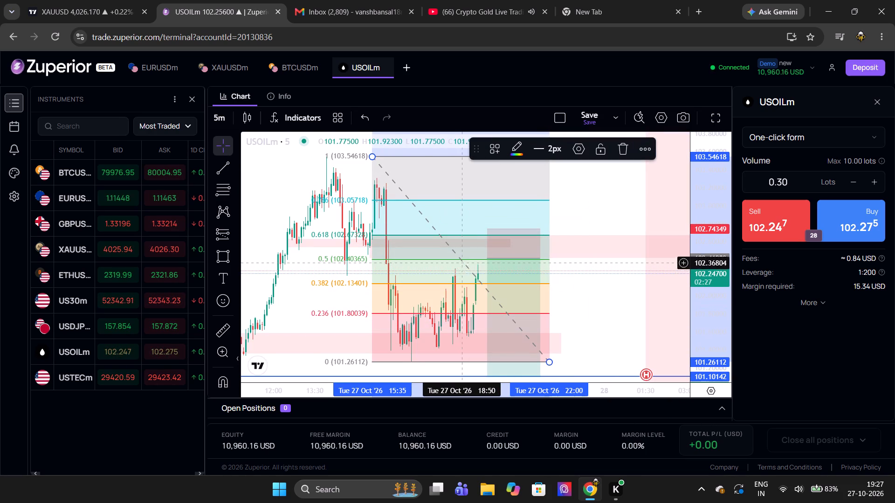
Shift the short position's entry to about 102.41 at 19:35, near the 0.5 Fibonacci level.
{"action": "left_click", "coordinate": [485, 259]}
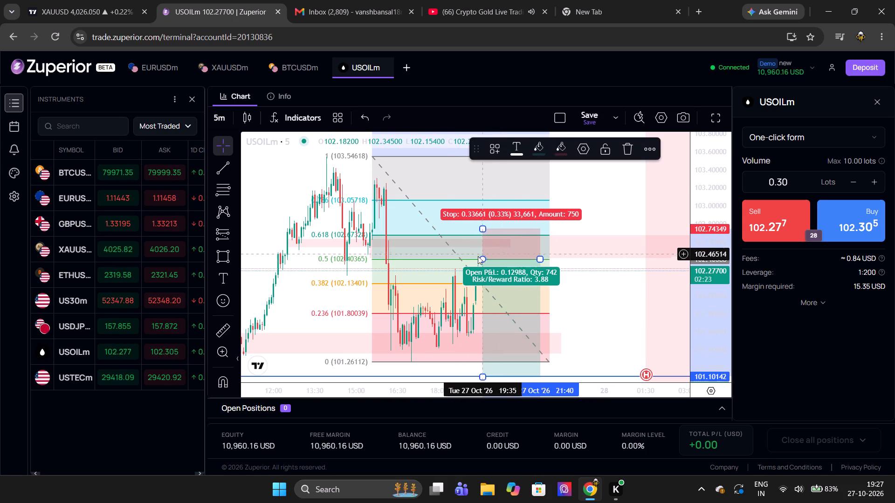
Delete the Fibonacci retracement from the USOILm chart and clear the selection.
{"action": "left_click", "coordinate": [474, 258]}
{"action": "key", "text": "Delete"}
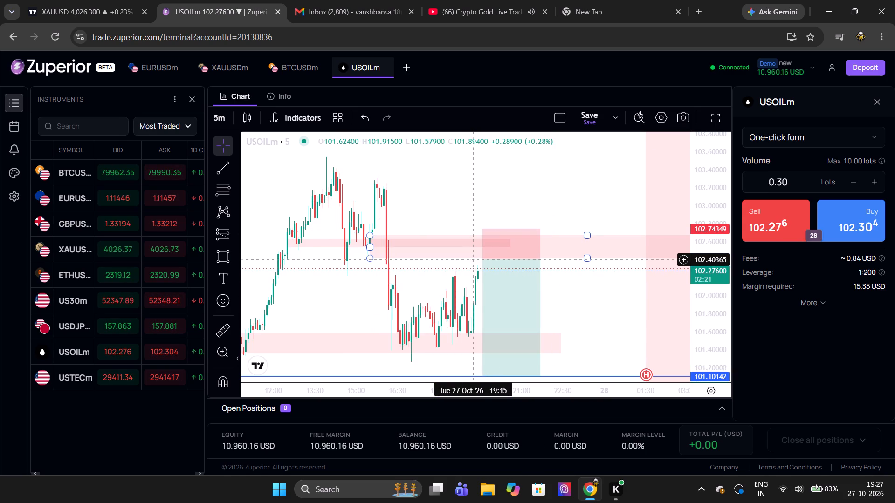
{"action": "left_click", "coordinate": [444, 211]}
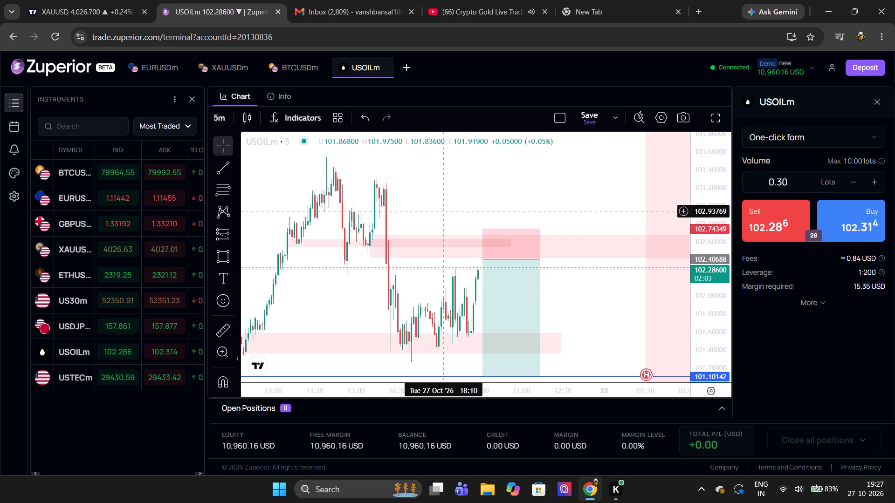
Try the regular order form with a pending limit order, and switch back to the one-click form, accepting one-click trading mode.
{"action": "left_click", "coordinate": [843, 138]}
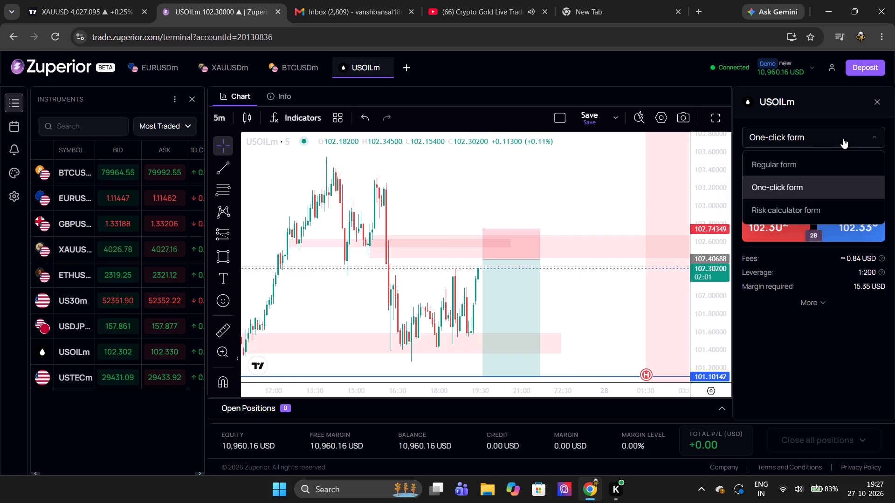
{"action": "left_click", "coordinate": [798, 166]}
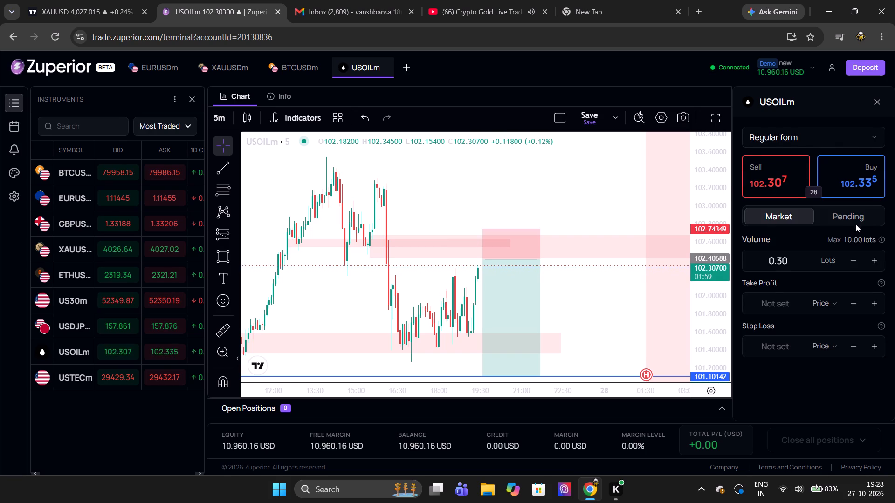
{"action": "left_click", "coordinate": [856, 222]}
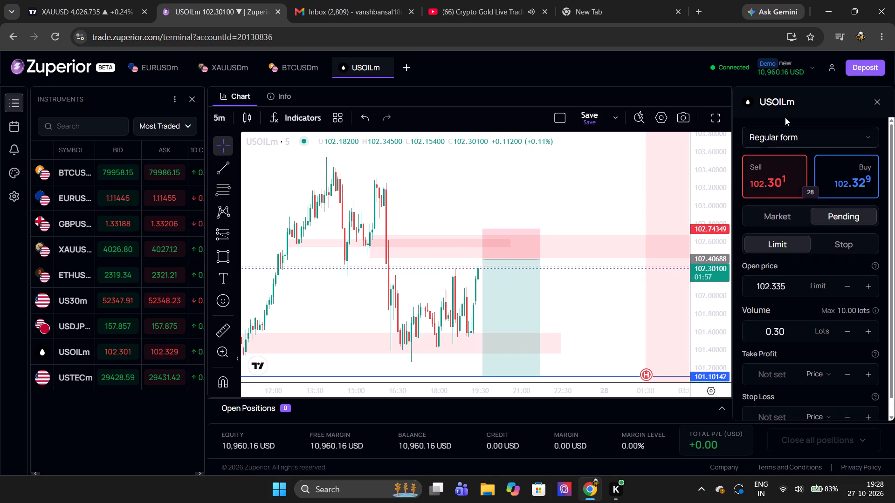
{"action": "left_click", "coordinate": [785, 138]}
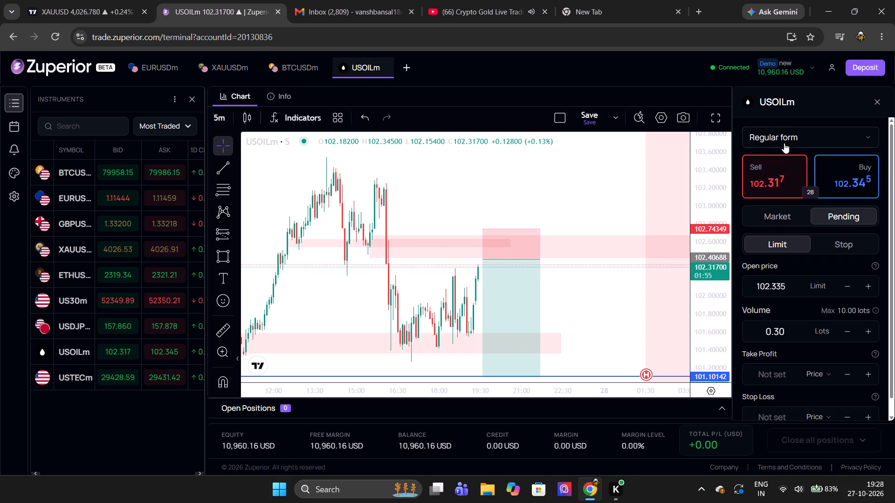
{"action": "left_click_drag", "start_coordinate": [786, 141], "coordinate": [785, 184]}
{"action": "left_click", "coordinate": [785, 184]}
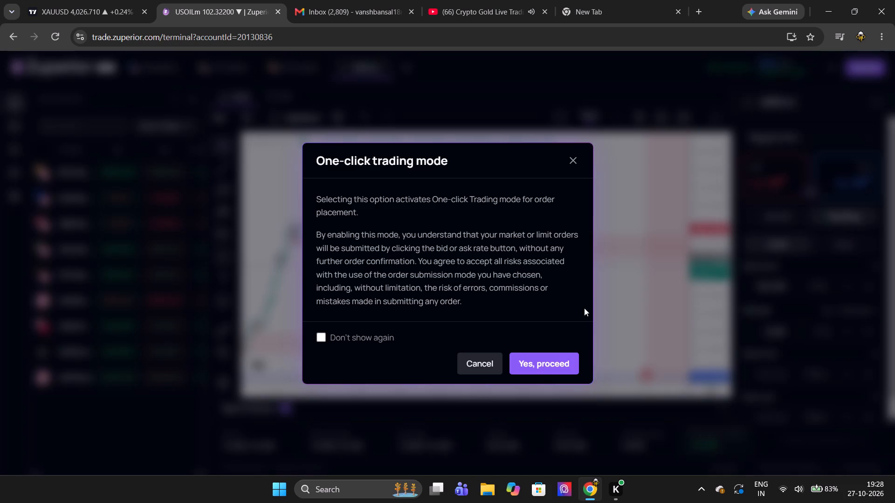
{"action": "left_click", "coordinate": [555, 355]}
Examine the latest USOILm 5-minute candles as price approaches the short entry and the supply zone.
{"action": "scroll", "coordinate": [582, 218], "scroll_direction": "up", "scroll_amount": 2}
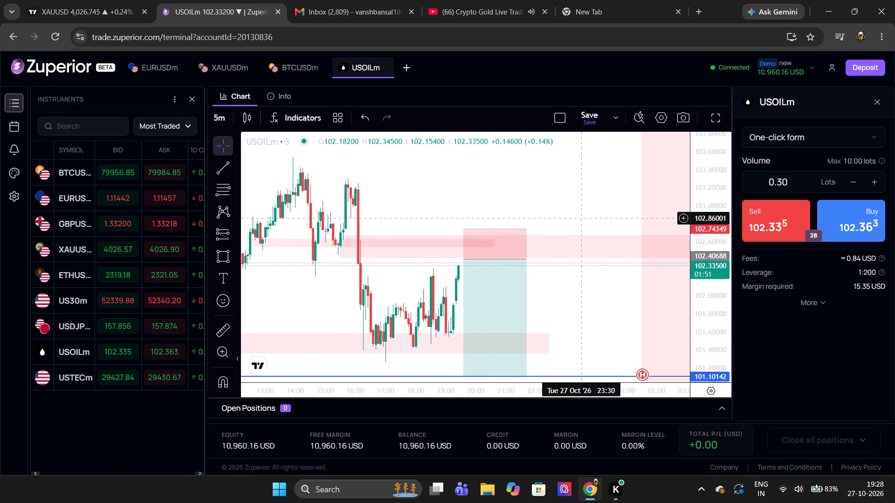
{"action": "scroll", "coordinate": [582, 218], "scroll_direction": "up", "scroll_amount": 3}
{"action": "scroll", "coordinate": [582, 218], "scroll_direction": "right", "scroll_amount": 1}
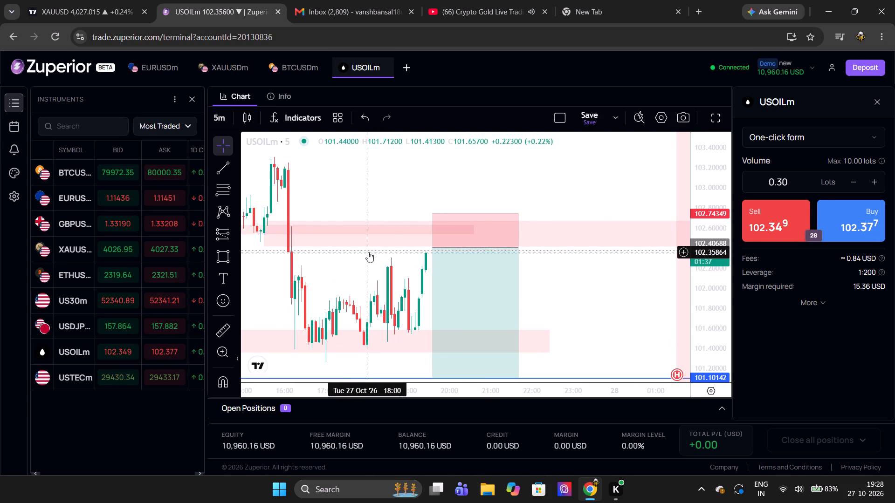
{"action": "scroll", "coordinate": [369, 252], "scroll_direction": "up", "scroll_amount": 4}
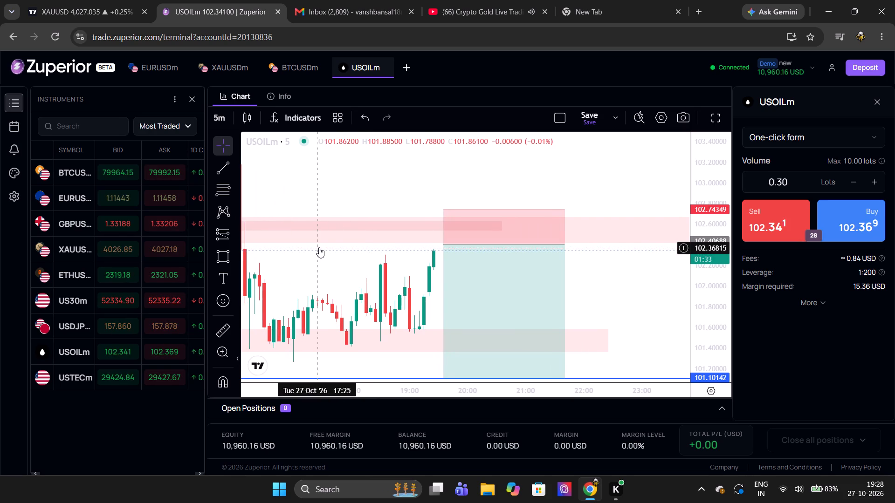
{"action": "scroll", "coordinate": [319, 247], "scroll_direction": "down", "scroll_amount": 1}
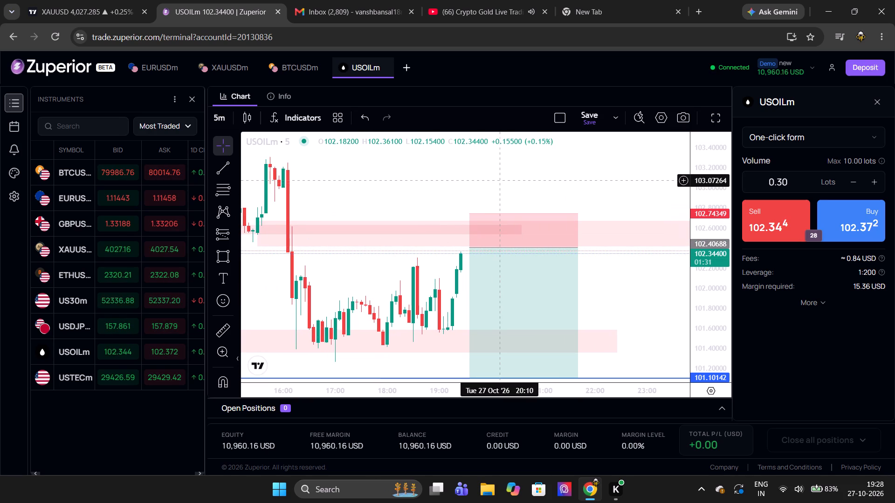
{"action": "left_click", "coordinate": [502, 180]}
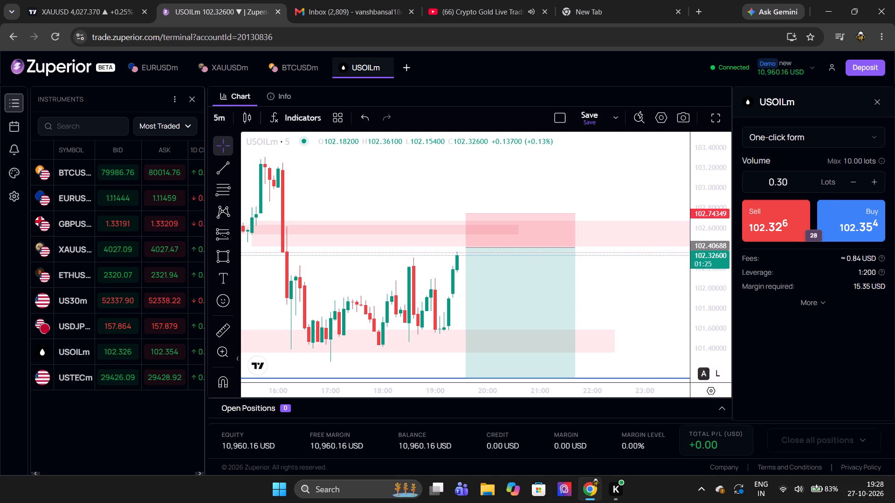
{"action": "scroll", "coordinate": [608, 268], "scroll_direction": "down", "scroll_amount": 1}
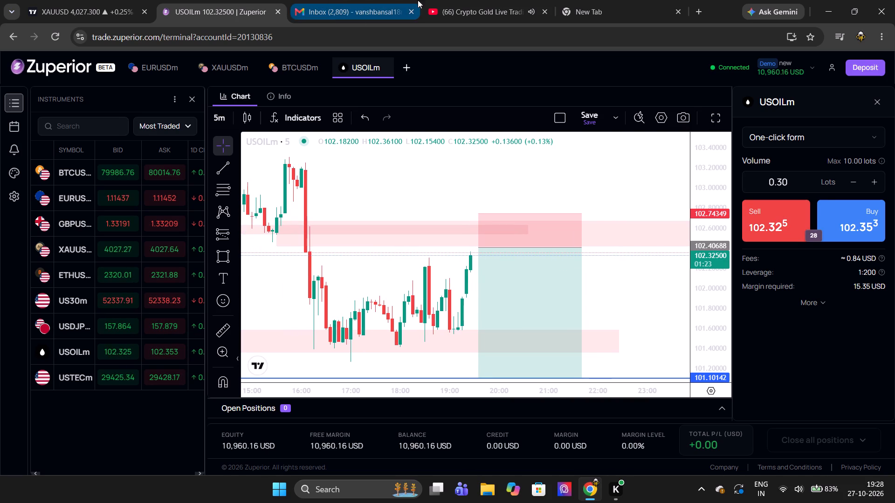
Check the YouTube gold live trading stream and return to the USOILm terminal.
{"action": "left_click", "coordinate": [486, 0]}
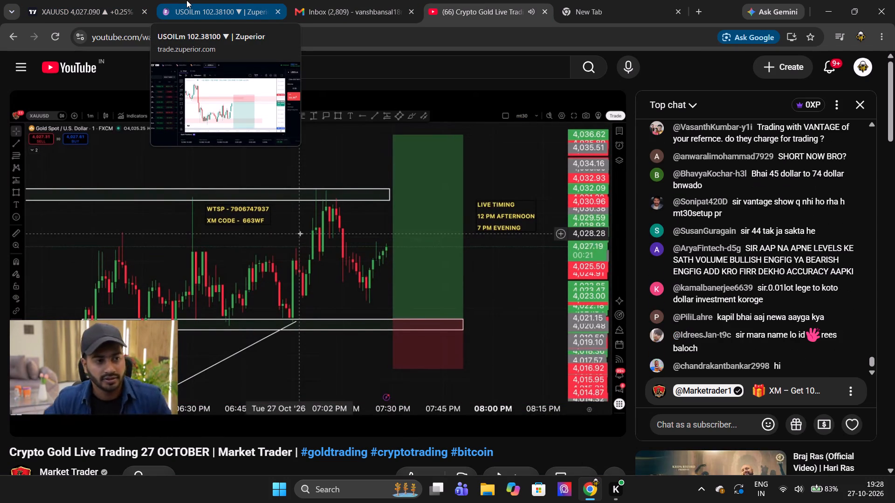
{"action": "left_click", "coordinate": [186, 0]}
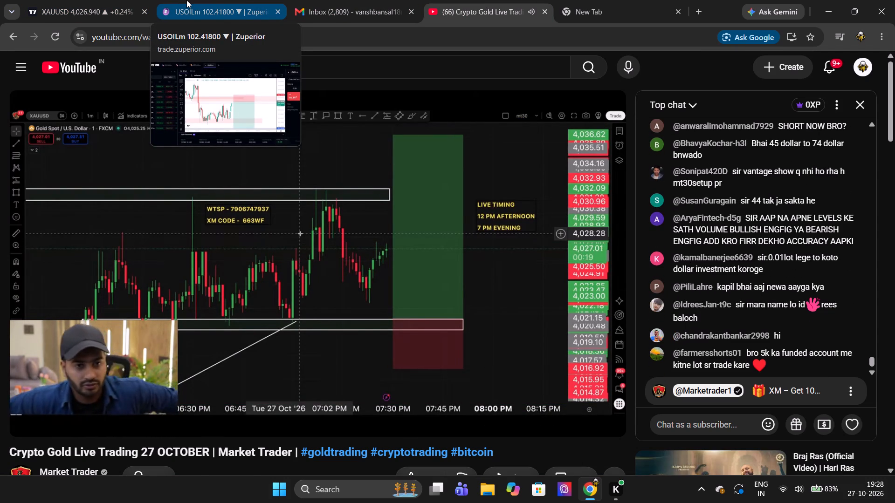
Open a market sell position of 0.30 lots on USOILm.
{"action": "scroll", "coordinate": [563, 179], "scroll_direction": "up", "scroll_amount": 1}
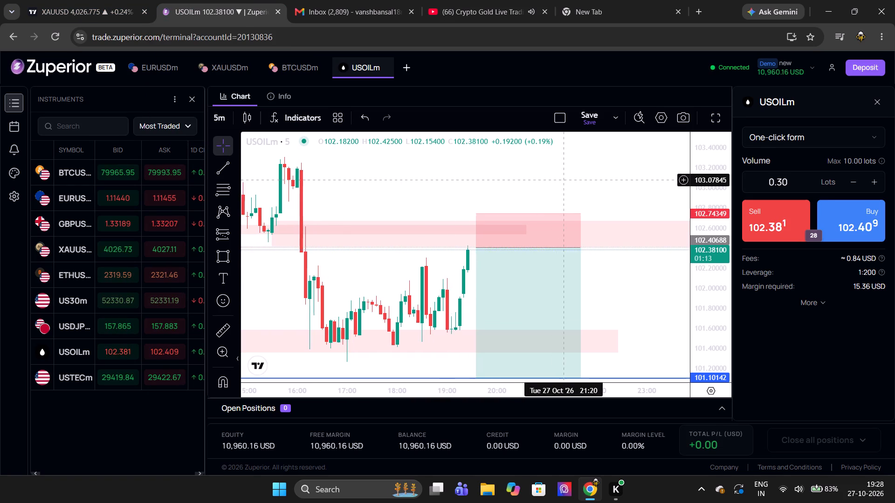
{"action": "scroll", "coordinate": [563, 179], "scroll_direction": "up", "scroll_amount": 1}
{"action": "scroll", "coordinate": [673, 258], "scroll_direction": "down", "scroll_amount": 1}
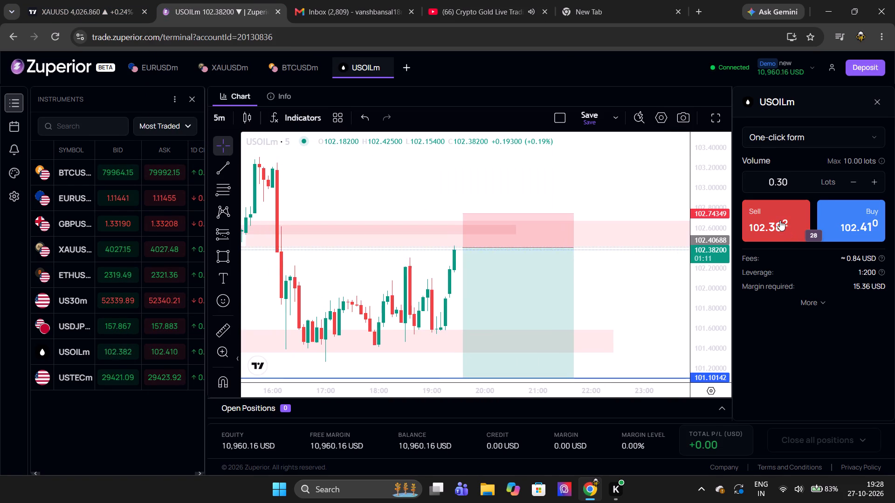
{"action": "left_click", "coordinate": [778, 218]}
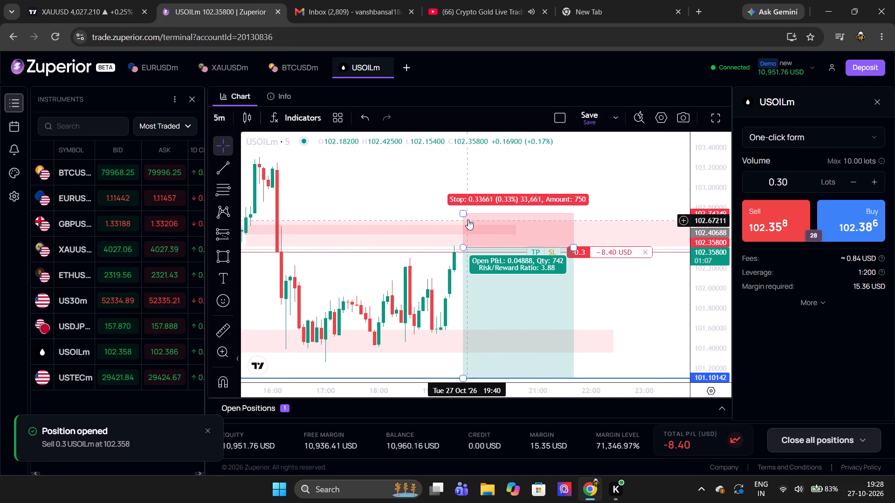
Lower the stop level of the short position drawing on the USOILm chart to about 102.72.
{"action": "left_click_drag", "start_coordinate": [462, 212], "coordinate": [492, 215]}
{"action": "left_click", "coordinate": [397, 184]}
Switch the USOILm chart to the 1-minute interval and examine the recent candles around the short entry.
{"action": "scroll", "coordinate": [397, 184], "scroll_direction": "down", "scroll_amount": 1}
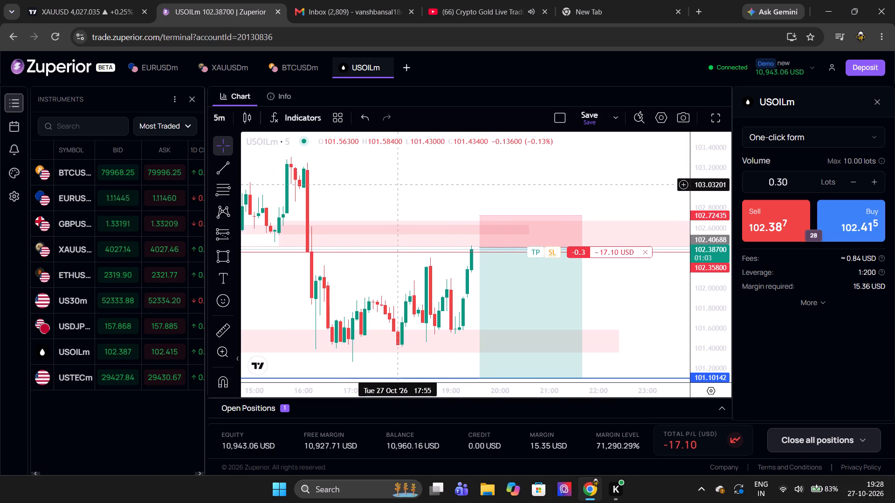
{"action": "scroll", "coordinate": [397, 184], "scroll_direction": "down", "scroll_amount": 2}
{"action": "key", "text": "1"}
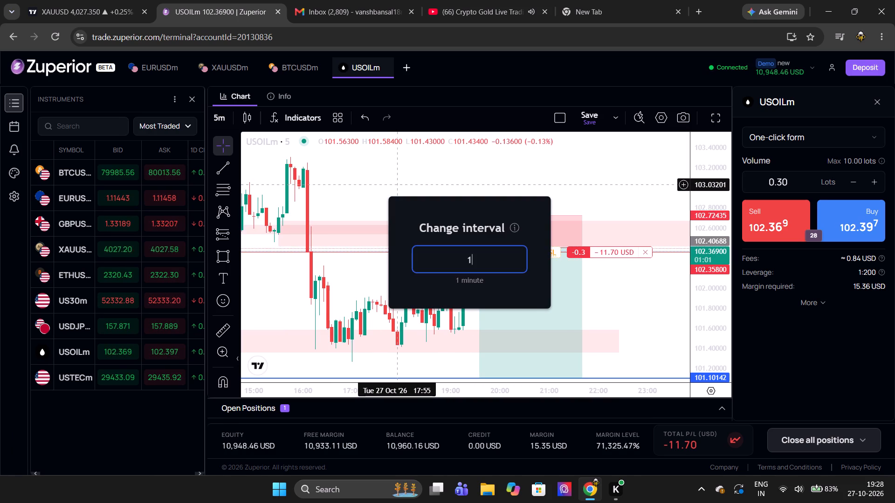
{"action": "key", "text": "Return"}
{"action": "scroll", "coordinate": [414, 248], "scroll_direction": "down", "scroll_amount": 1}
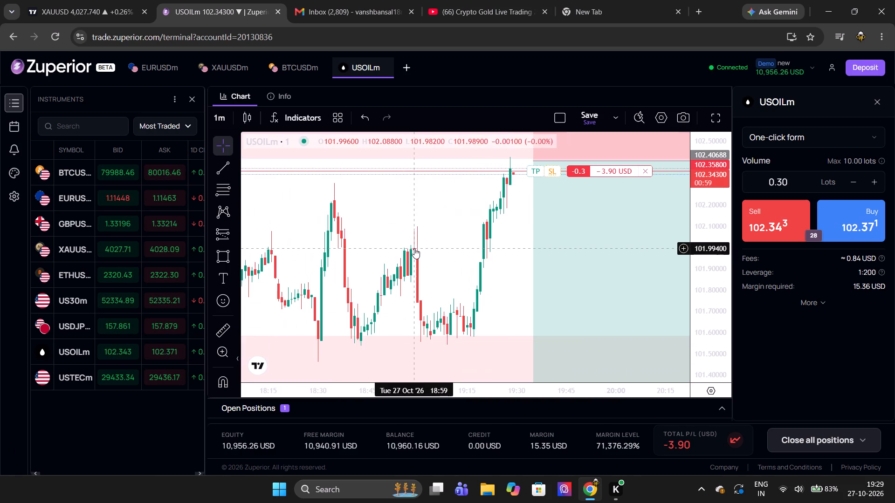
{"action": "scroll", "coordinate": [414, 248], "scroll_direction": "down", "scroll_amount": 1}
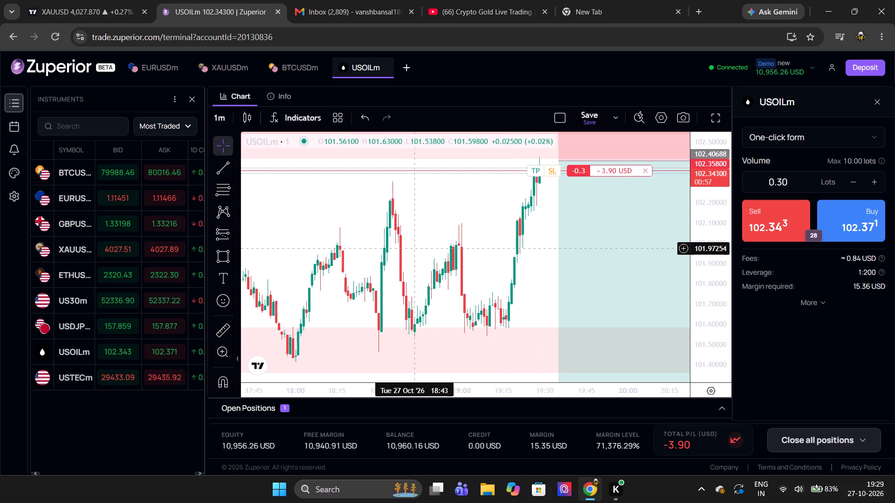
{"action": "scroll", "coordinate": [414, 248], "scroll_direction": "left", "scroll_amount": 2}
{"action": "scroll", "coordinate": [414, 248], "scroll_direction": "down", "scroll_amount": 3}
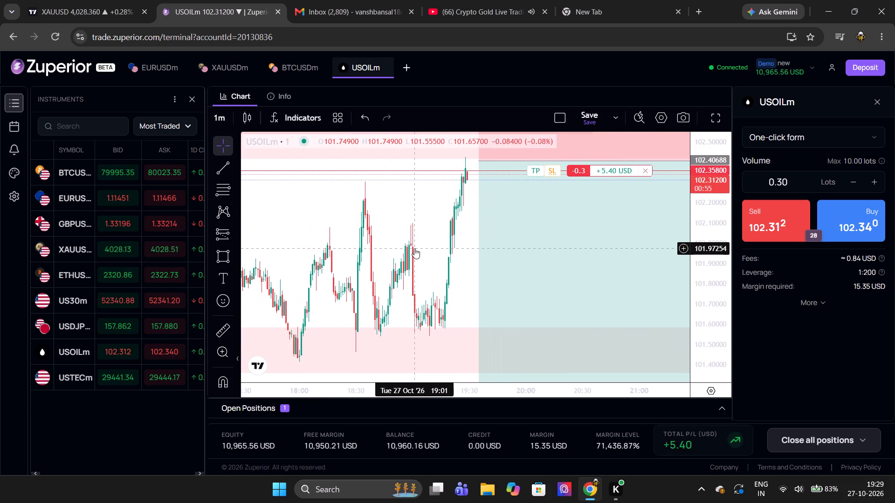
{"action": "scroll", "coordinate": [414, 248], "scroll_direction": "left", "scroll_amount": 2}
{"action": "scroll", "coordinate": [465, 277], "scroll_direction": "left", "scroll_amount": 2}
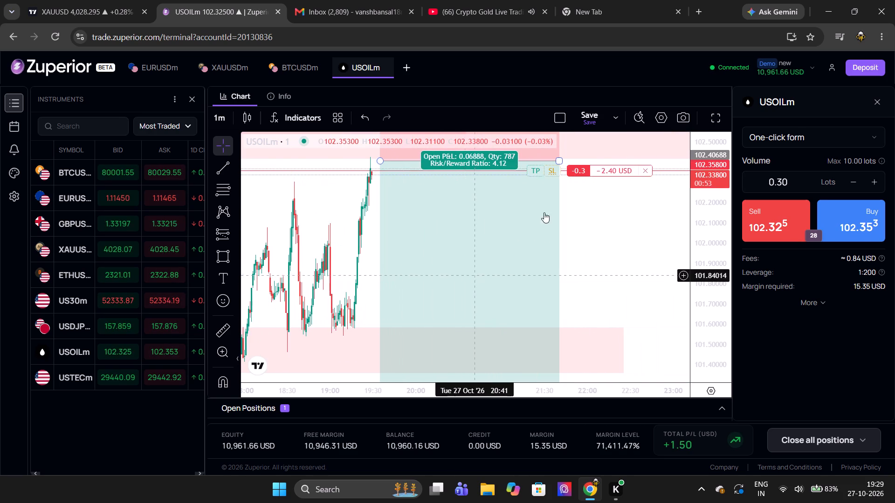
Shorten the short position drawing to end at 20:47 and move its entry to about 102.358 at 19:27.
{"action": "left_click_drag", "start_coordinate": [559, 162], "coordinate": [475, 164]}
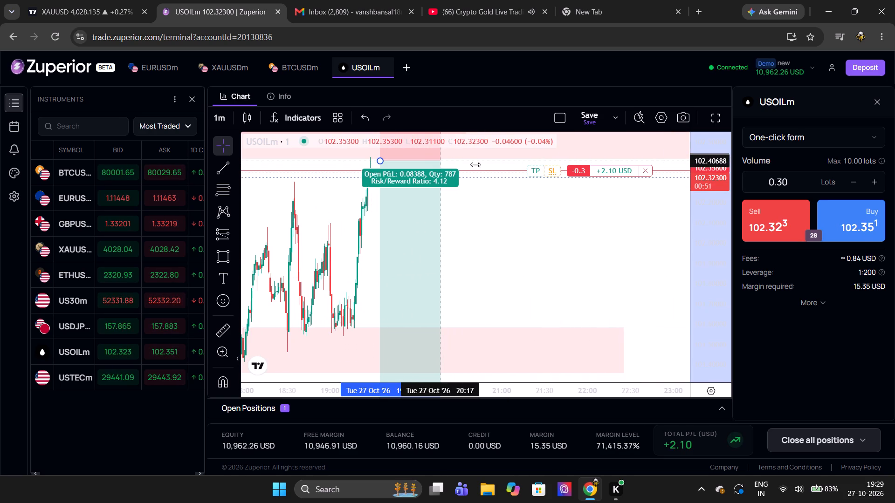
{"action": "left_click_drag", "start_coordinate": [475, 164], "coordinate": [484, 164]}
{"action": "left_click", "coordinate": [570, 231]}
{"action": "scroll", "coordinate": [570, 231], "scroll_direction": "right", "scroll_amount": 2}
{"action": "scroll", "coordinate": [570, 231], "scroll_direction": "up", "scroll_amount": 1}
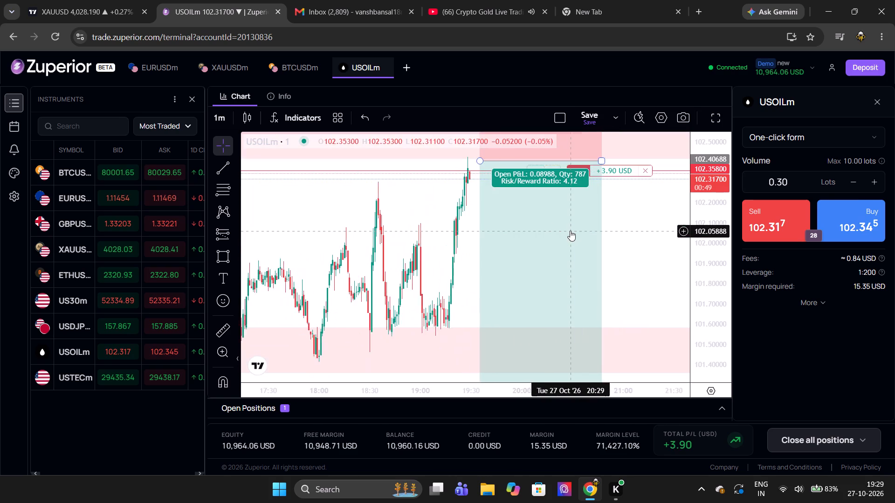
{"action": "scroll", "coordinate": [570, 231], "scroll_direction": "left", "scroll_amount": 1}
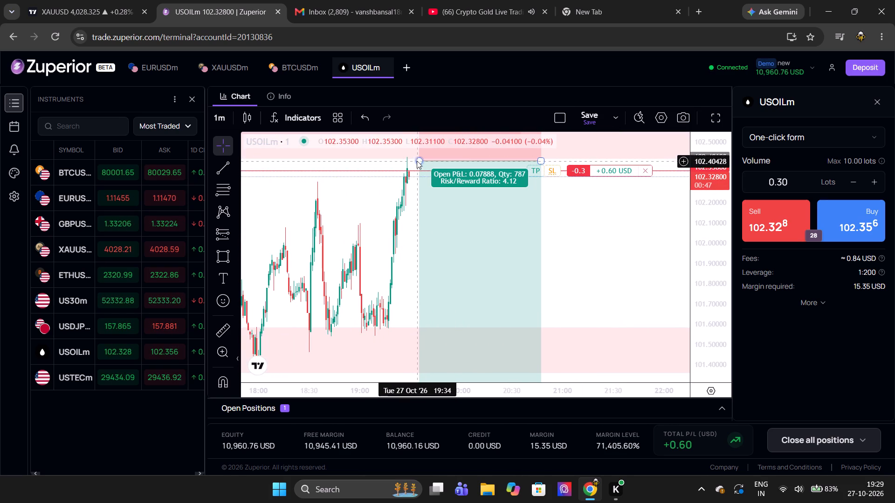
{"action": "left_click_drag", "start_coordinate": [417, 161], "coordinate": [405, 170]}
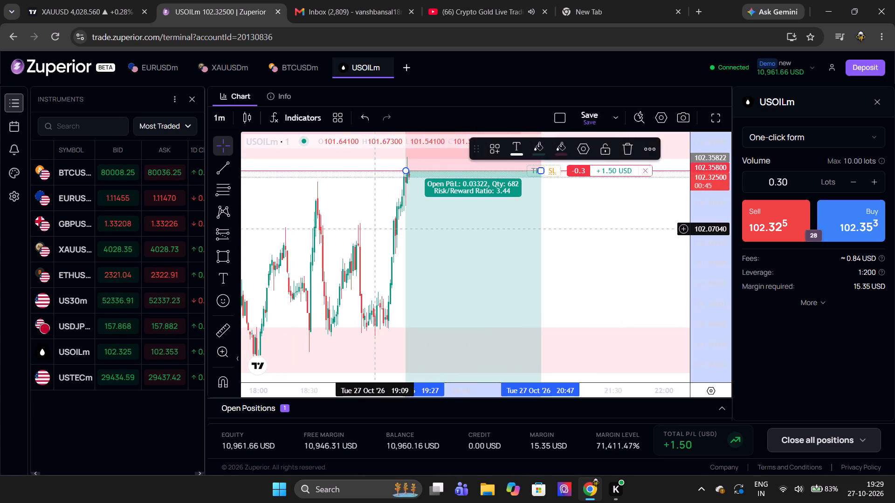
{"action": "left_click", "coordinate": [375, 228]}
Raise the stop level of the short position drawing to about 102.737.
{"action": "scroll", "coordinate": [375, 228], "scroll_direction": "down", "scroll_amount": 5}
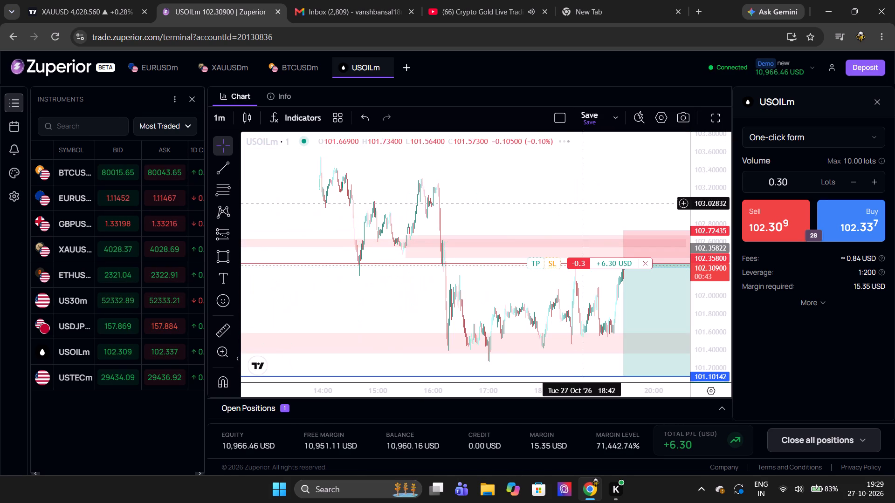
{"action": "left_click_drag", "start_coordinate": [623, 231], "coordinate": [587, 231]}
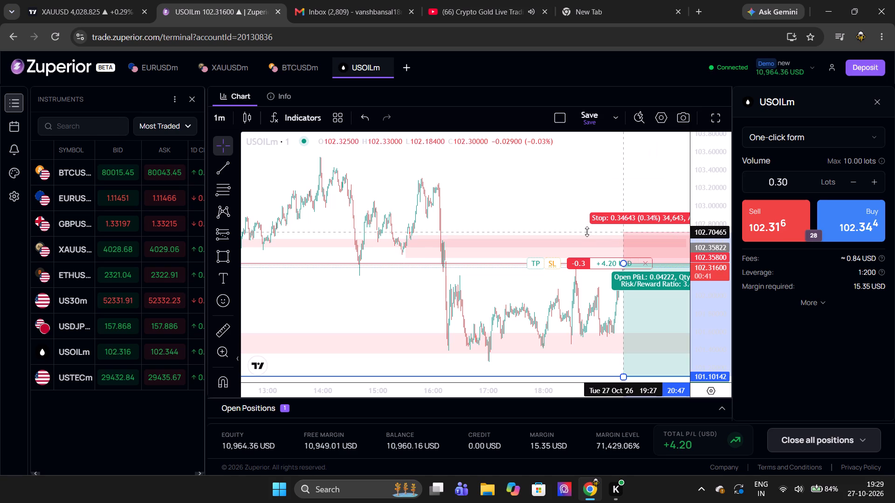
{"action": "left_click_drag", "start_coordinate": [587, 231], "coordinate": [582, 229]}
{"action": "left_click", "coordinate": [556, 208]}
Examine price action around the open short on the 3-minute interval, and return the chart to the 5-minute interval.
{"action": "scroll", "coordinate": [556, 208], "scroll_direction": "up", "scroll_amount": 2}
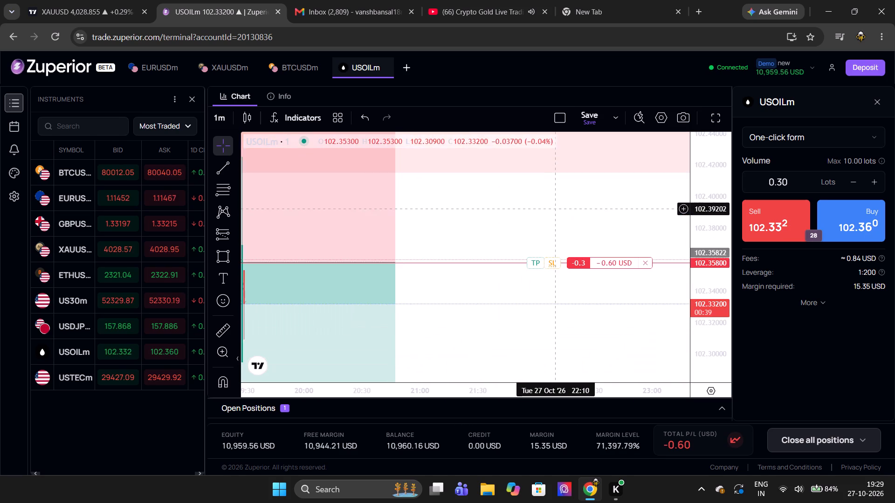
{"action": "scroll", "coordinate": [556, 208], "scroll_direction": "up", "scroll_amount": 1}
{"action": "scroll", "coordinate": [556, 208], "scroll_direction": "right", "scroll_amount": 1}
{"action": "left_click", "coordinate": [560, 226]}
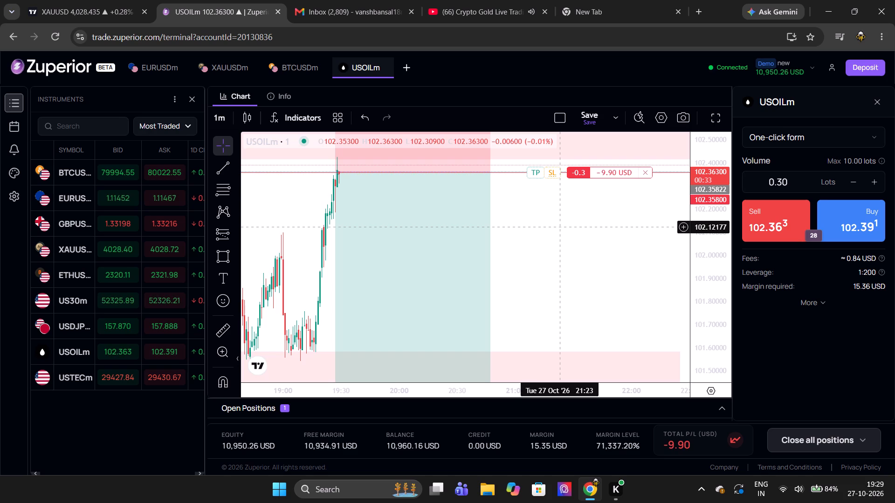
{"action": "key", "text": "3"}
{"action": "key", "text": "Return"}
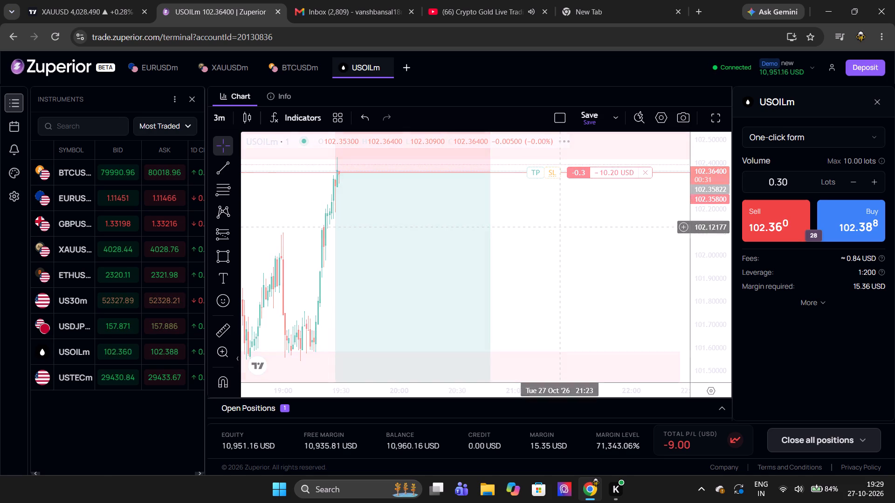
{"action": "scroll", "coordinate": [486, 262], "scroll_direction": "right", "scroll_amount": 3}
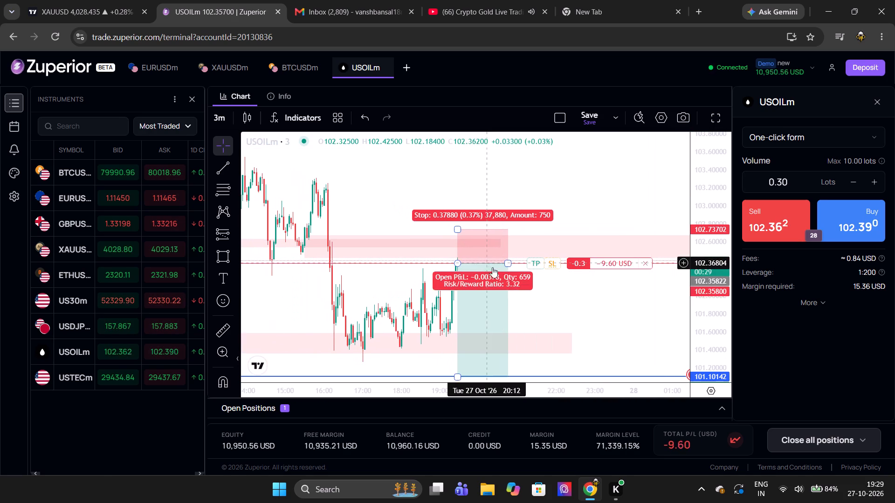
{"action": "scroll", "coordinate": [535, 299], "scroll_direction": "up", "scroll_amount": 1}
{"action": "key", "text": "5"}
{"action": "key", "text": "Return"}
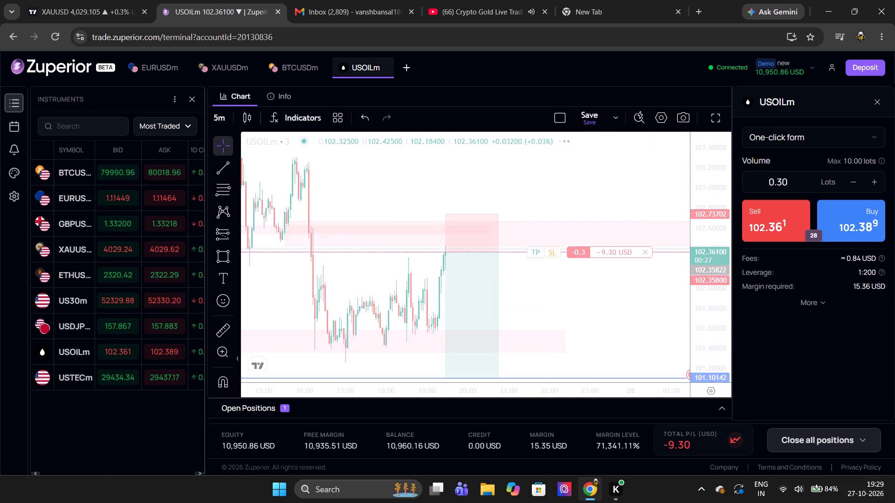
Set the stop loss of the open USOILm sell position to 102.76 on the chart.
{"action": "scroll", "coordinate": [480, 252], "scroll_direction": "up", "scroll_amount": 5}
{"action": "scroll", "coordinate": [480, 252], "scroll_direction": "down", "scroll_amount": 1}
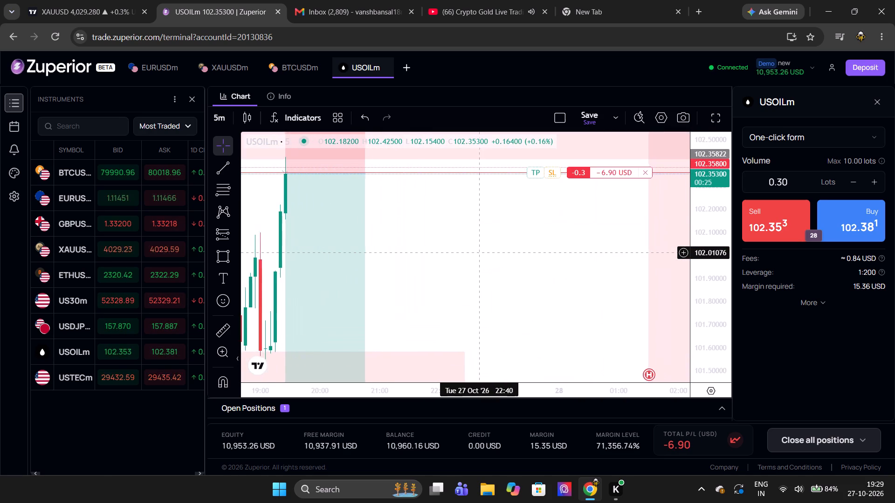
{"action": "scroll", "coordinate": [480, 252], "scroll_direction": "down", "scroll_amount": 1}
{"action": "left_click", "coordinate": [303, 184]}
{"action": "scroll", "coordinate": [303, 184], "scroll_direction": "right", "scroll_amount": 1}
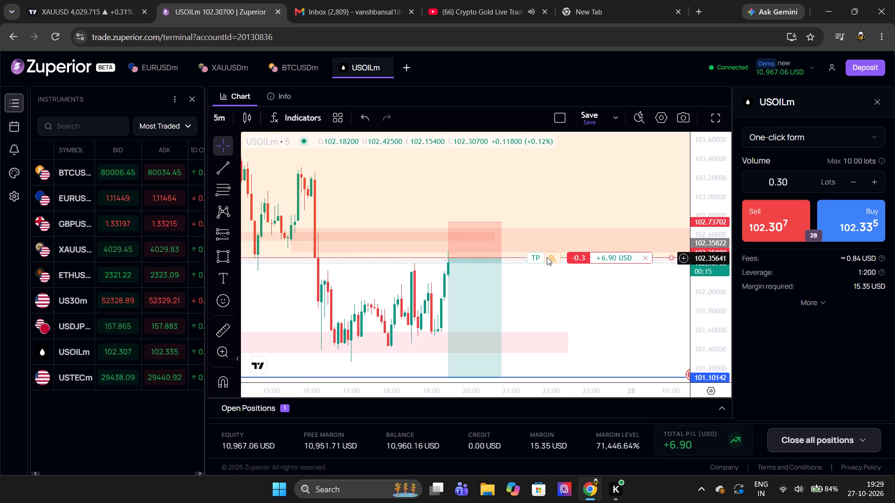
{"action": "left_click_drag", "start_coordinate": [547, 257], "coordinate": [558, 224]}
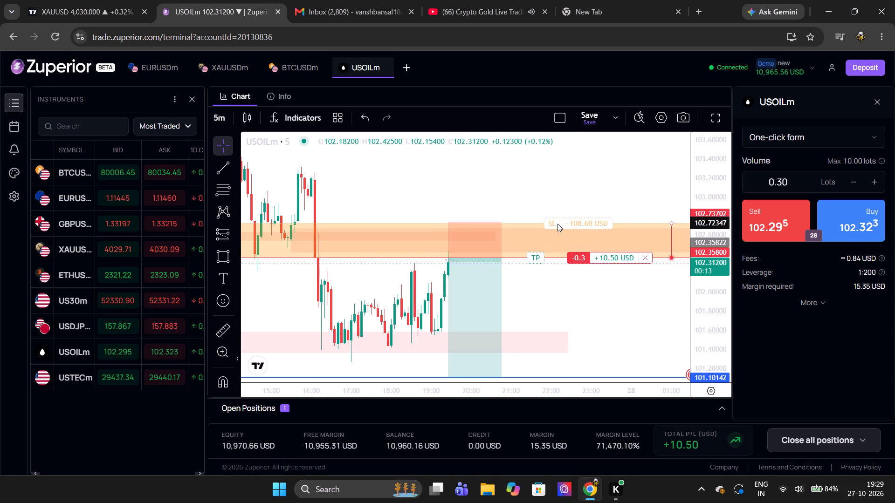
{"action": "left_click_drag", "start_coordinate": [558, 224], "coordinate": [549, 219]}
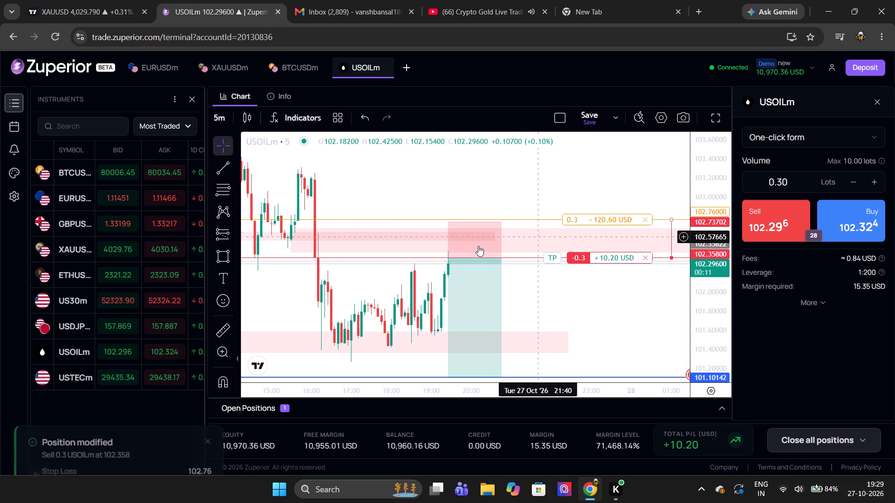
Align the short position drawing's stop level with the stop-loss line at about 102.76.
{"action": "left_click_drag", "start_coordinate": [450, 225], "coordinate": [461, 222]}
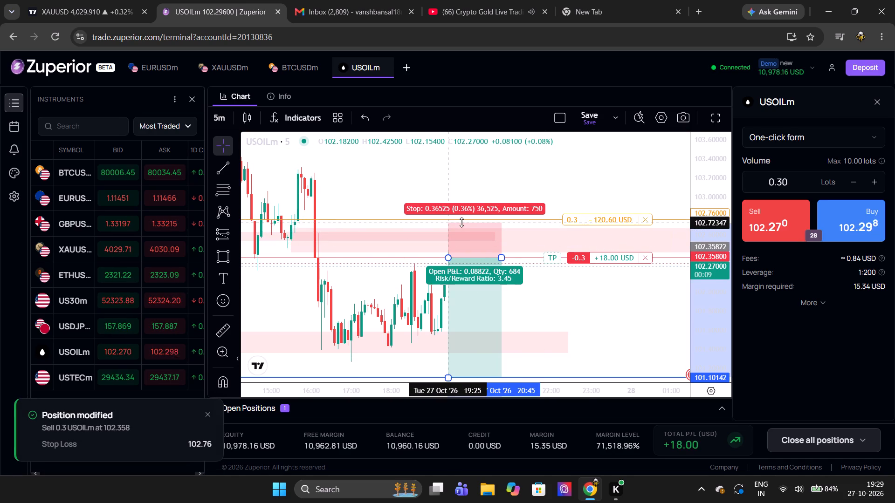
{"action": "left_click_drag", "start_coordinate": [461, 222], "coordinate": [464, 219]}
{"action": "left_click", "coordinate": [427, 204]}
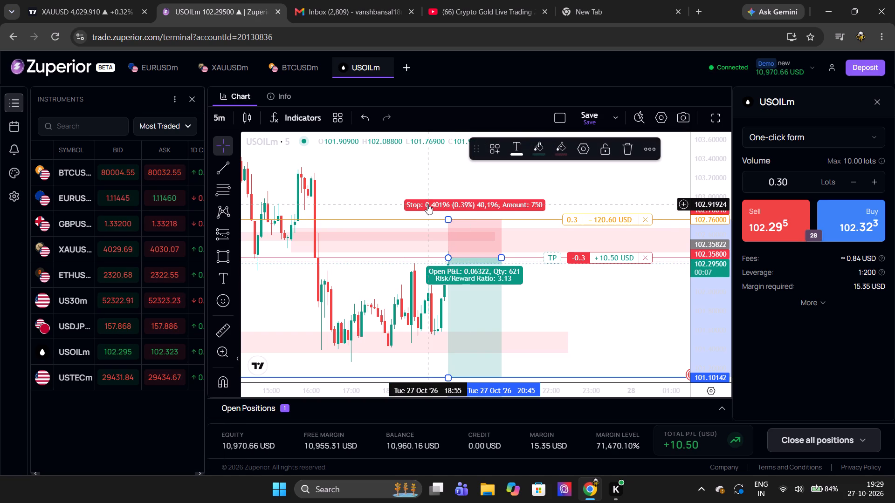
{"action": "left_click", "coordinate": [389, 184]}
Set the take profit of the open USOILm sell position to 101.15, just above the blue target line.
{"action": "scroll", "coordinate": [389, 184], "scroll_direction": "down", "scroll_amount": 3}
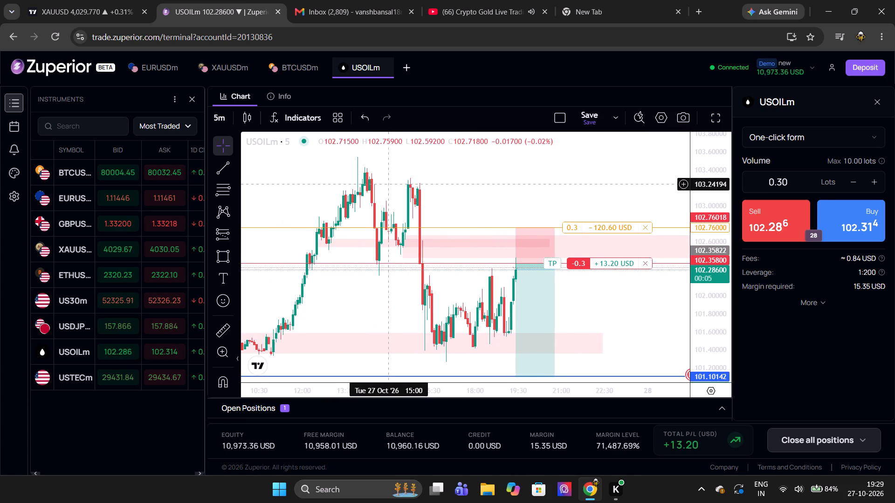
{"action": "scroll", "coordinate": [389, 184], "scroll_direction": "down", "scroll_amount": 1}
{"action": "left_click_drag", "start_coordinate": [550, 264], "coordinate": [560, 376]}
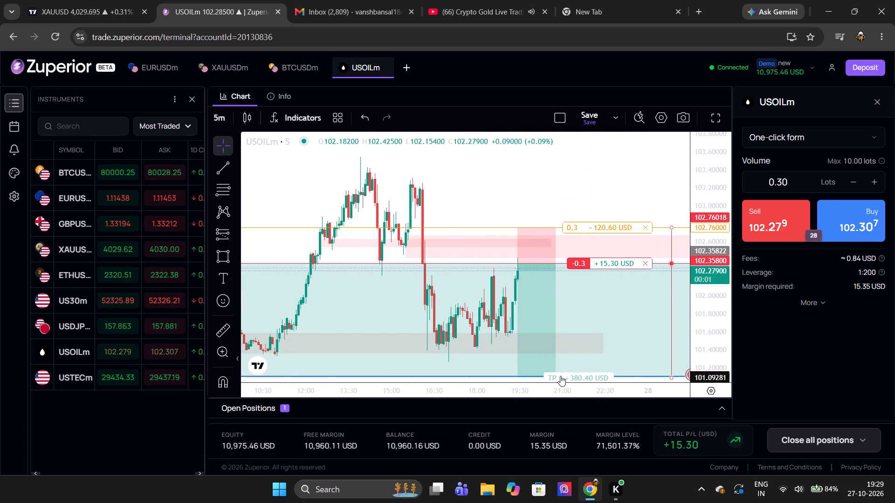
{"action": "left_click_drag", "start_coordinate": [560, 376], "coordinate": [569, 371]}
{"action": "left_click", "coordinate": [584, 323]}
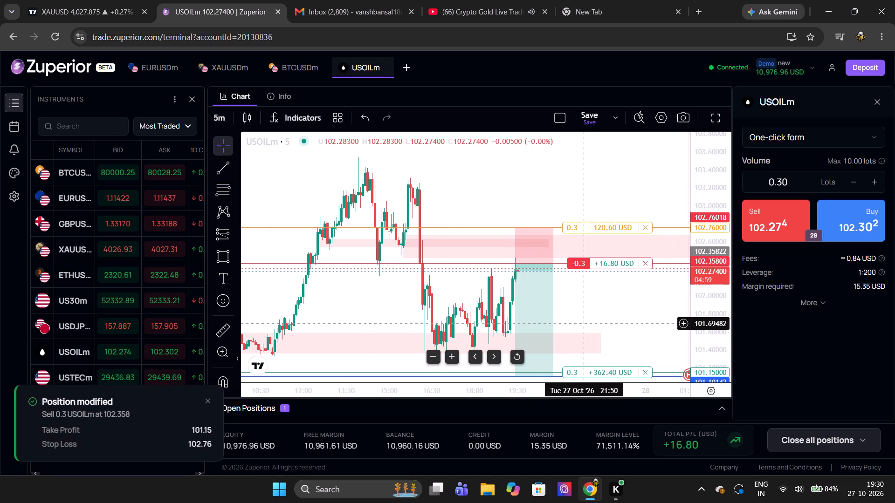
Review the open USOILm short on its chart and check the XAUUSD 5-minute chart in TradingView.
{"action": "scroll", "coordinate": [584, 323], "scroll_direction": "up", "scroll_amount": 1}
{"action": "scroll", "coordinate": [532, 313], "scroll_direction": "left", "scroll_amount": 1}
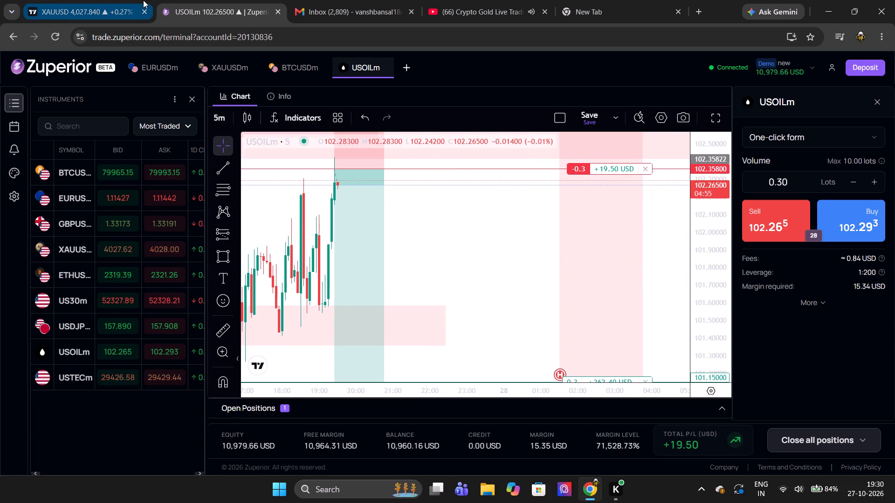
{"action": "scroll", "coordinate": [345, 122], "scroll_direction": "down", "scroll_amount": 1}
{"action": "scroll", "coordinate": [344, 216], "scroll_direction": "down", "scroll_amount": 1}
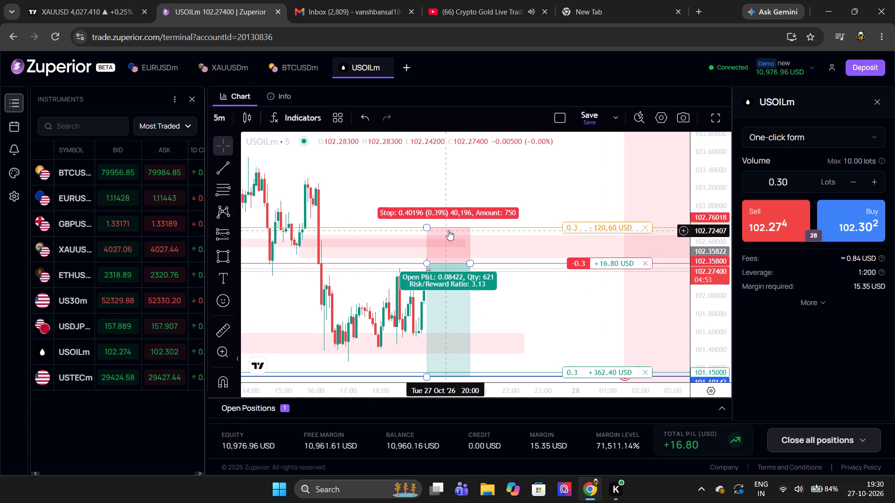
{"action": "left_click", "coordinate": [435, 195]}
{"action": "left_click", "coordinate": [109, 0]}
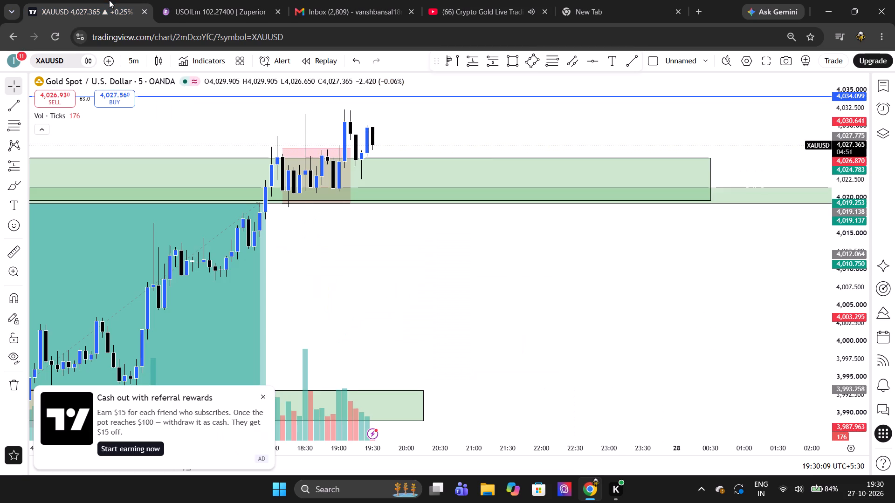
{"action": "scroll", "coordinate": [347, 244], "scroll_direction": "down", "scroll_amount": 1}
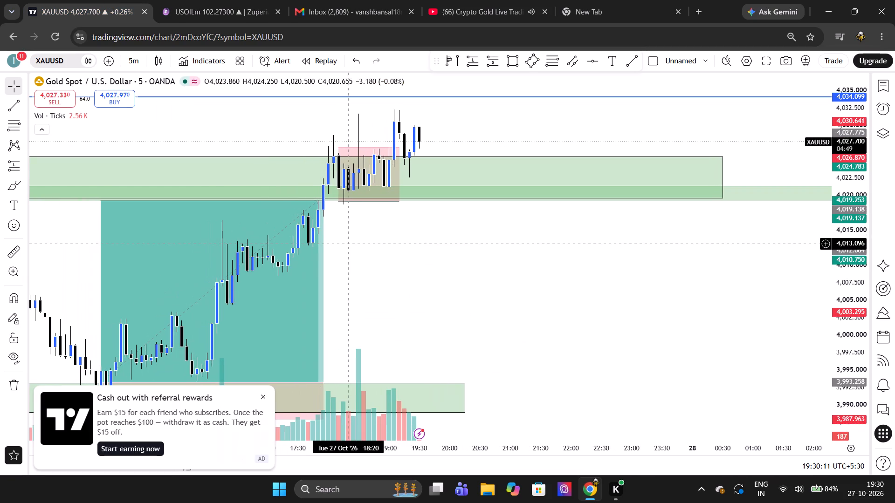
{"action": "left_click", "coordinate": [192, 0]}
{"action": "left_click", "coordinate": [79, 0]}
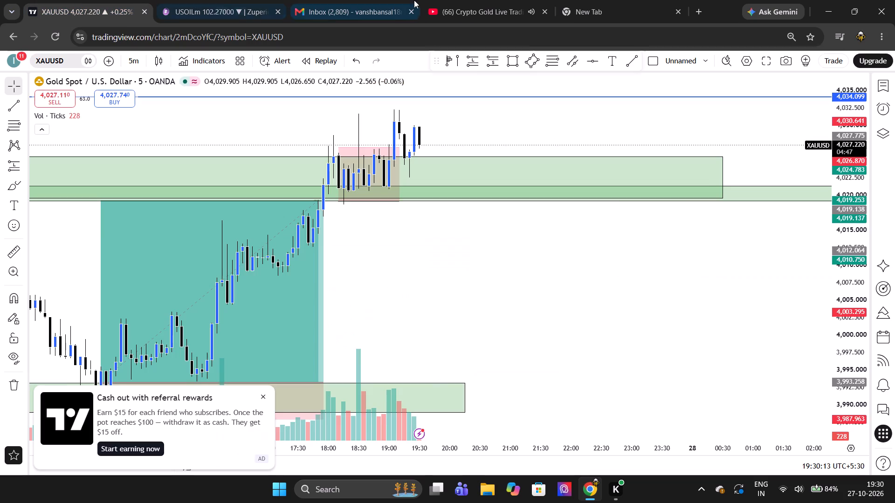
Switch to the YouTube gold live stream and move its browser tab ahead of the inbox tab.
{"action": "left_click", "coordinate": [465, 0]}
{"action": "left_click_drag", "start_coordinate": [465, 0], "coordinate": [343, 0]}
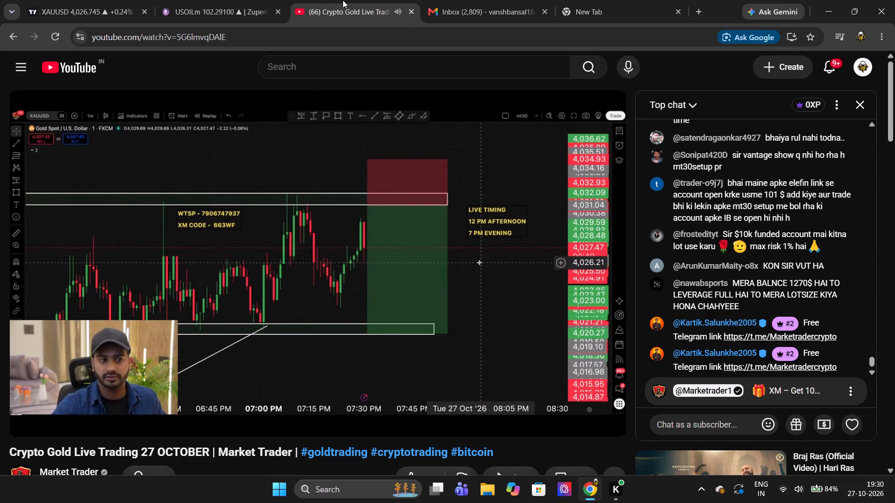
Rewind the YouTube gold live stream by about a minute and skip forward to its live point.
{"action": "key", "text": "Left"}
{"action": "key", "text": "Left"}
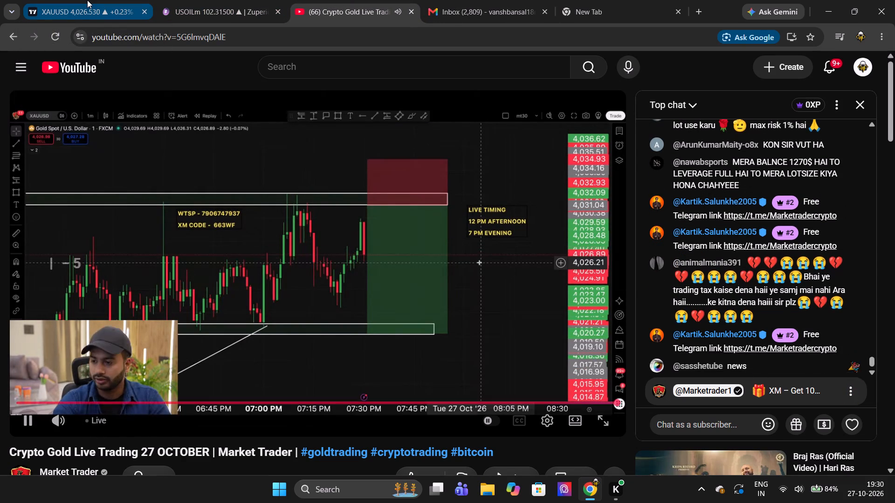
{"action": "key", "text": "Left"}
{"action": "key", "text": "Left"}
{"action": "key", "text": "Left"}
{"action": "key", "text": "Left"}
{"action": "key", "text": "Left"}
{"action": "key", "text": "Left"}
{"action": "key", "text": "Left"}
{"action": "key", "text": "Left"}
{"action": "key", "text": "Left"}
{"action": "key", "text": "Left"}
{"action": "key", "text": "Left"}
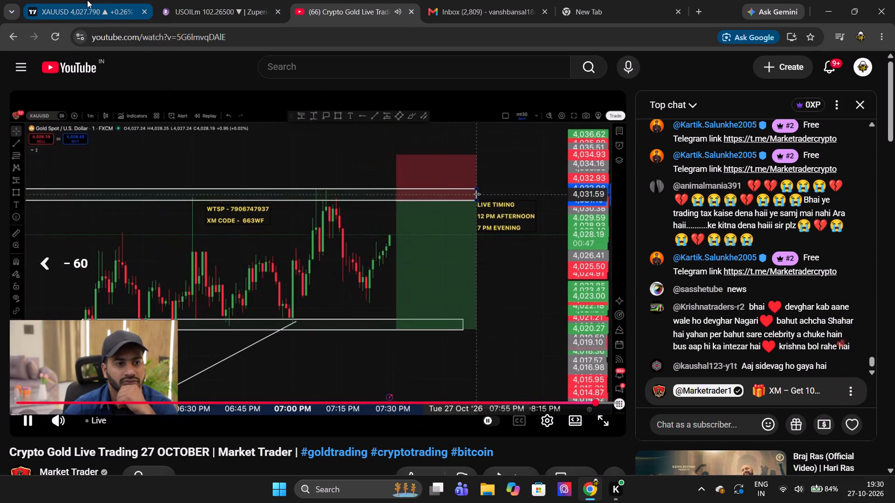
{"action": "key", "text": "Left"}
{"action": "key", "text": "Right"}
{"action": "key", "text": "Right"}
{"action": "key", "text": "Right"}
{"action": "key", "text": "Right"}
{"action": "key", "text": "Right"}
{"action": "key", "text": "Right"}
{"action": "key", "text": "Right"}
{"action": "key", "text": "Right"}
{"action": "key", "text": "Right"}
{"action": "key", "text": "Right"}
{"action": "key", "text": "Right"}
{"action": "key", "text": "Right"}
{"action": "key", "text": "Right"}
{"action": "key", "text": "Right"}
{"action": "key", "text": "Right"}
{"action": "key", "text": "Right"}
{"action": "key", "text": "Right"}
{"action": "key", "text": "Right"}
{"action": "key", "text": "Right"}
{"action": "key", "text": "Right"}
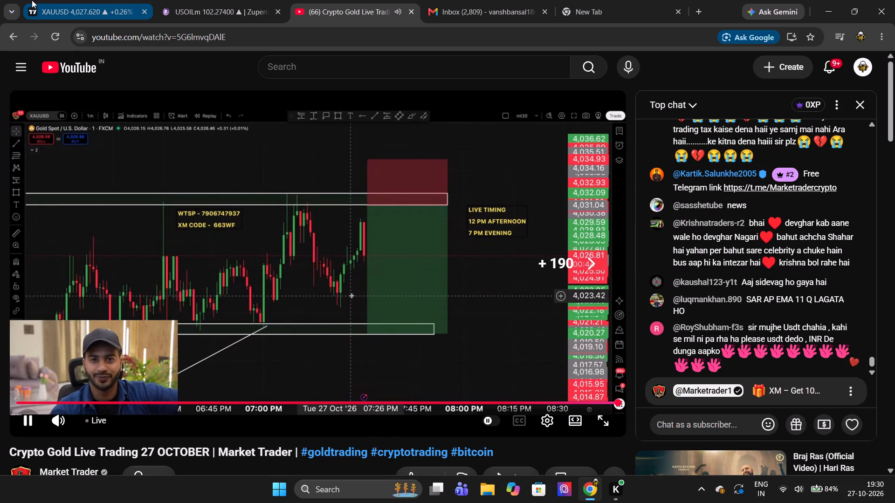
Check the XAUUSD 5-minute chart in TradingView, the open USOILm short on its chart in Zuperior, and the YouTube live stream.
{"action": "left_click", "coordinate": [66, 5]}
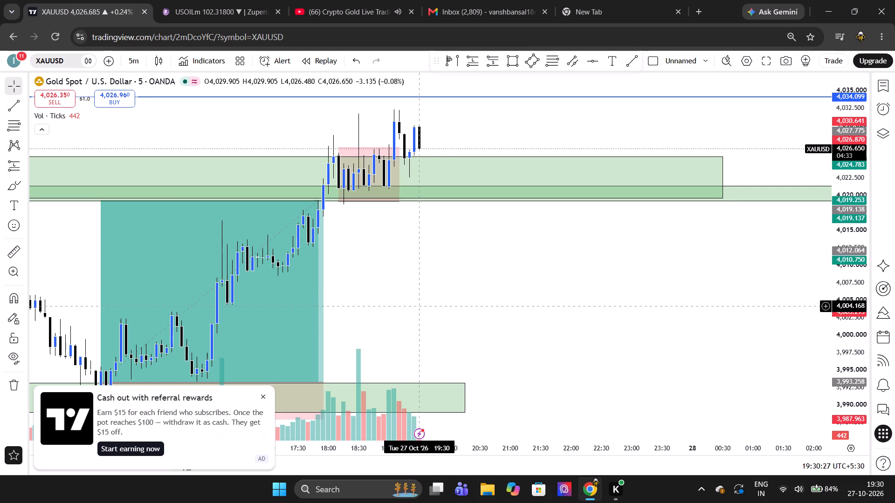
{"action": "scroll", "coordinate": [419, 306], "scroll_direction": "down", "scroll_amount": 1}
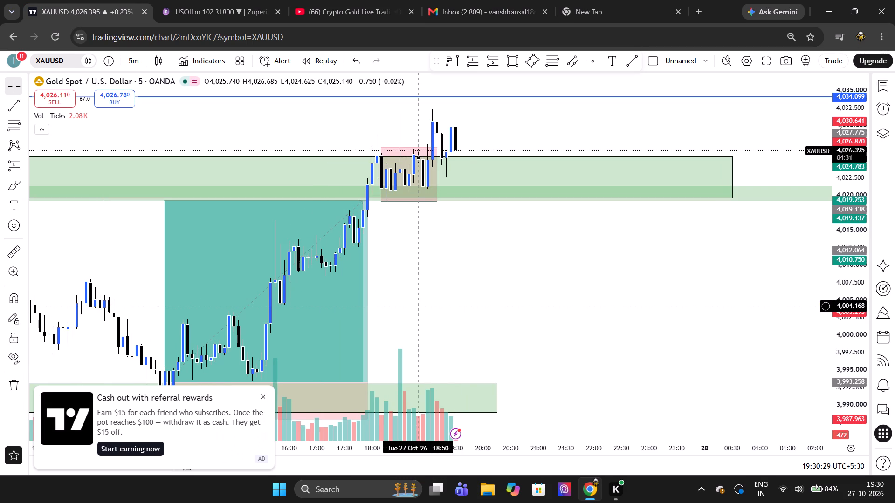
{"action": "left_click", "coordinate": [234, 0]}
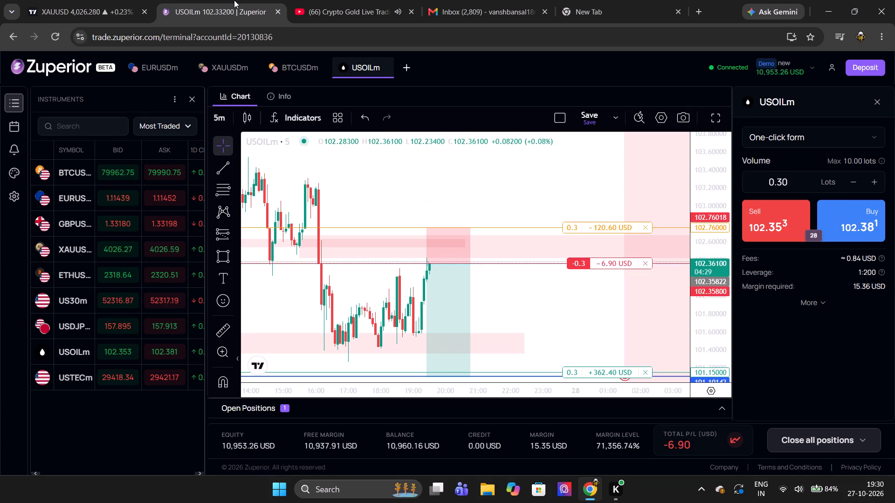
{"action": "scroll", "coordinate": [370, 193], "scroll_direction": "up", "scroll_amount": 2}
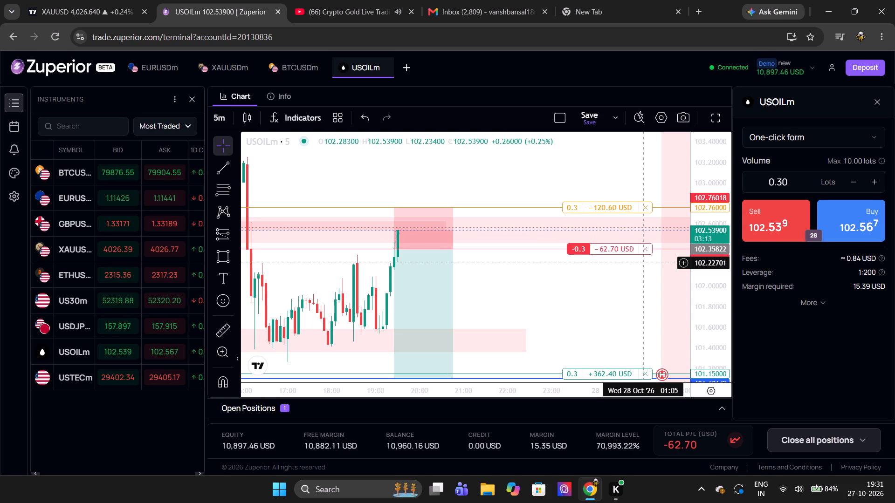
{"action": "left_click", "coordinate": [400, 0]}
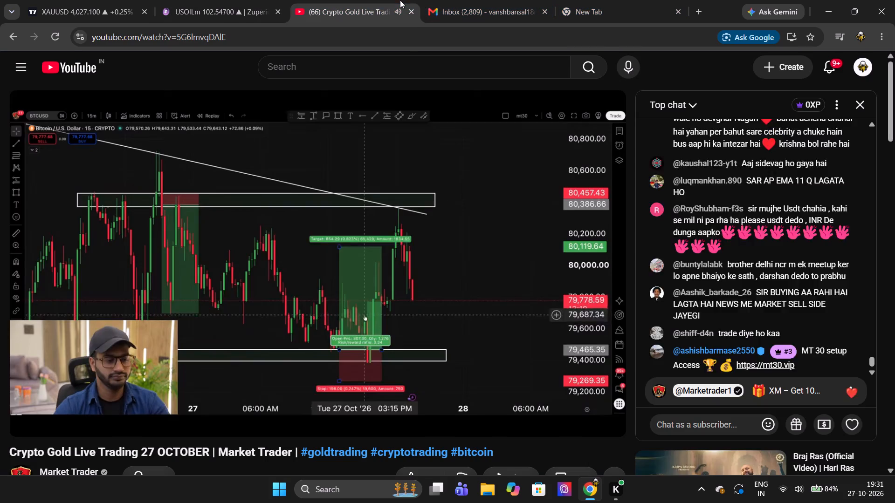
Return to the Zuperior terminal and set the USOILm order volume to 0.15 lots.
{"action": "left_click", "coordinate": [285, 0]}
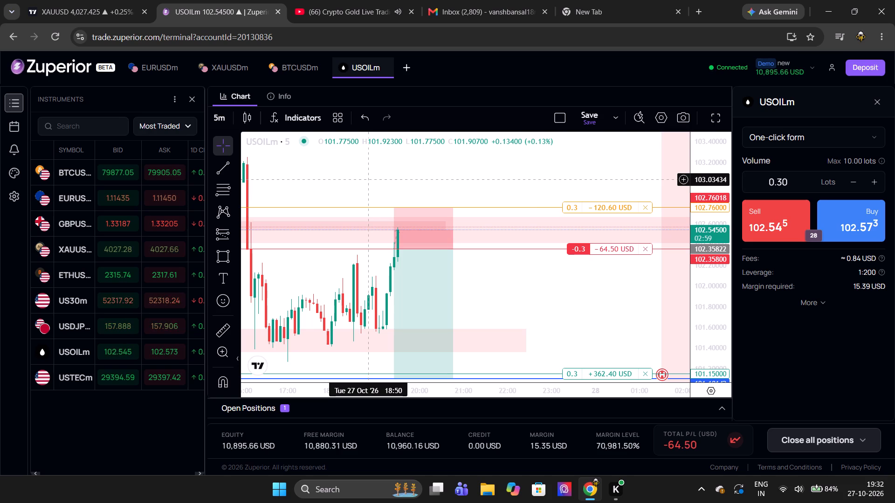
{"action": "left_click", "coordinate": [795, 188]}
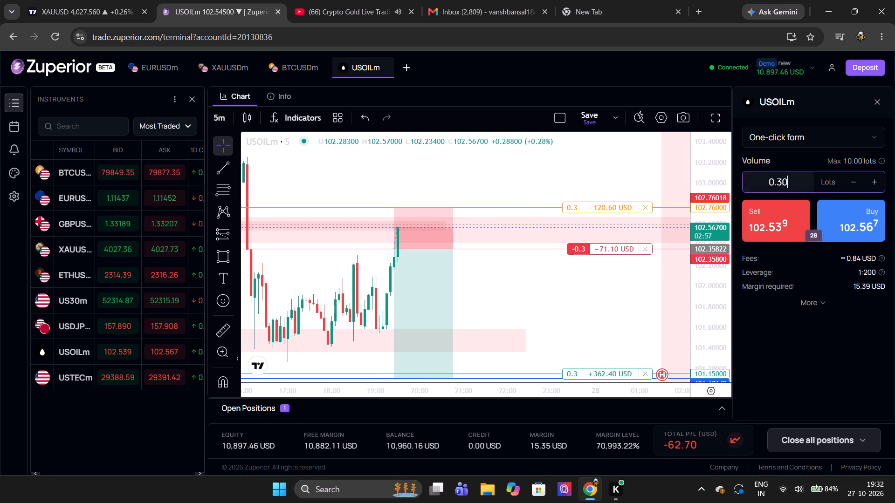
{"action": "key", "text": "BackSpace"}
{"action": "key", "text": "BackSpace"}
{"action": "type", "text": "15"}
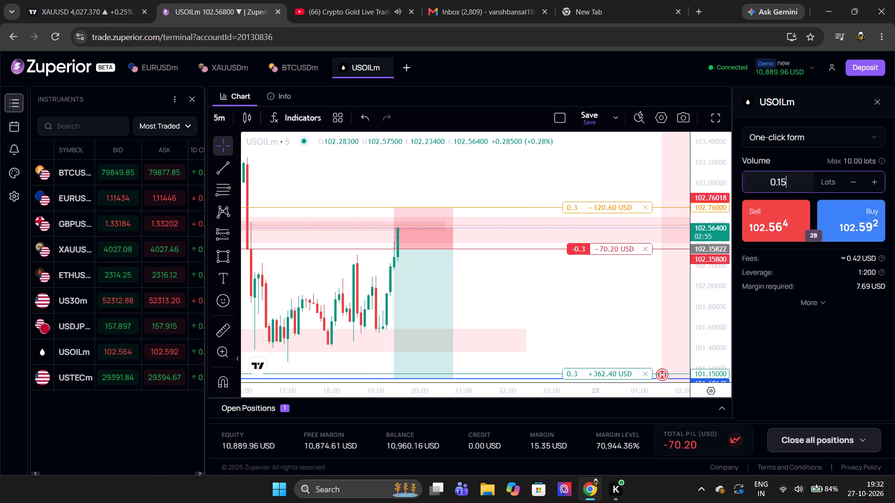
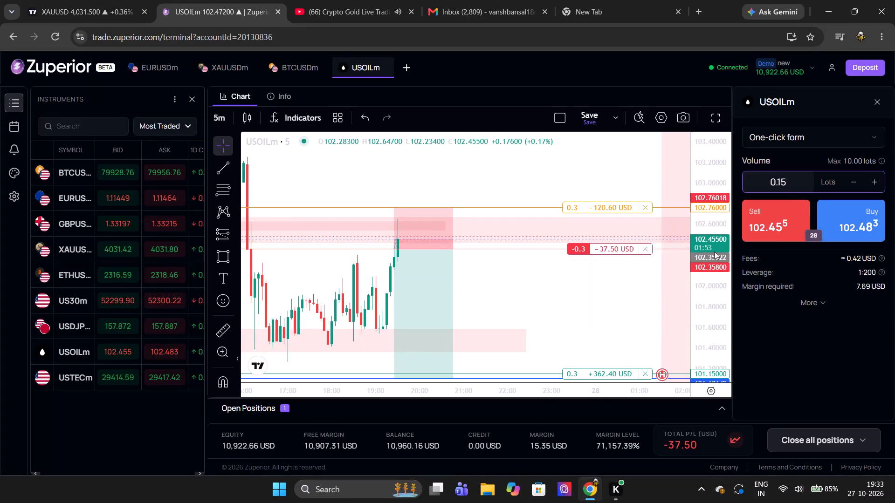
Examine the recent price action around the open 0.3-lot short on the USOILm 5-minute chart.
{"action": "scroll", "coordinate": [637, 295], "scroll_direction": "right", "scroll_amount": 1}
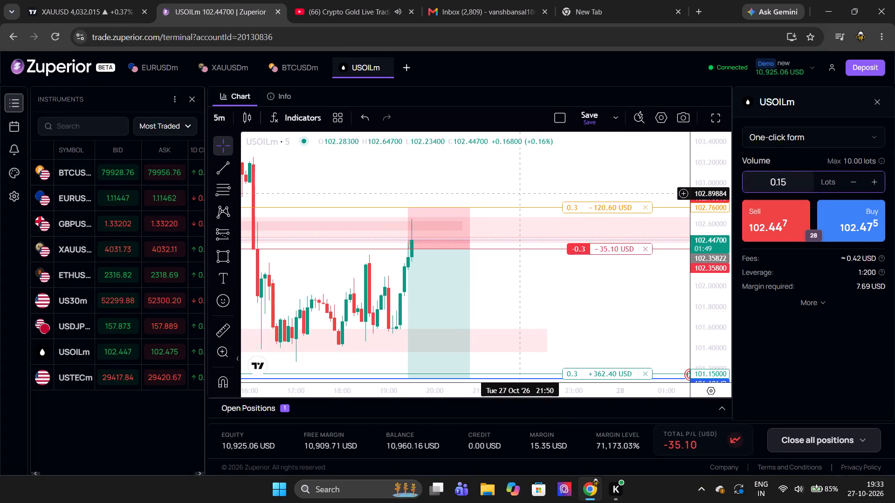
{"action": "scroll", "coordinate": [520, 193], "scroll_direction": "right", "scroll_amount": 1}
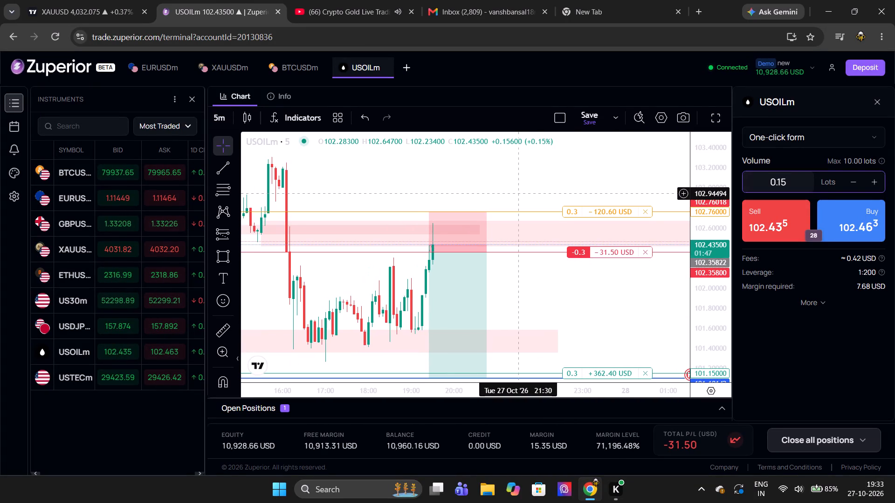
{"action": "scroll", "coordinate": [520, 193], "scroll_direction": "right", "scroll_amount": 3}
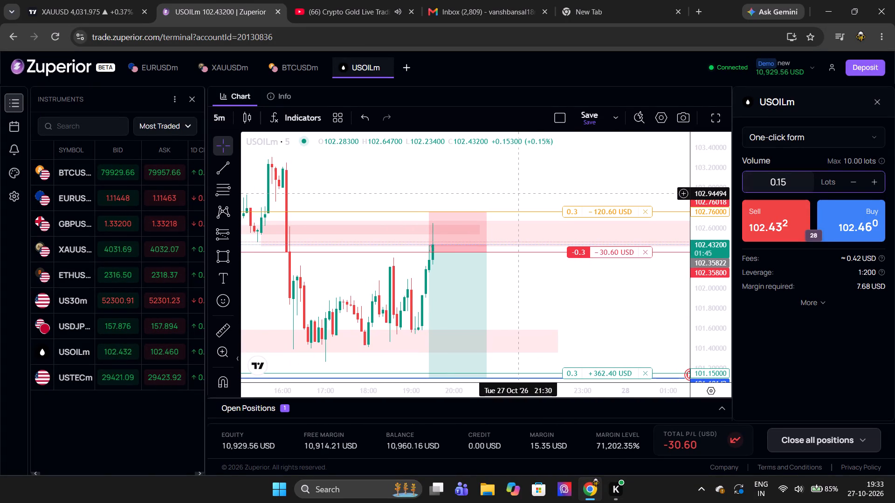
{"action": "scroll", "coordinate": [520, 193], "scroll_direction": "right", "scroll_amount": 2}
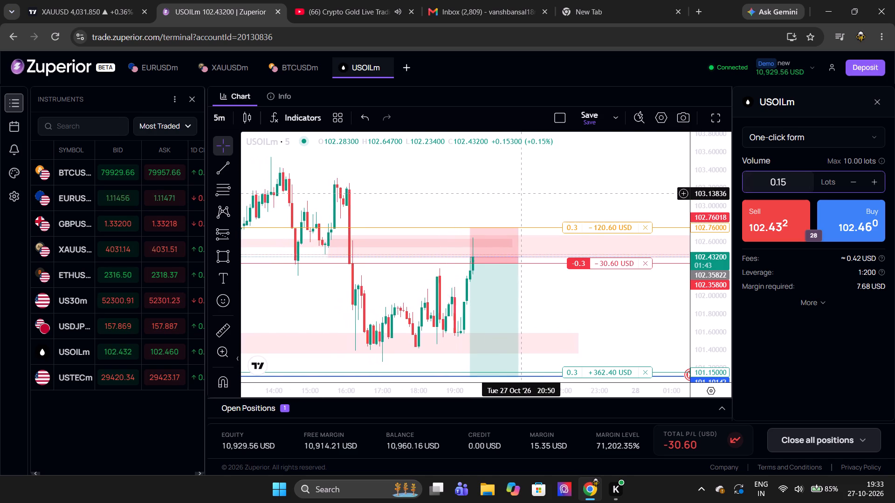
{"action": "scroll", "coordinate": [520, 193], "scroll_direction": "right", "scroll_amount": 2}
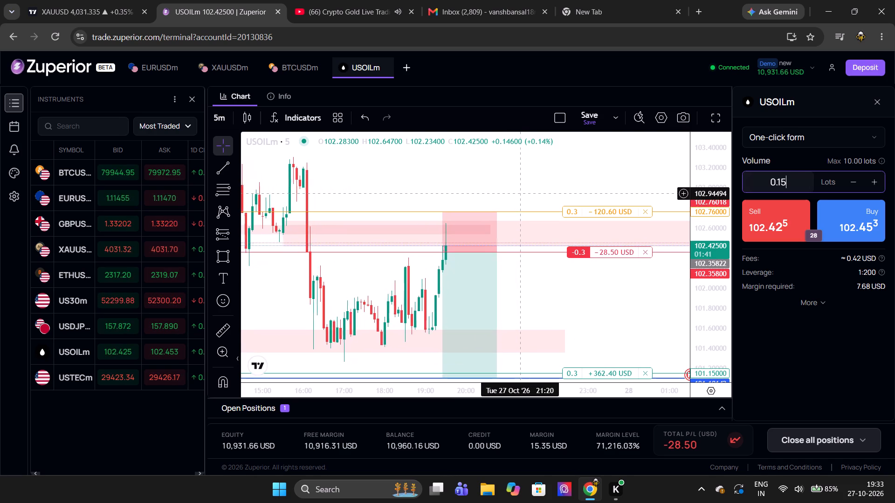
{"action": "scroll", "coordinate": [520, 193], "scroll_direction": "right", "scroll_amount": 1}
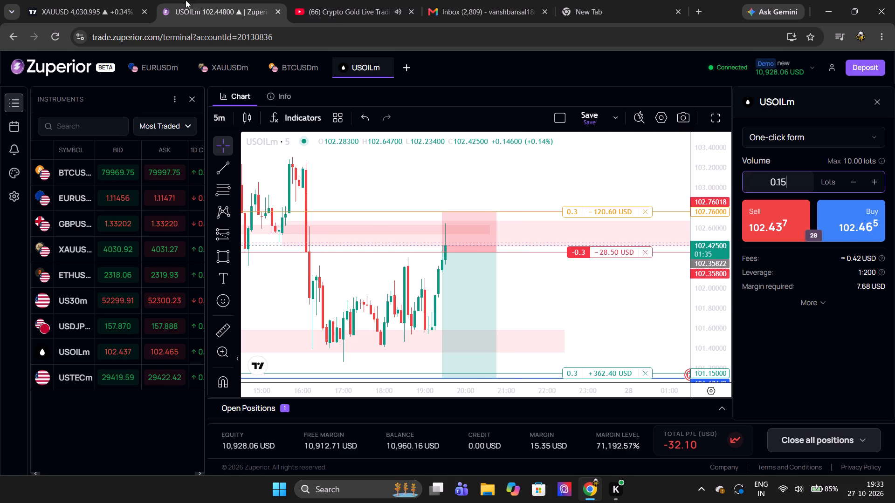
Check the XAUUSD 5-minute chart in TradingView and the gold live stream on YouTube.
{"action": "left_click", "coordinate": [111, 0]}
{"action": "left_click", "coordinate": [198, 0]}
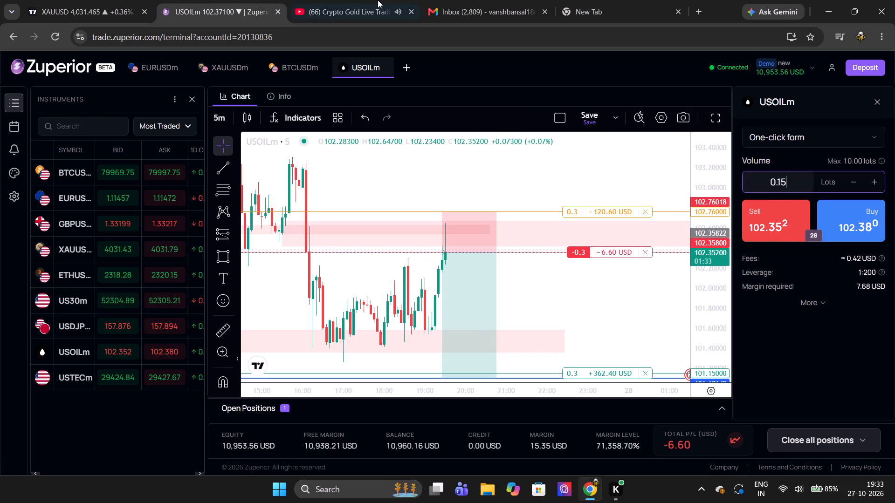
{"action": "left_click", "coordinate": [378, 0]}
{"action": "left_click", "coordinate": [124, 0]}
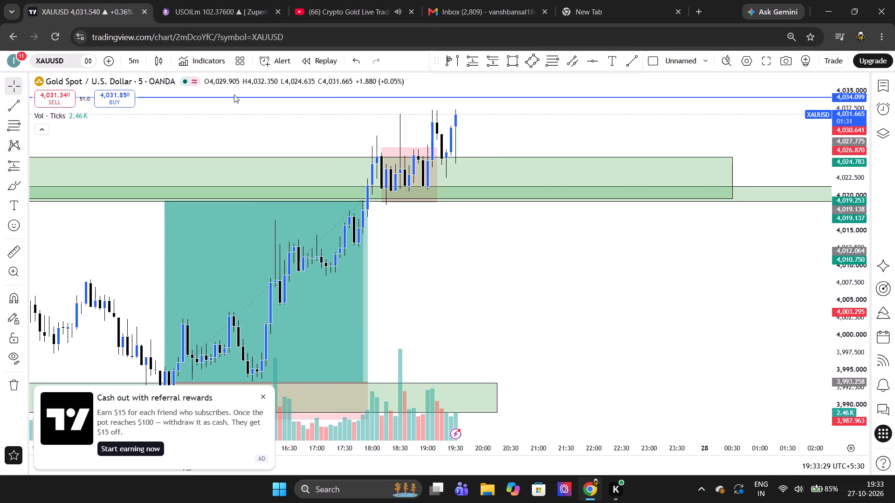
{"action": "scroll", "coordinate": [337, 189], "scroll_direction": "right", "scroll_amount": 2}
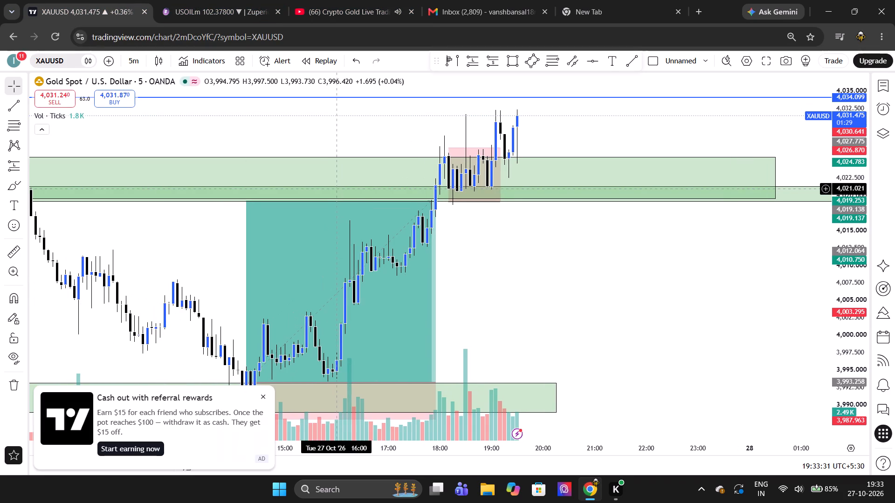
{"action": "left_click", "coordinate": [319, 0]}
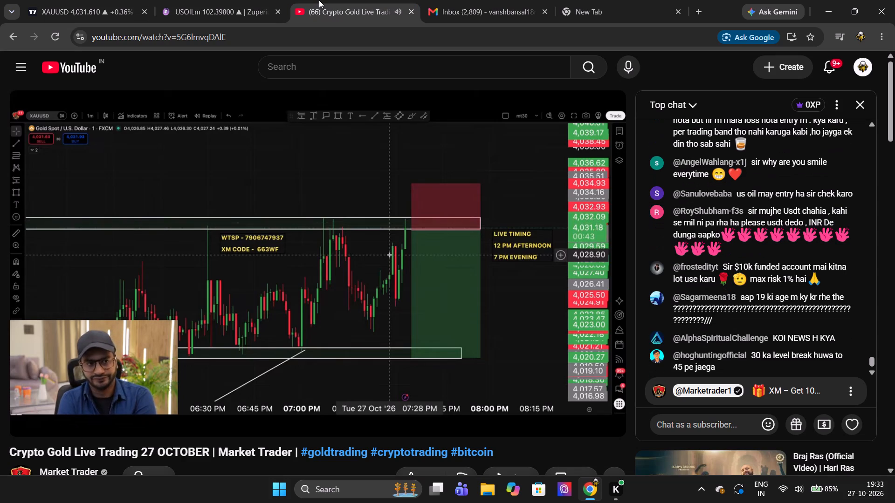
Return to the Zuperior terminal and inspect the short-position drawing and latest candles on the USOILm 5-minute chart.
{"action": "left_click", "coordinate": [251, 0]}
{"action": "scroll", "coordinate": [350, 215], "scroll_direction": "up", "scroll_amount": 1}
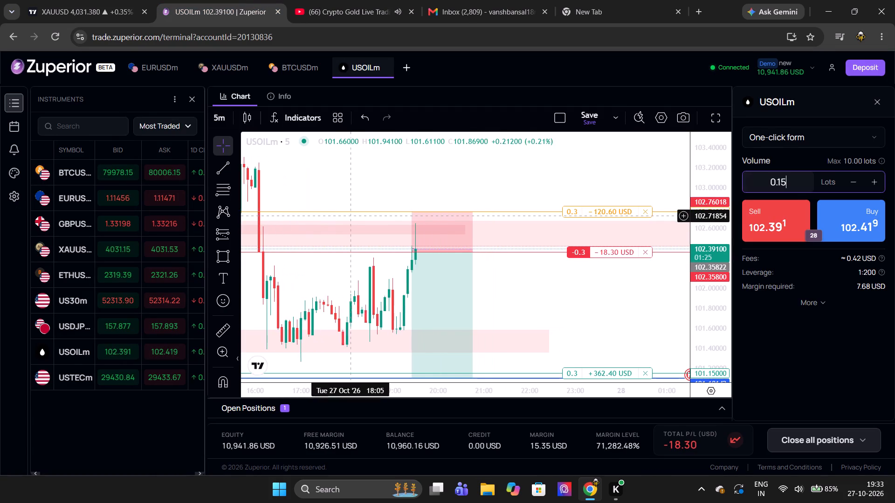
{"action": "scroll", "coordinate": [350, 215], "scroll_direction": "up", "scroll_amount": 1}
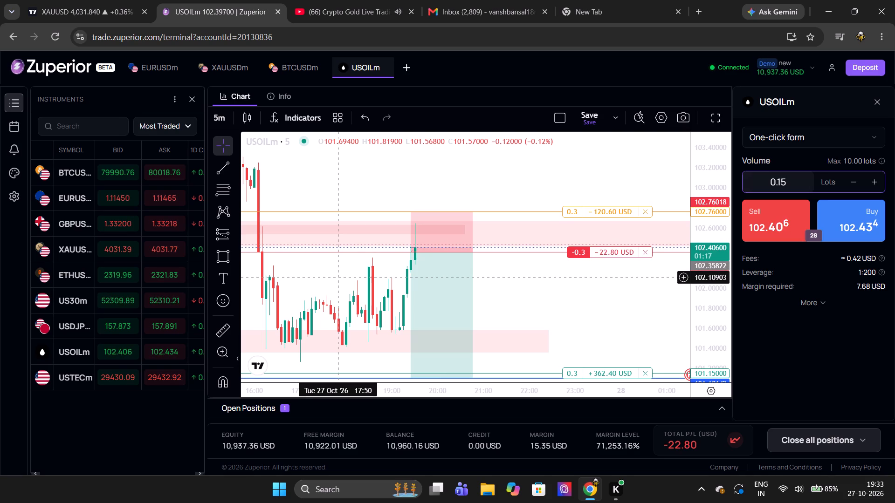
{"action": "left_click", "coordinate": [361, 194]}
{"action": "scroll", "coordinate": [361, 194], "scroll_direction": "up", "scroll_amount": 3}
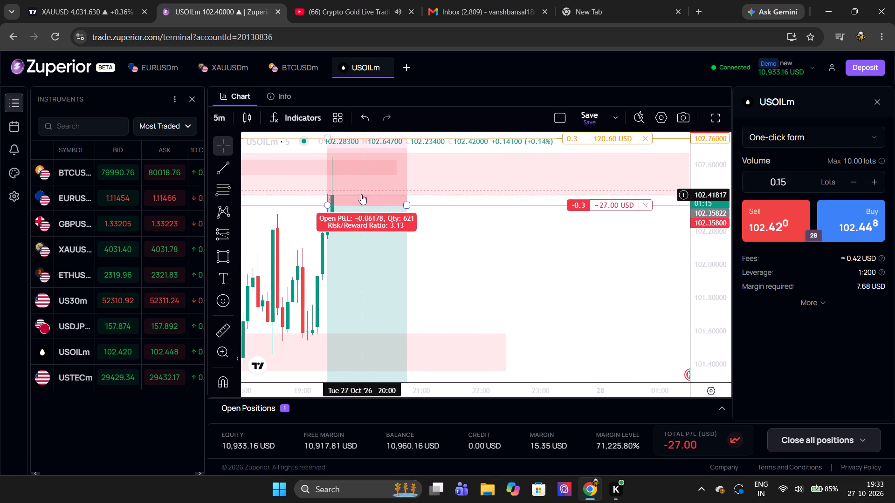
{"action": "scroll", "coordinate": [361, 194], "scroll_direction": "right", "scroll_amount": 1}
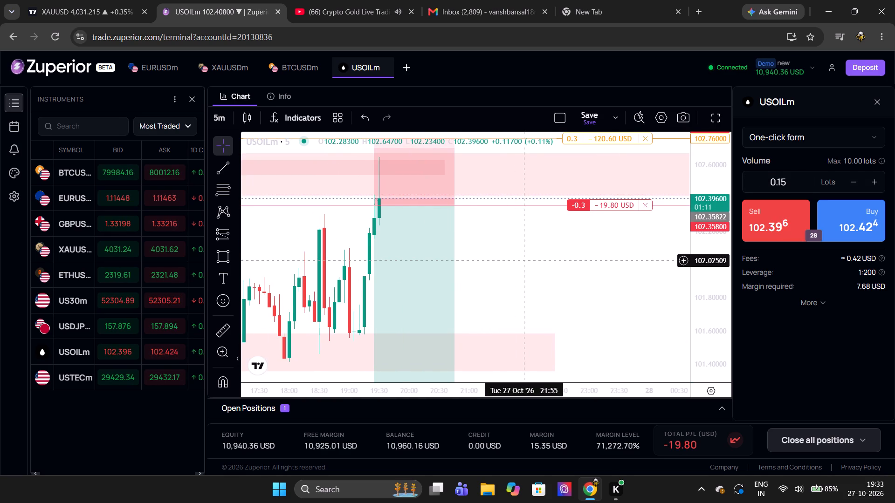
{"action": "scroll", "coordinate": [526, 259], "scroll_direction": "down", "scroll_amount": 1}
{"action": "left_click", "coordinate": [609, 287]}
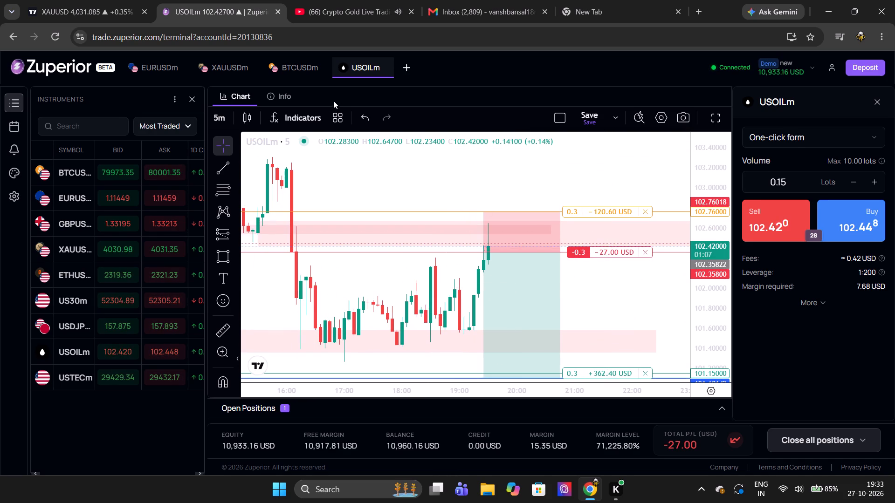
Examine the XAUUSD 5-minute chart in TradingView, checking it against the USOILm position in Zuperior.
{"action": "left_click", "coordinate": [127, 0]}
{"action": "left_click", "coordinate": [186, 122]}
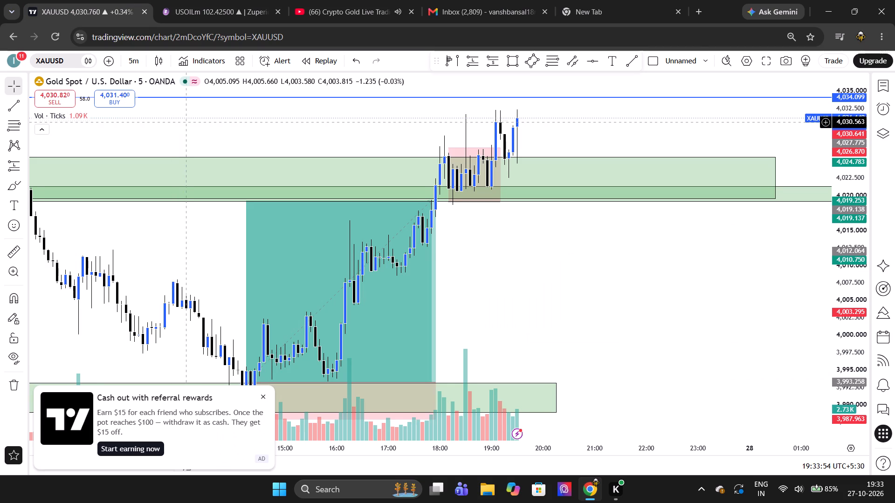
{"action": "scroll", "coordinate": [186, 122], "scroll_direction": "down", "scroll_amount": 2}
{"action": "scroll", "coordinate": [186, 122], "scroll_direction": "up", "scroll_amount": 1}
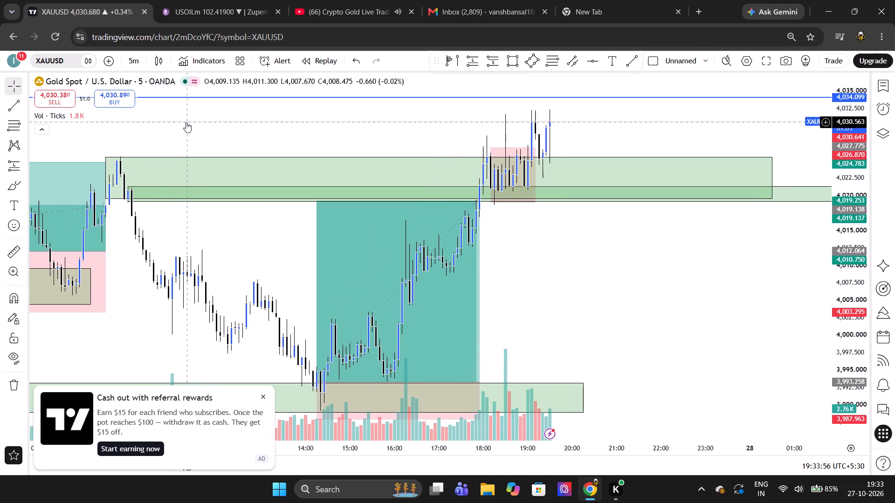
{"action": "scroll", "coordinate": [186, 122], "scroll_direction": "up", "scroll_amount": 1}
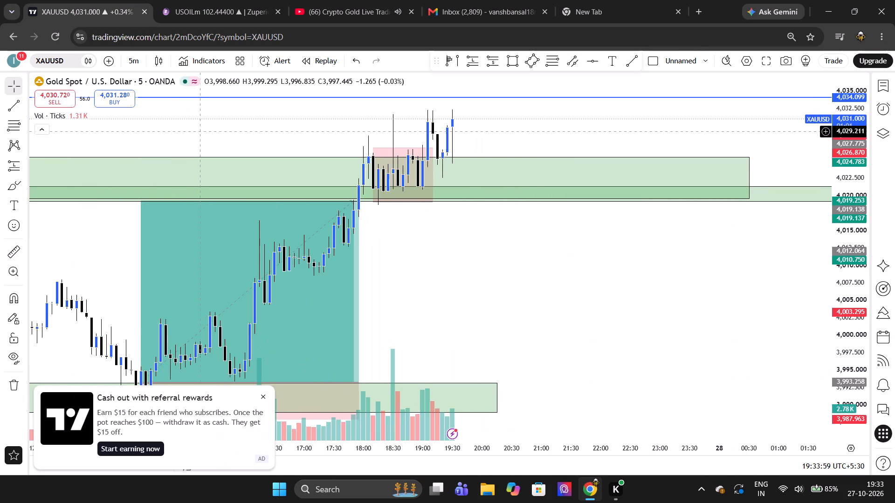
{"action": "left_click", "coordinate": [183, 0]}
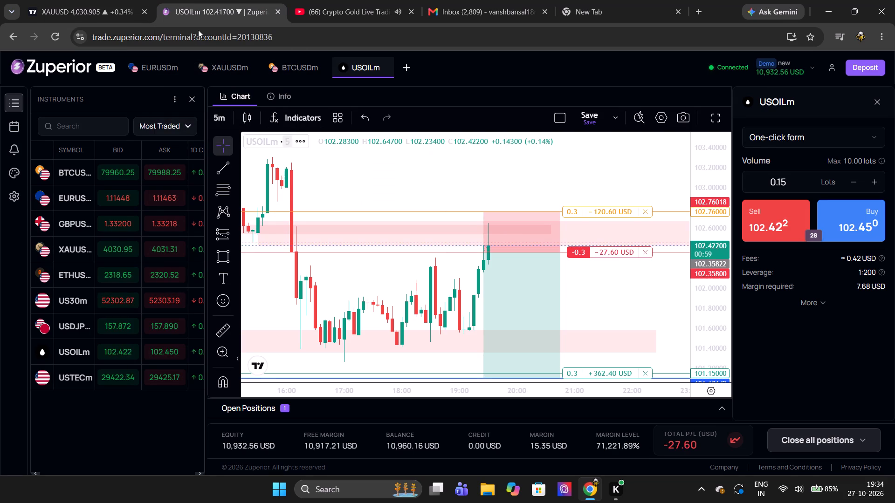
{"action": "left_click", "coordinate": [112, 0]}
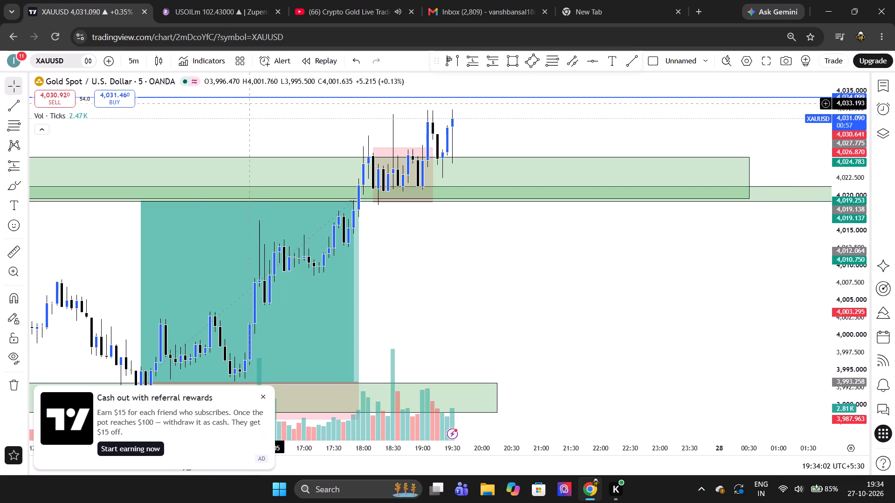
{"action": "left_click", "coordinate": [233, 0]}
{"action": "left_click", "coordinate": [127, 0]}
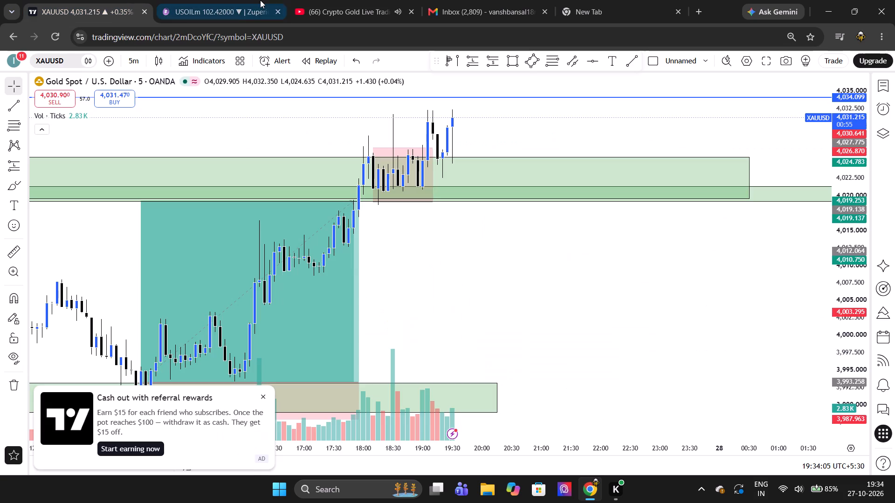
Return to the Zuperior terminal and change the USOILm chart interval to 3 minutes.
{"action": "left_click", "coordinate": [260, 0]}
{"action": "scroll", "coordinate": [386, 195], "scroll_direction": "up", "scroll_amount": 1}
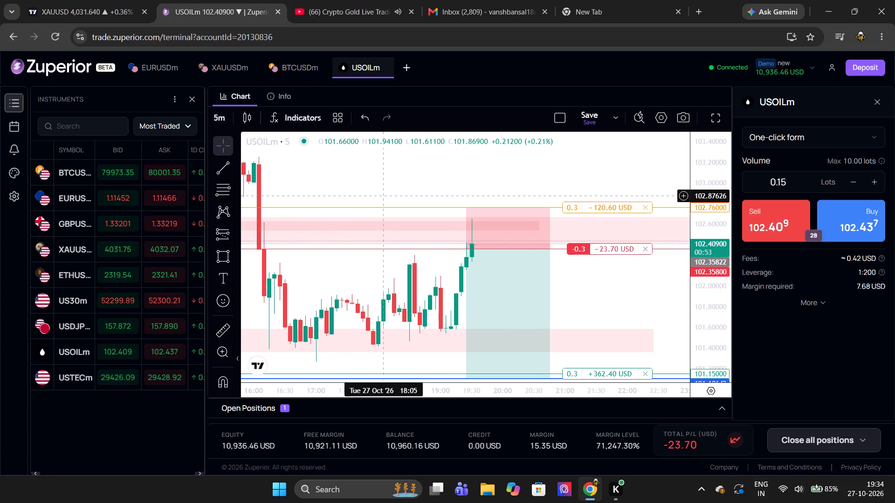
{"action": "scroll", "coordinate": [421, 247], "scroll_direction": "up", "scroll_amount": 1}
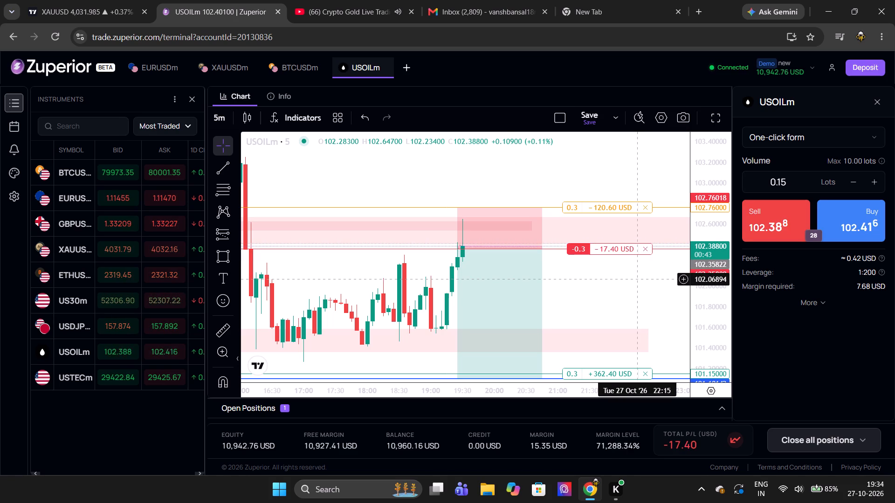
{"action": "key", "text": "3"}
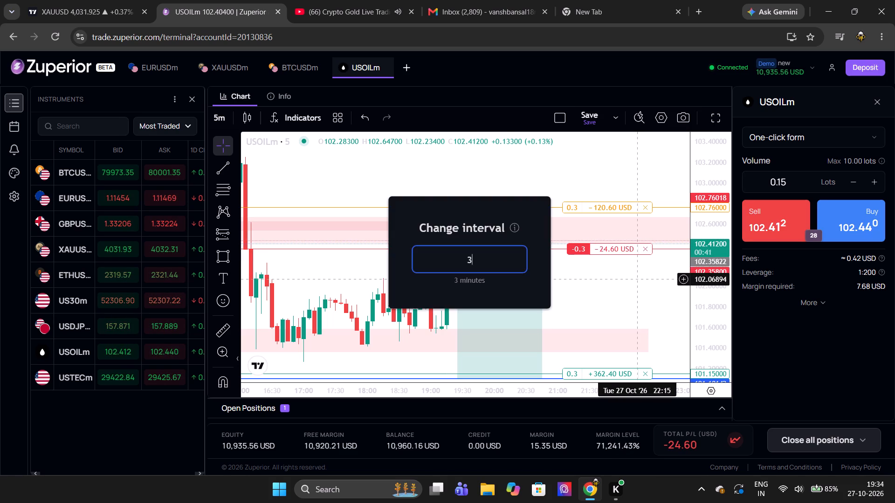
{"action": "key", "text": "Return"}
{"action": "scroll", "coordinate": [597, 286], "scroll_direction": "down", "scroll_amount": 1}
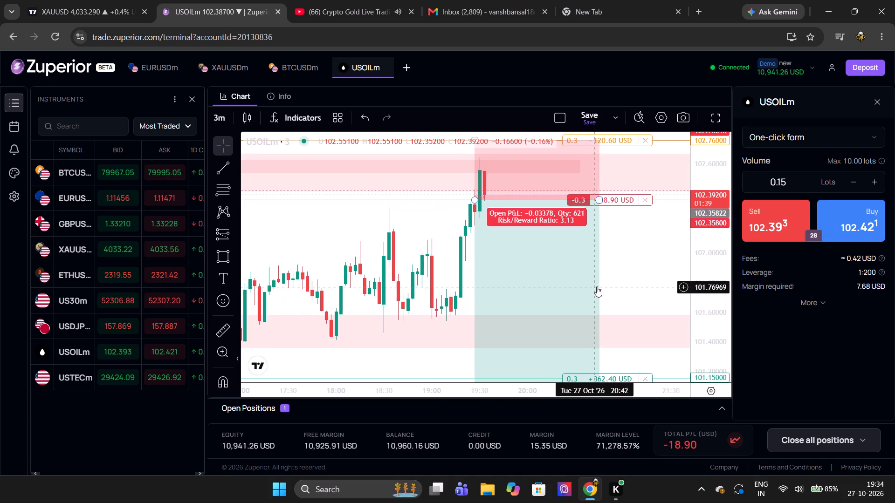
{"action": "scroll", "coordinate": [597, 286], "scroll_direction": "left", "scroll_amount": 1}
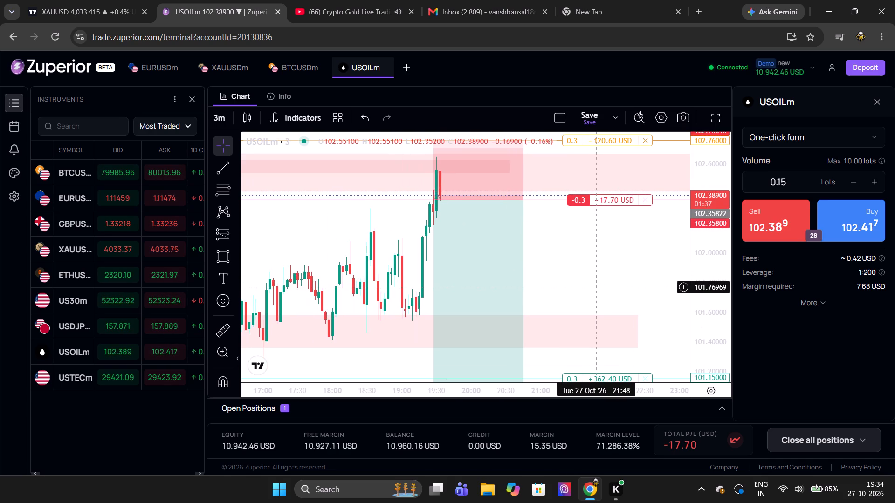
Check the USOILm price action on the 1-minute interval and switch the chart back to 3 minutes.
{"action": "key", "text": "1"}
{"action": "key", "text": "Return"}
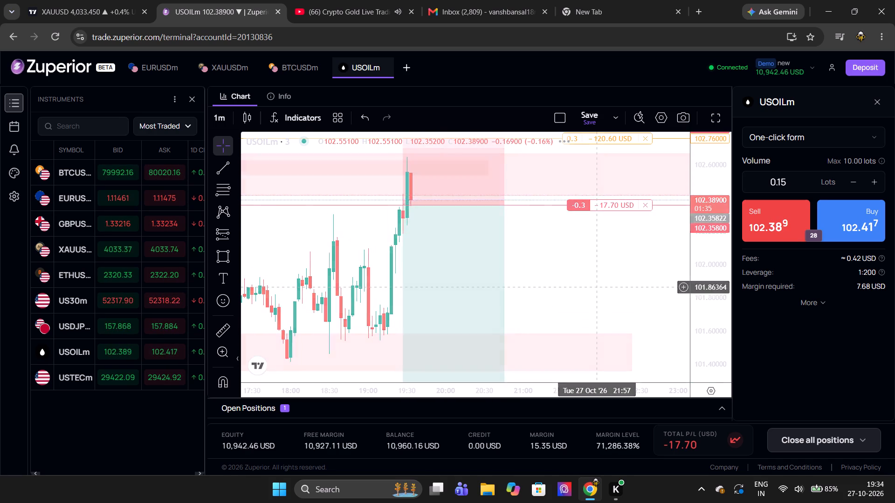
{"action": "scroll", "coordinate": [502, 285], "scroll_direction": "down", "scroll_amount": 1}
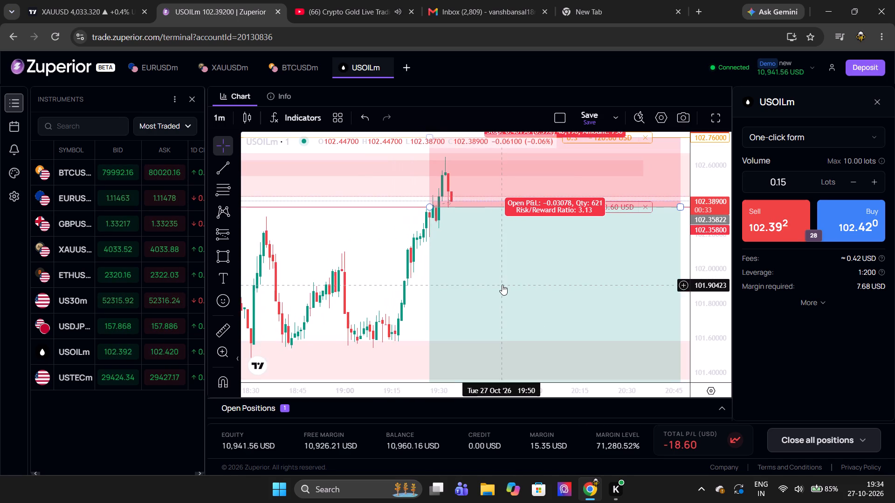
{"action": "scroll", "coordinate": [502, 285], "scroll_direction": "down", "scroll_amount": 1}
{"action": "scroll", "coordinate": [502, 285], "scroll_direction": "left", "scroll_amount": 1}
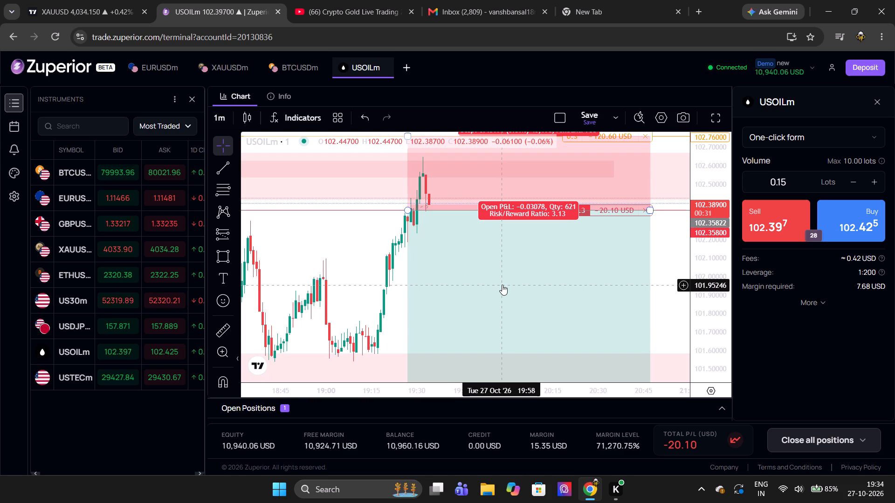
{"action": "scroll", "coordinate": [502, 285], "scroll_direction": "left", "scroll_amount": 1}
{"action": "key", "text": "3"}
{"action": "key", "text": "Return"}
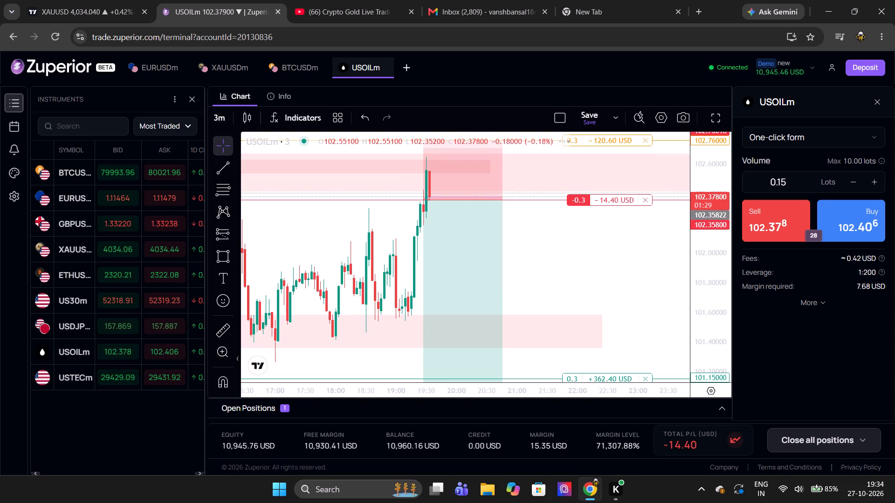
{"action": "scroll", "coordinate": [556, 266], "scroll_direction": "up", "scroll_amount": 1}
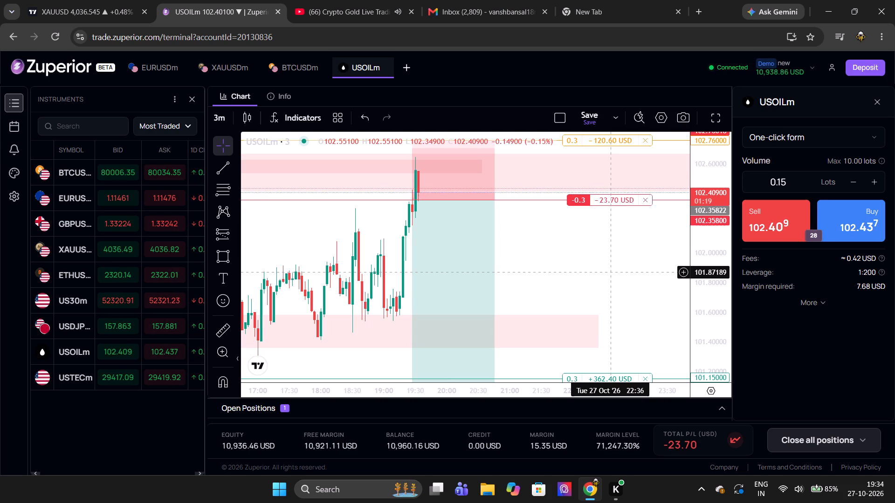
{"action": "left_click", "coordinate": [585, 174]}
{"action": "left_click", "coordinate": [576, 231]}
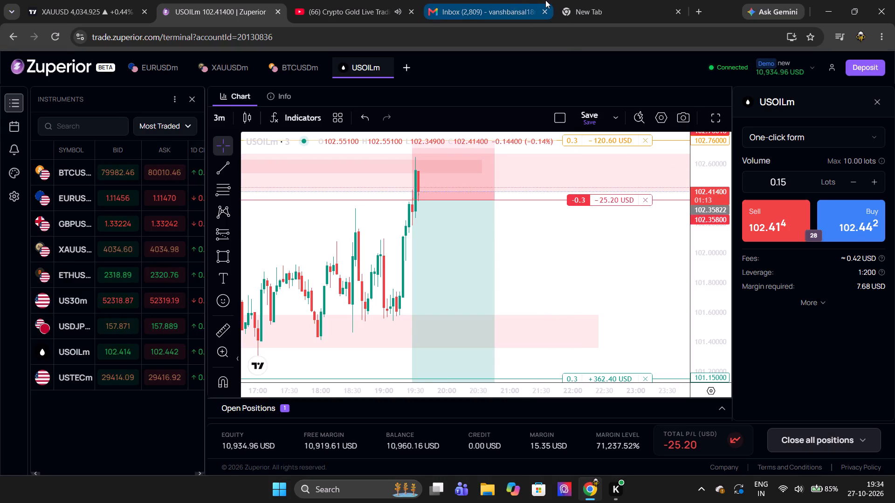
Switch to the Crypto Gold Live Trading stream on YouTube and check the economic calendar being shown.
{"action": "left_click", "coordinate": [331, 0]}
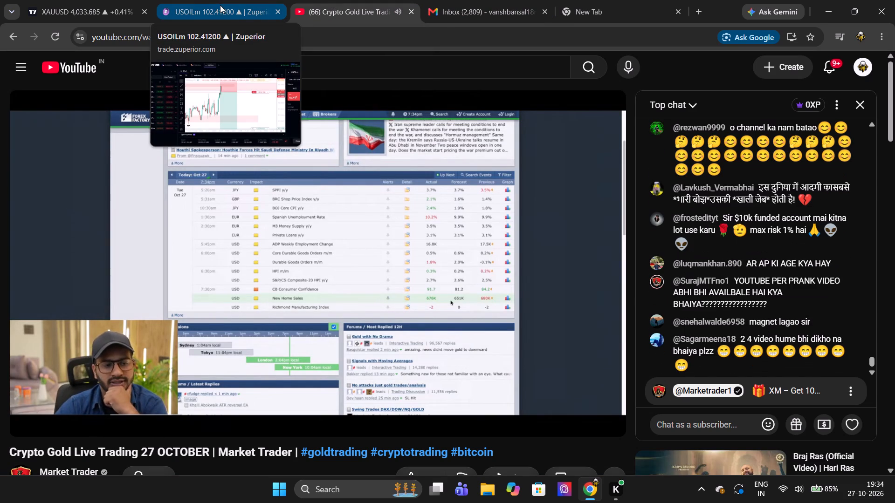
{"action": "left_click", "coordinate": [374, 0]}
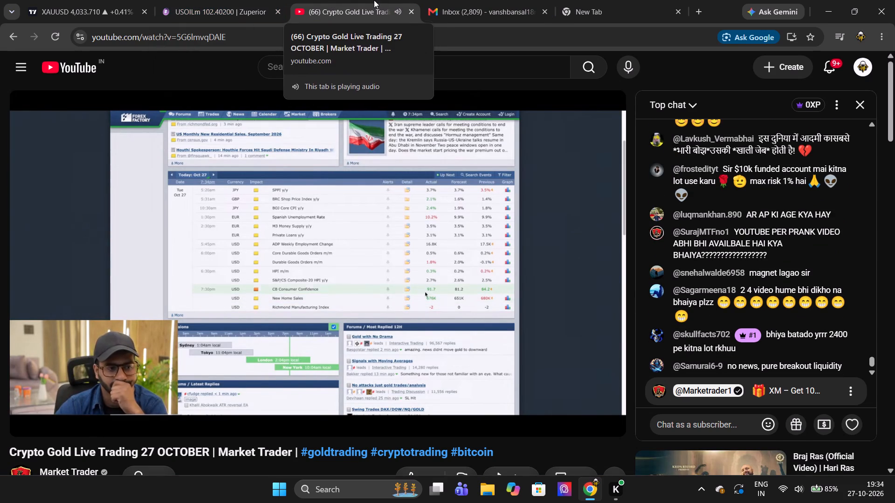
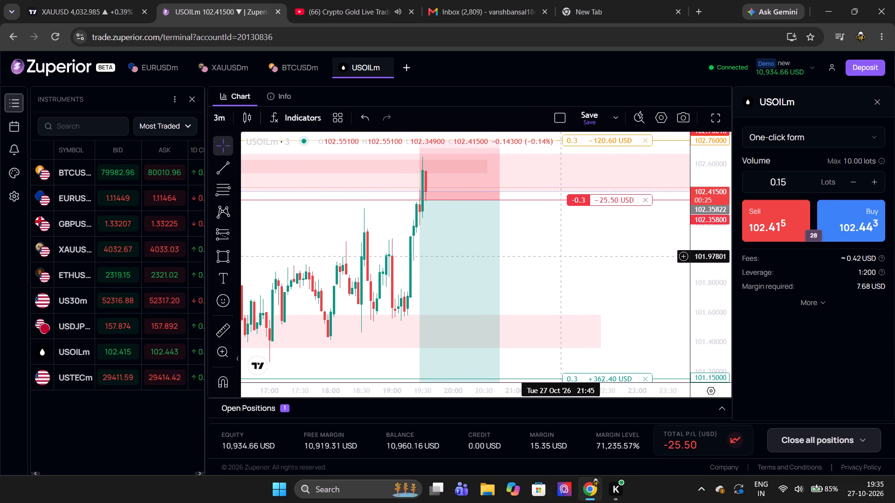
Compare the USOILm price action on the 1-minute and 5-minute intervals and return the chart to 3 minutes.
{"action": "key", "text": "1"}
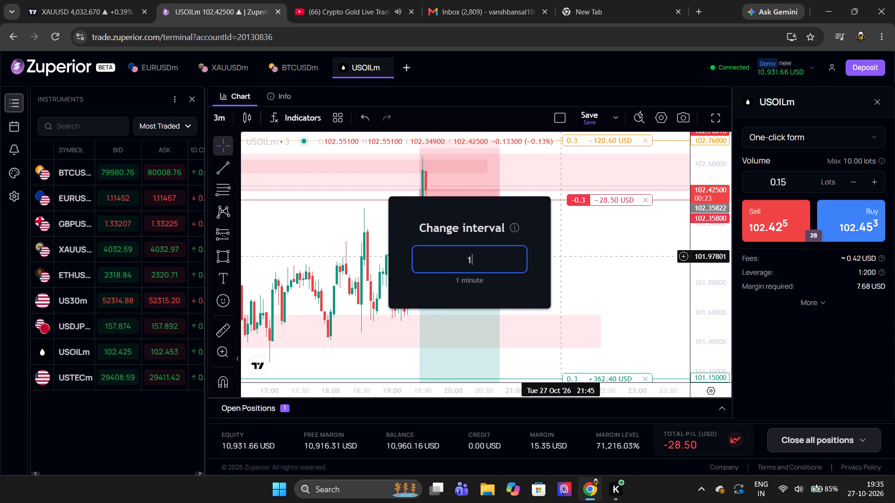
{"action": "key", "text": "Return"}
{"action": "scroll", "coordinate": [543, 272], "scroll_direction": "left", "scroll_amount": 1}
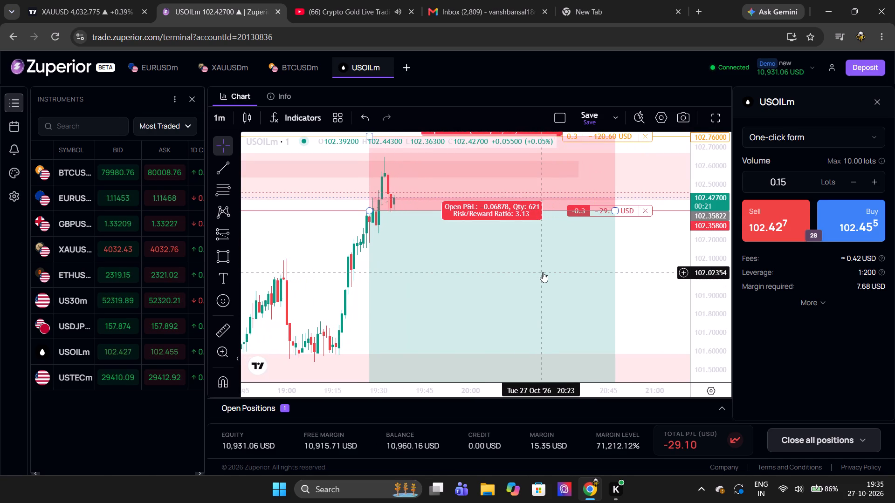
{"action": "scroll", "coordinate": [543, 272], "scroll_direction": "left", "scroll_amount": 1}
{"action": "scroll", "coordinate": [543, 272], "scroll_direction": "down", "scroll_amount": 1}
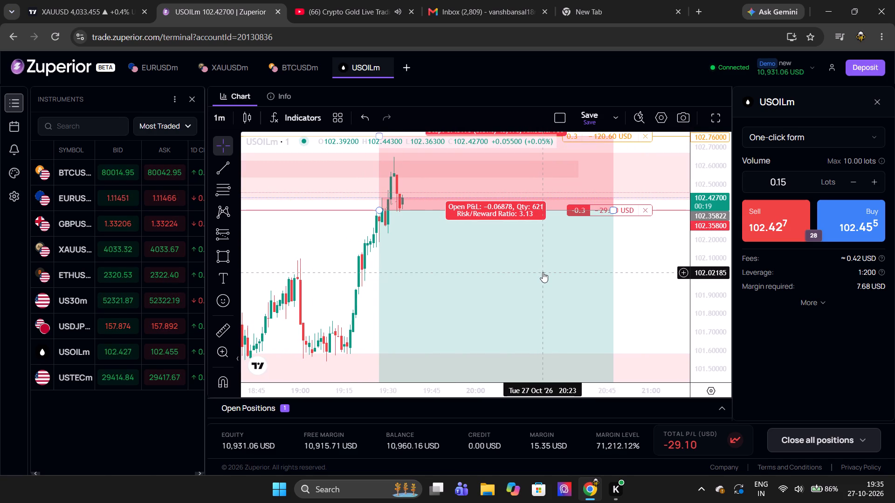
{"action": "key", "text": "5"}
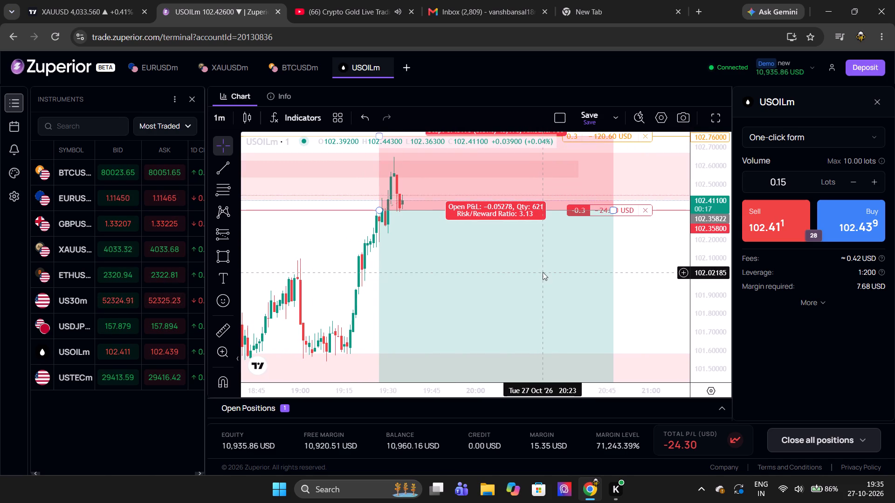
{"action": "key", "text": "Return"}
{"action": "scroll", "coordinate": [538, 294], "scroll_direction": "up", "scroll_amount": 1}
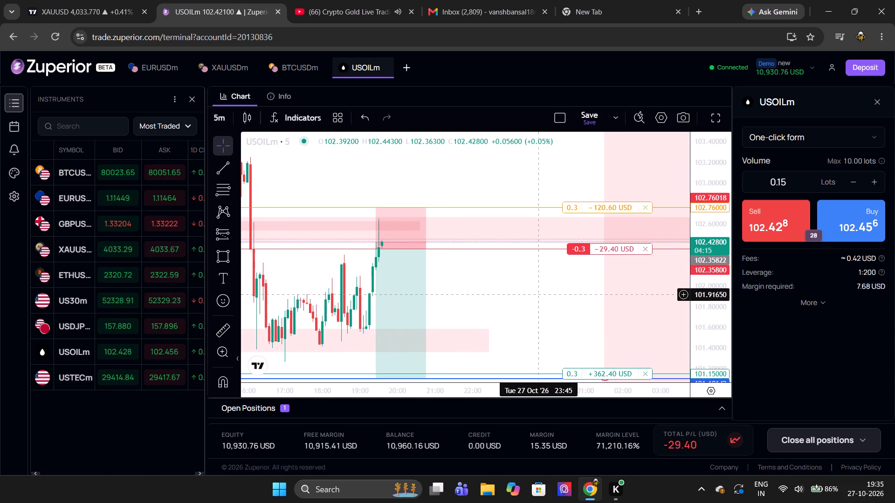
{"action": "scroll", "coordinate": [538, 294], "scroll_direction": "up", "scroll_amount": 1}
{"action": "key", "text": "3"}
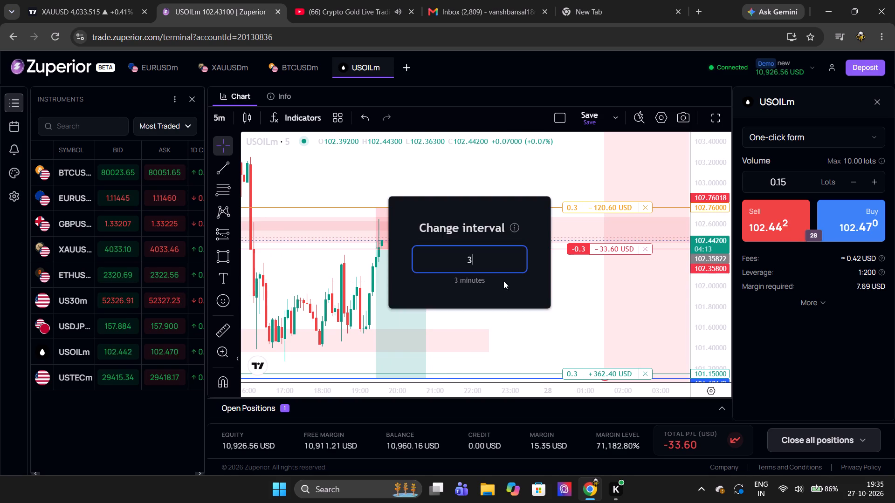
{"action": "key", "text": "Return"}
{"action": "scroll", "coordinate": [491, 277], "scroll_direction": "down", "scroll_amount": 1}
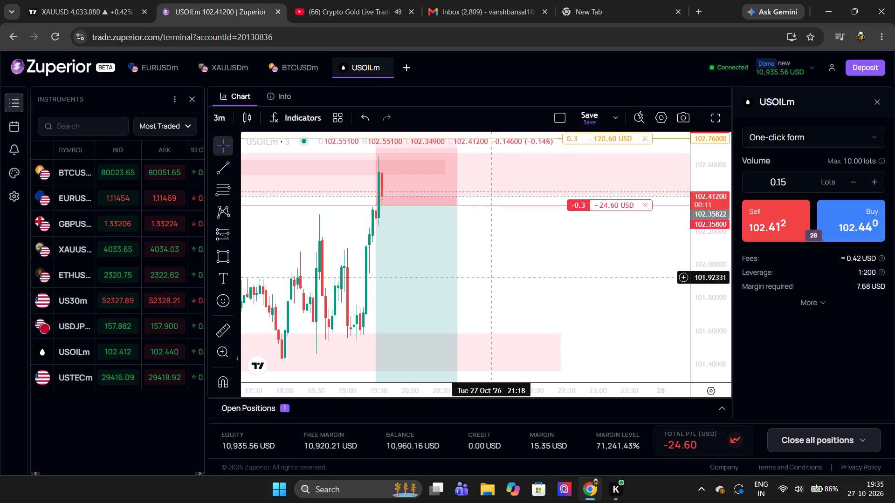
{"action": "scroll", "coordinate": [491, 277], "scroll_direction": "down", "scroll_amount": 2}
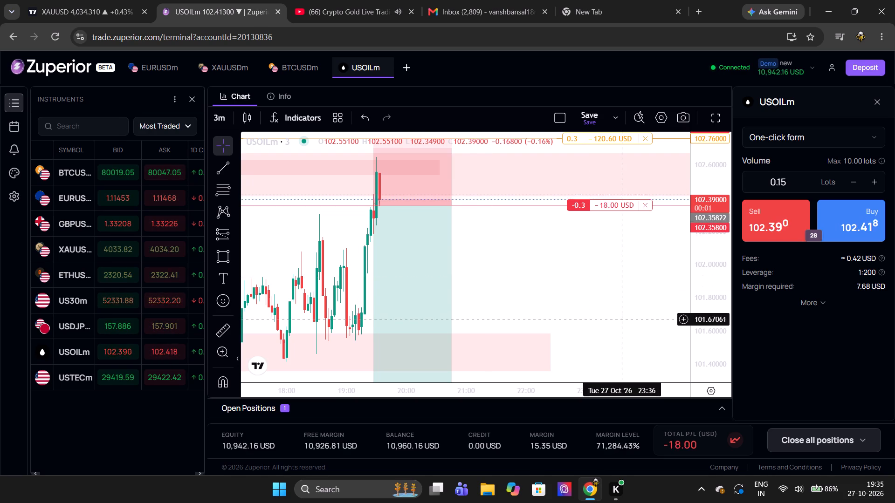
Sell 0.15 lots of USOILm at the market price.
{"action": "left_click", "coordinate": [779, 231]}
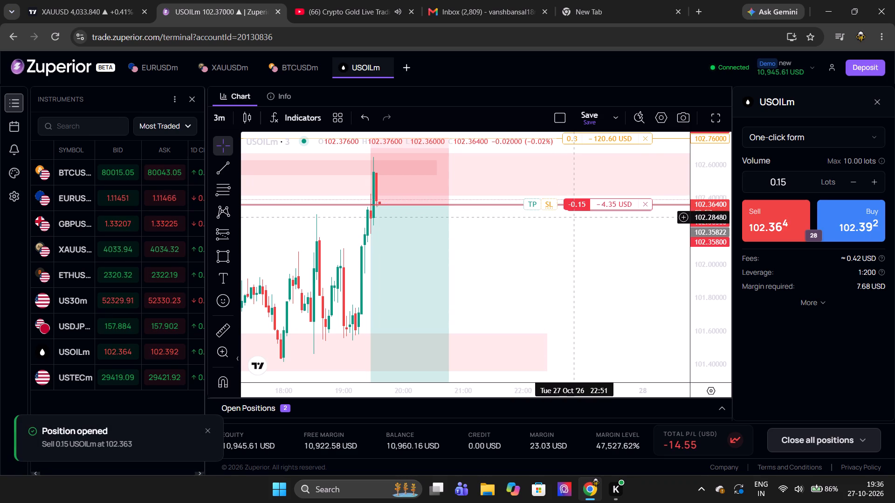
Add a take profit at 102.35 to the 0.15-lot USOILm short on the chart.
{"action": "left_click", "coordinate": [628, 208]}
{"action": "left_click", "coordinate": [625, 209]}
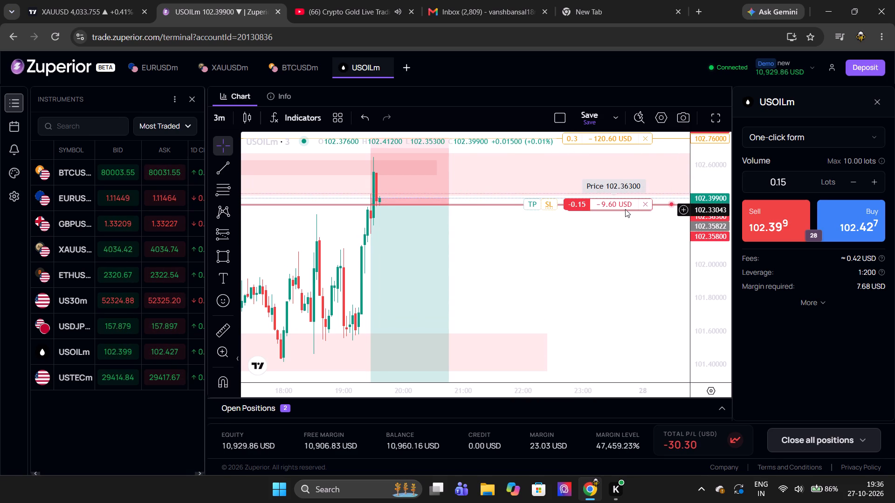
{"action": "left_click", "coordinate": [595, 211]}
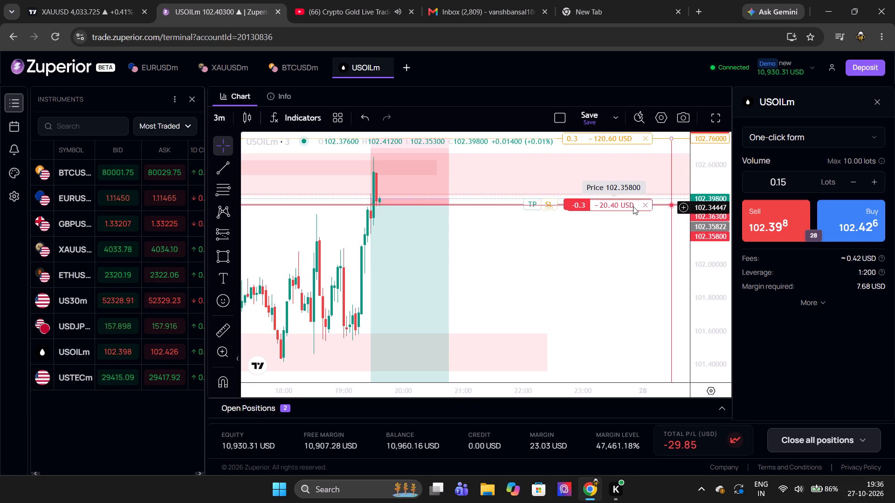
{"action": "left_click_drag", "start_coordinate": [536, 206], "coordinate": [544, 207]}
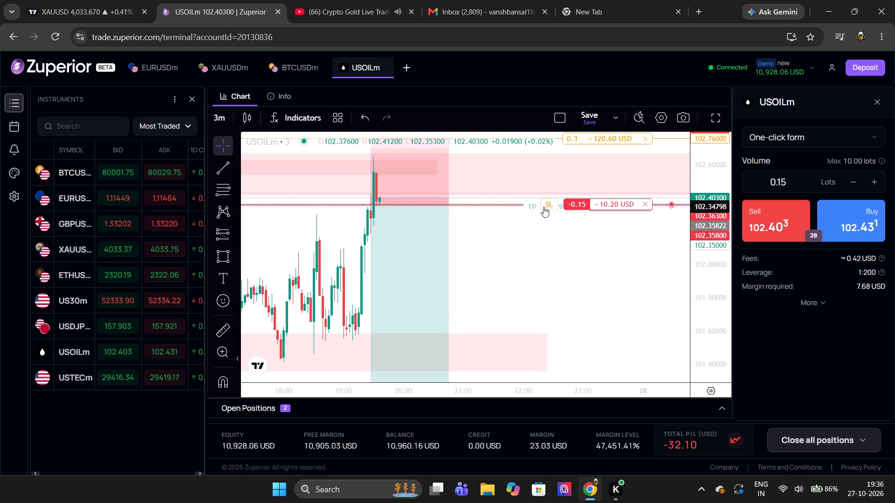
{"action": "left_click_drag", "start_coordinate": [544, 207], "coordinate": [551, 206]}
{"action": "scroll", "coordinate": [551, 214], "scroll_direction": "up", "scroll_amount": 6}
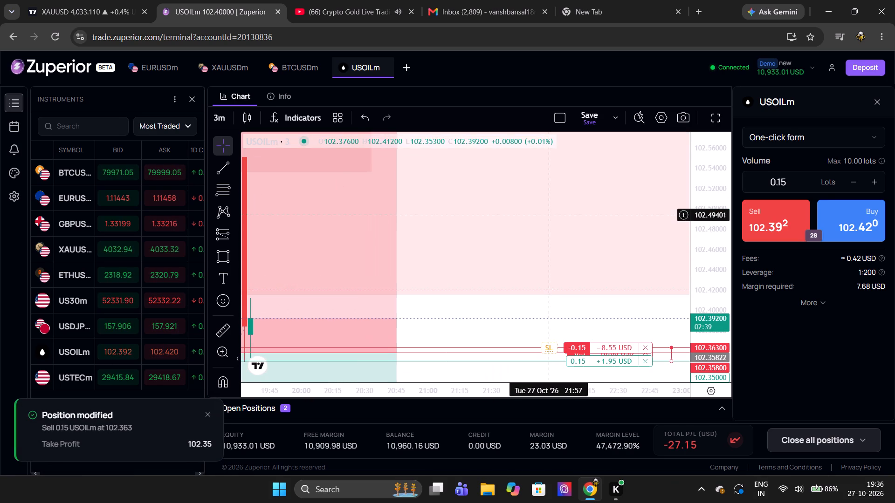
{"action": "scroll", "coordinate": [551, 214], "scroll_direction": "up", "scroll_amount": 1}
Remove the 102.76 stop loss from the 0.30-lot USOILm short.
{"action": "scroll", "coordinate": [551, 214], "scroll_direction": "down", "scroll_amount": 1}
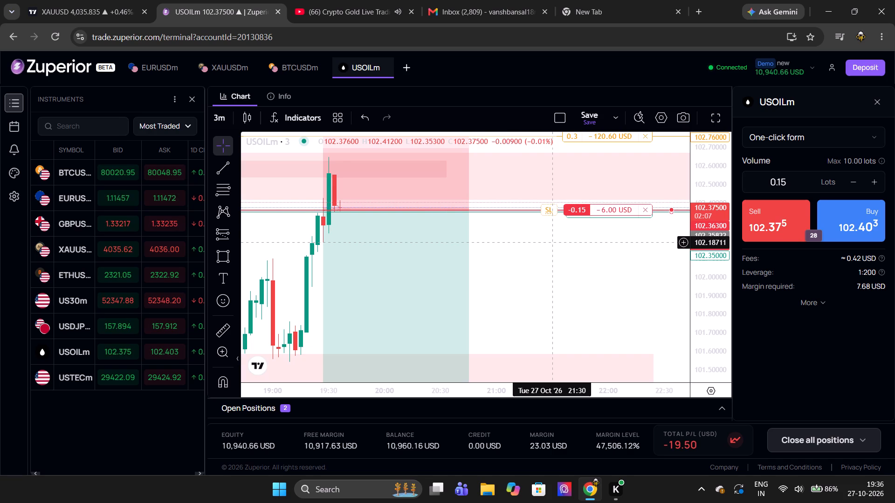
{"action": "scroll", "coordinate": [551, 242], "scroll_direction": "down", "scroll_amount": 3}
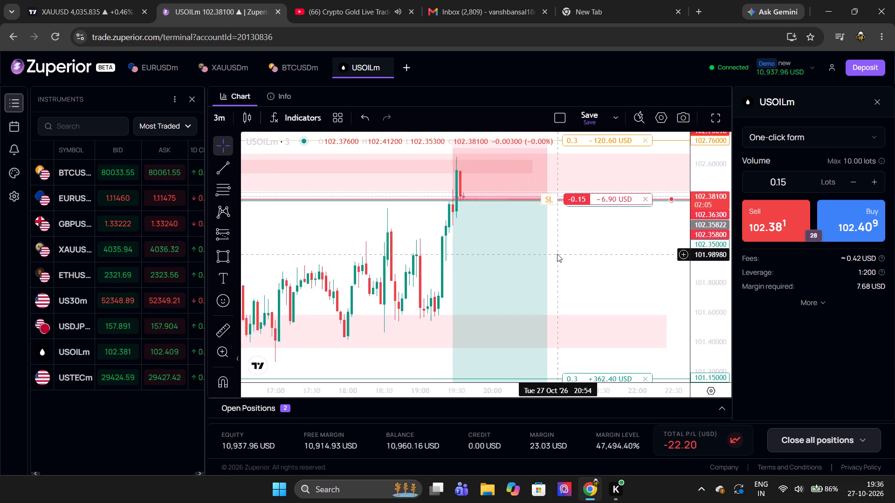
{"action": "scroll", "coordinate": [557, 254], "scroll_direction": "down", "scroll_amount": 1}
{"action": "scroll", "coordinate": [557, 254], "scroll_direction": "up", "scroll_amount": 1}
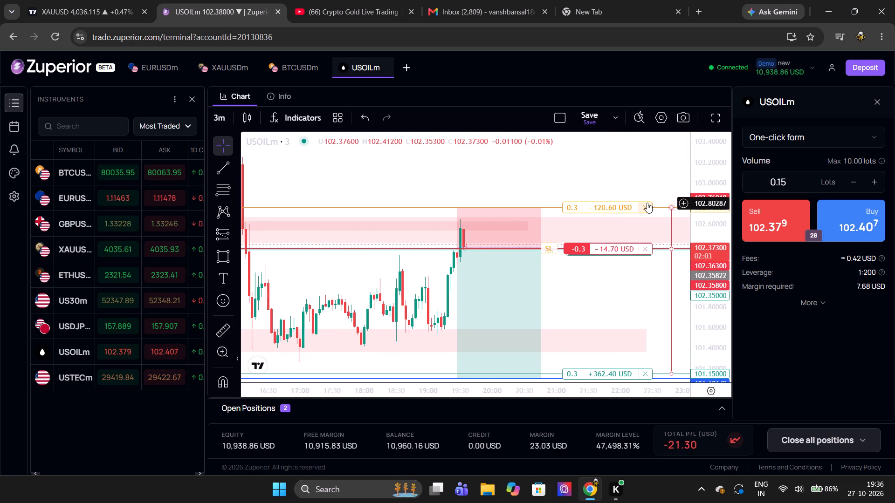
{"action": "left_click", "coordinate": [647, 203]}
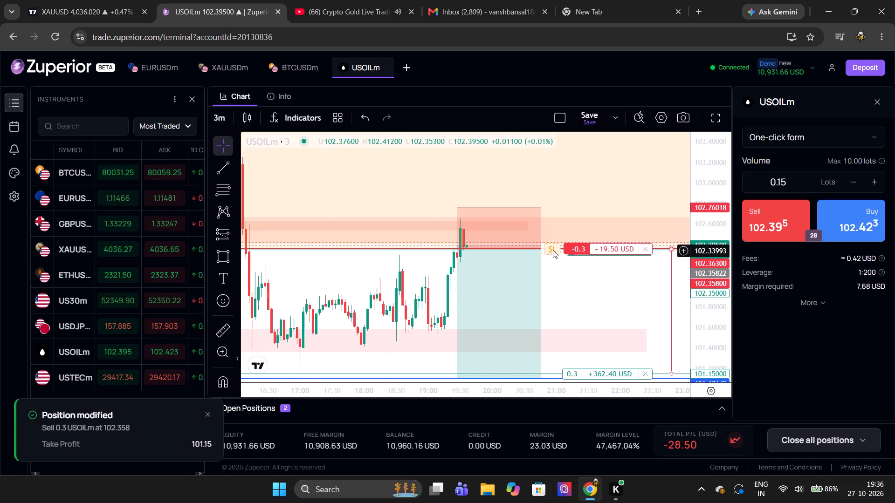
{"action": "left_click", "coordinate": [560, 262]}
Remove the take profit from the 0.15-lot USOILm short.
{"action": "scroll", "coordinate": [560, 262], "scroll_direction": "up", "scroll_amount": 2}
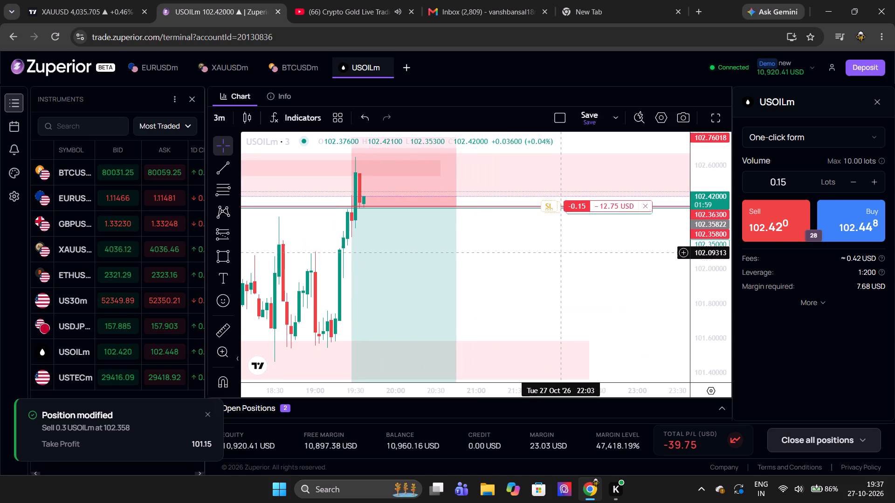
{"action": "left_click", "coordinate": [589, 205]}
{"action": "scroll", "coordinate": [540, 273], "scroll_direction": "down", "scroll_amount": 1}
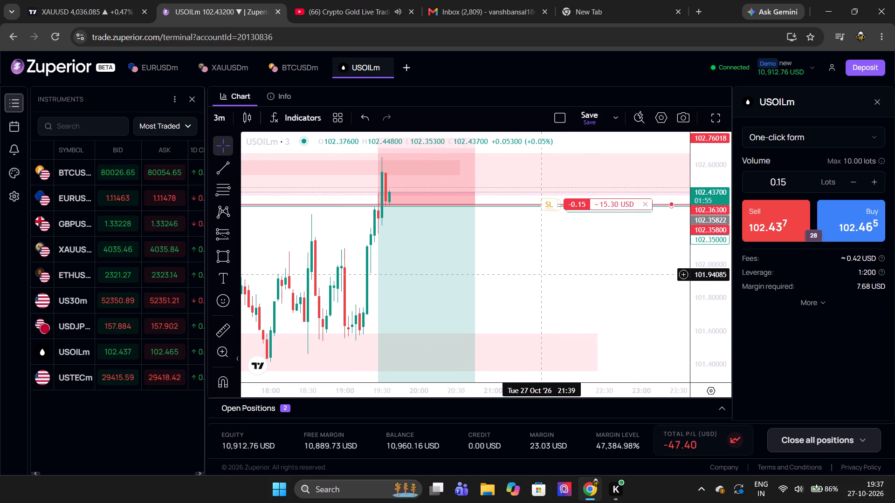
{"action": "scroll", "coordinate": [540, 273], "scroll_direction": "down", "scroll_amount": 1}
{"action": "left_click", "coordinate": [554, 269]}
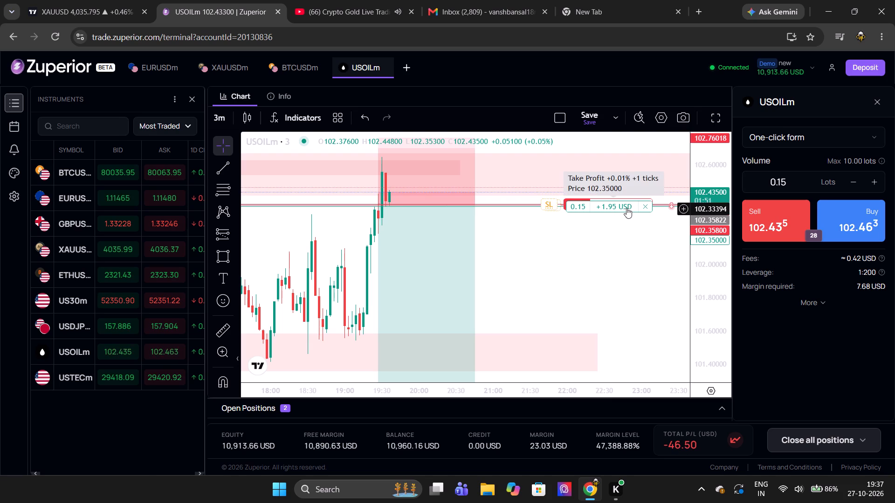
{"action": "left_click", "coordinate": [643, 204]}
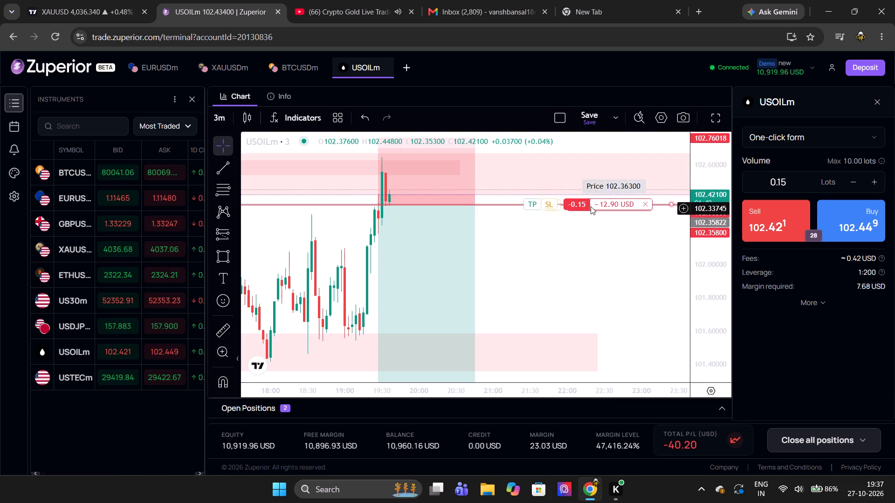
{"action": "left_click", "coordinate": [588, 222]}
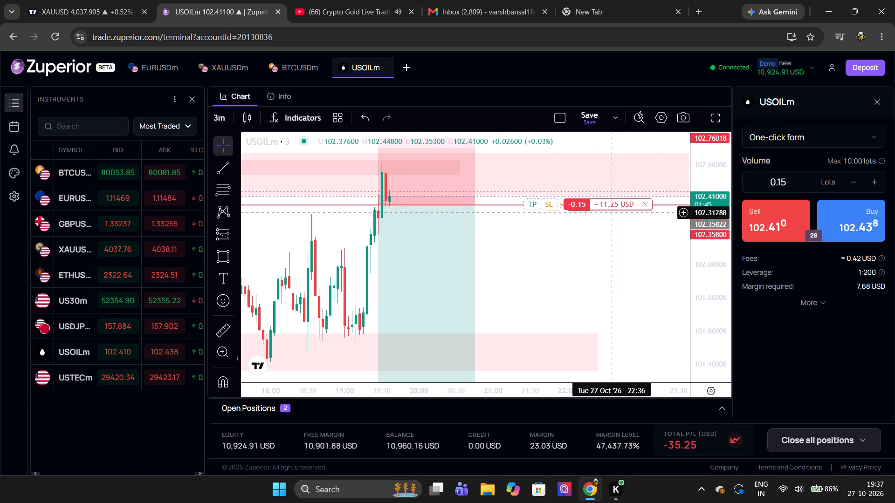
Move the take profit of the 0.30-lot USOILm short up to 102.35 on the chart.
{"action": "left_click", "coordinate": [607, 210]}
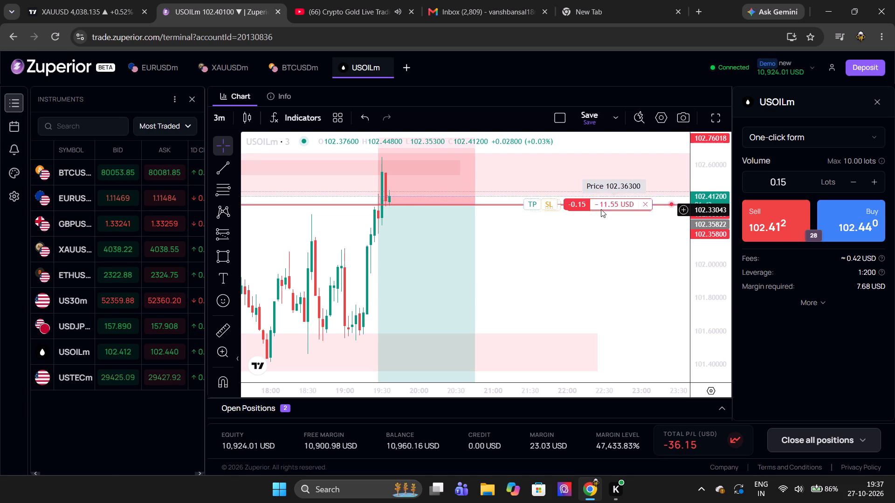
{"action": "left_click", "coordinate": [600, 209]}
{"action": "scroll", "coordinate": [600, 209], "scroll_direction": "up", "scroll_amount": 7}
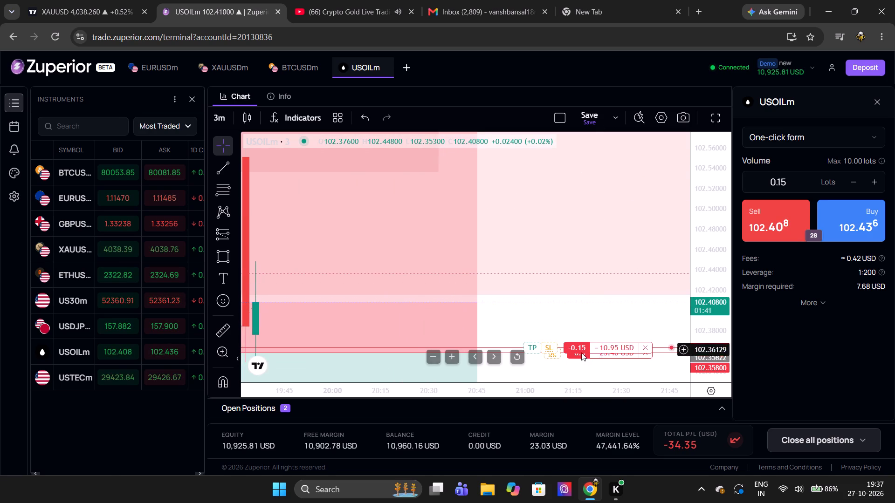
{"action": "left_click", "coordinate": [581, 353]}
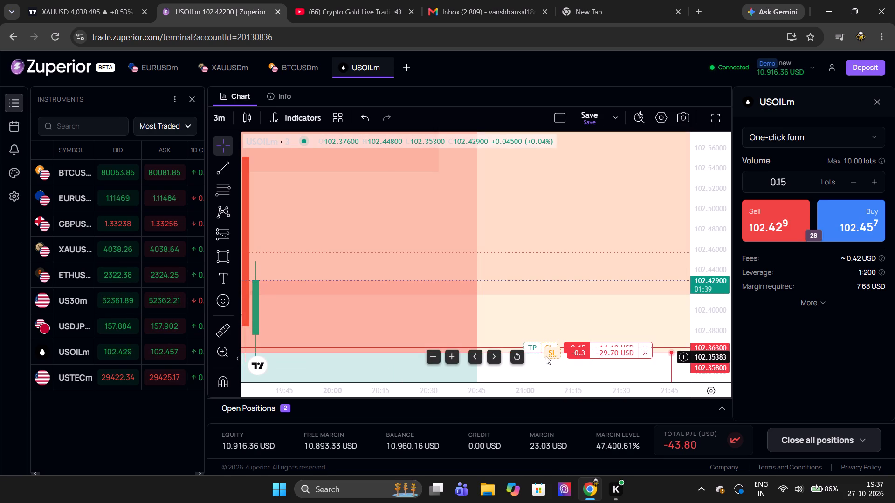
{"action": "scroll", "coordinate": [516, 308], "scroll_direction": "down", "scroll_amount": 4}
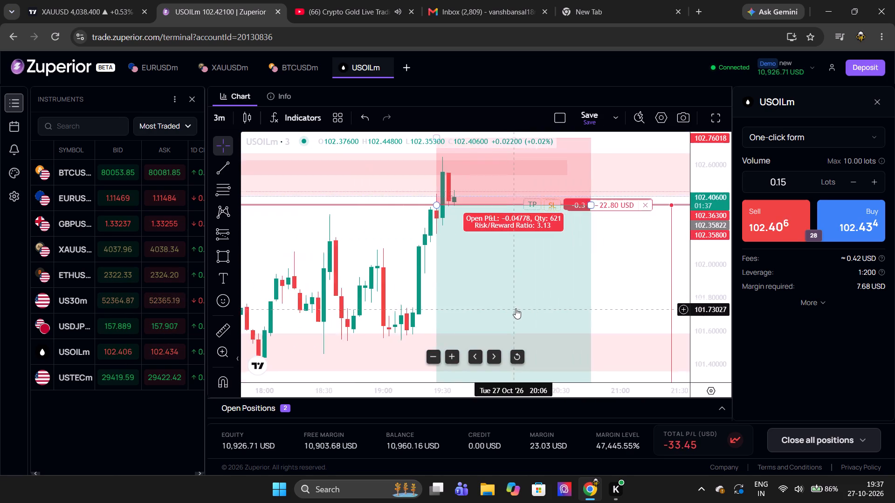
{"action": "scroll", "coordinate": [516, 308], "scroll_direction": "down", "scroll_amount": 5}
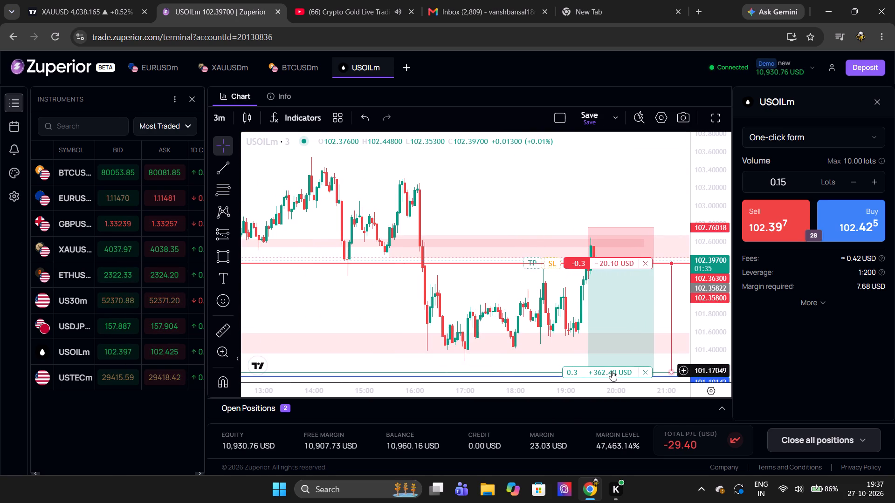
{"action": "left_click_drag", "start_coordinate": [612, 371], "coordinate": [624, 283]}
{"action": "scroll", "coordinate": [511, 265], "scroll_direction": "up", "scroll_amount": 2}
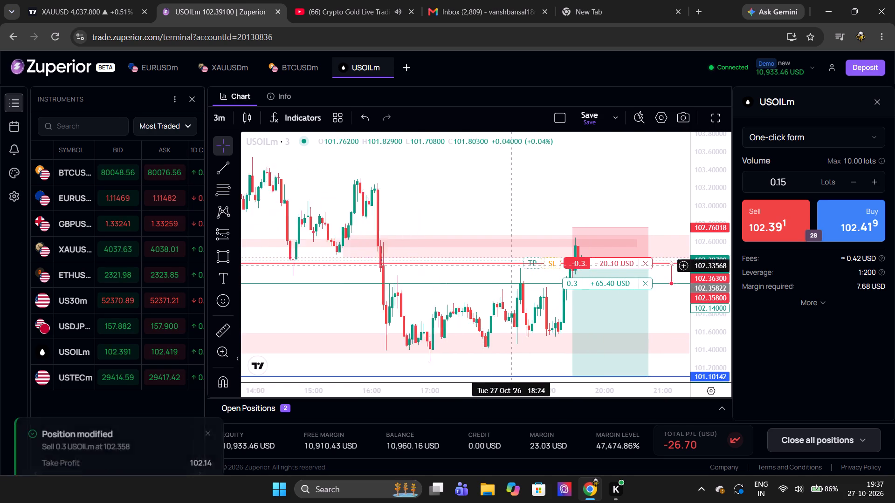
{"action": "scroll", "coordinate": [511, 265], "scroll_direction": "up", "scroll_amount": 5}
{"action": "scroll", "coordinate": [511, 265], "scroll_direction": "down", "scroll_amount": 4}
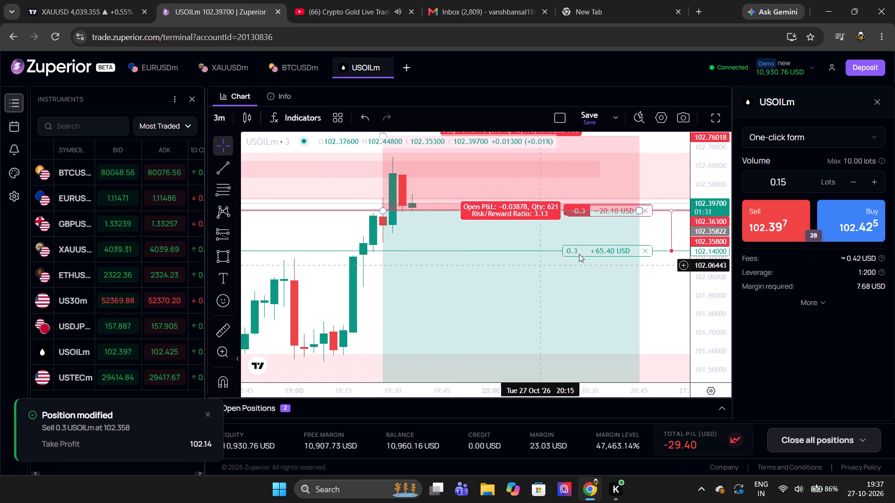
{"action": "left_click_drag", "start_coordinate": [599, 247], "coordinate": [590, 214]}
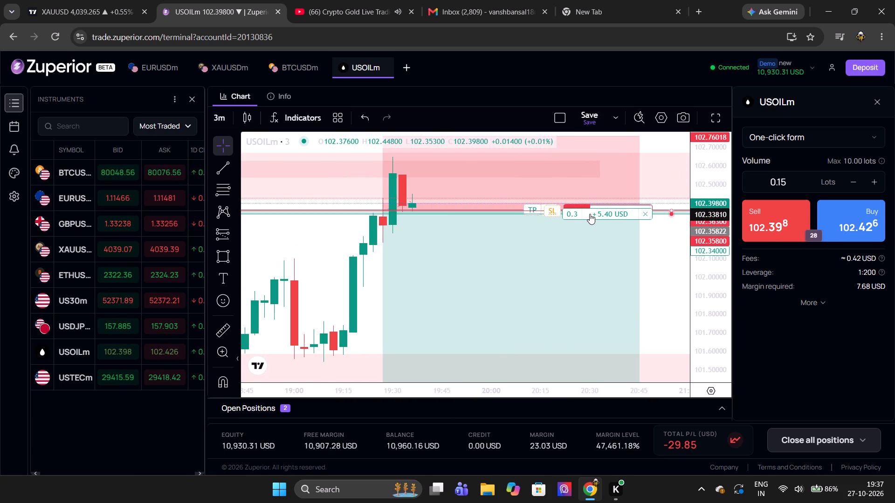
{"action": "left_click_drag", "start_coordinate": [590, 214], "coordinate": [580, 211]}
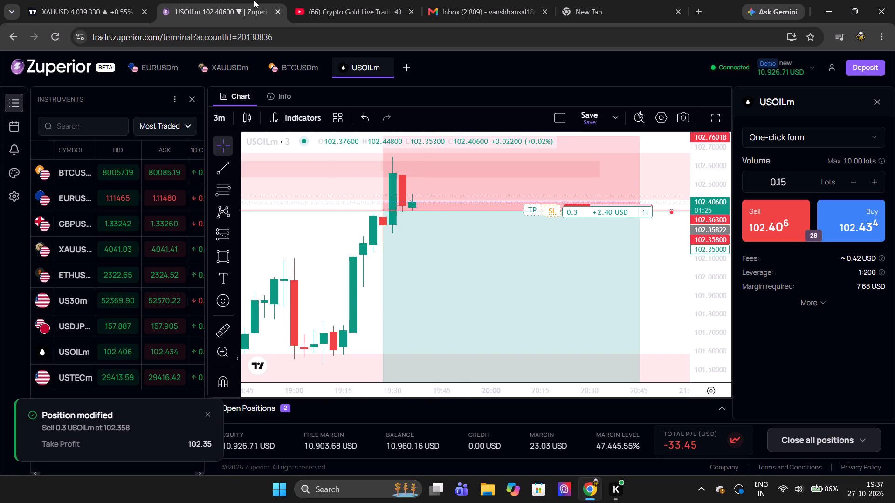
Switch to TradingView and examine the latest price action on the XAUUSD 5-minute chart.
{"action": "left_click", "coordinate": [106, 0]}
{"action": "scroll", "coordinate": [262, 170], "scroll_direction": "down", "scroll_amount": 1}
{"action": "scroll", "coordinate": [262, 170], "scroll_direction": "up", "scroll_amount": 1}
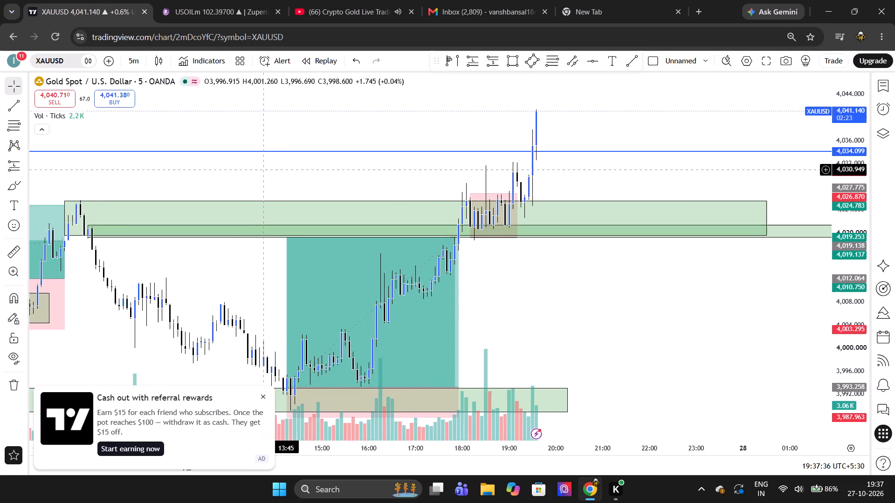
{"action": "scroll", "coordinate": [262, 170], "scroll_direction": "up", "scroll_amount": 1}
{"action": "scroll", "coordinate": [262, 170], "scroll_direction": "down", "scroll_amount": 1}
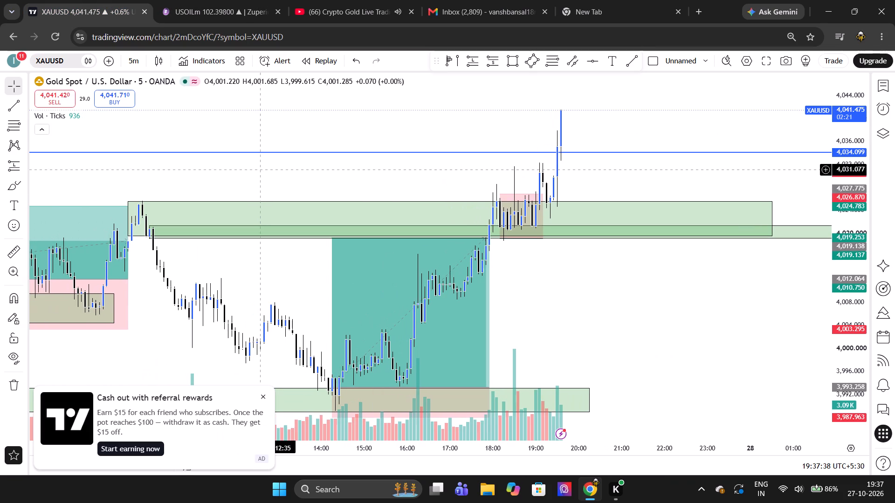
{"action": "left_click", "coordinate": [573, 2]}
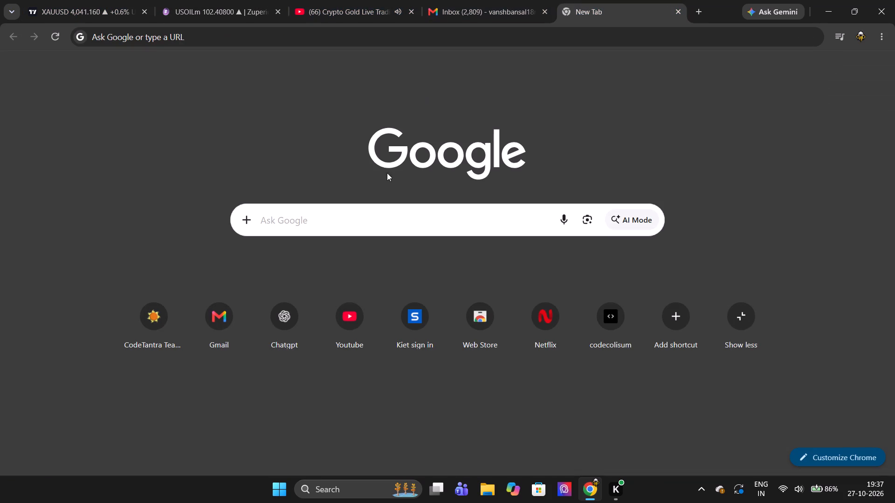
{"action": "left_click", "coordinate": [103, 0]}
{"action": "scroll", "coordinate": [256, 165], "scroll_direction": "up", "scroll_amount": 1}
Switch to the Crypto Gold live trading stream on YouTube.
{"action": "left_click", "coordinate": [299, 5]}
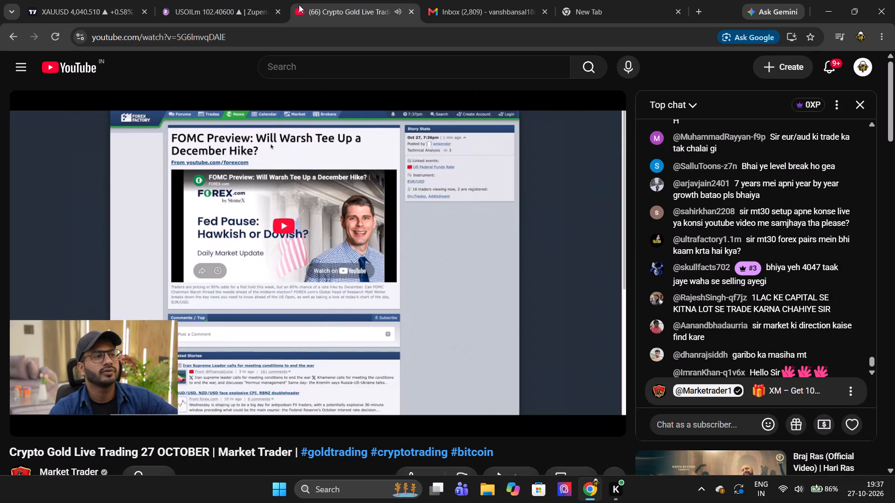
Skip the Crypto Gold trading stream forward to the live point.
{"action": "key", "text": "Right"}
{"action": "key", "text": "Right"}
{"action": "key", "text": "Right"}
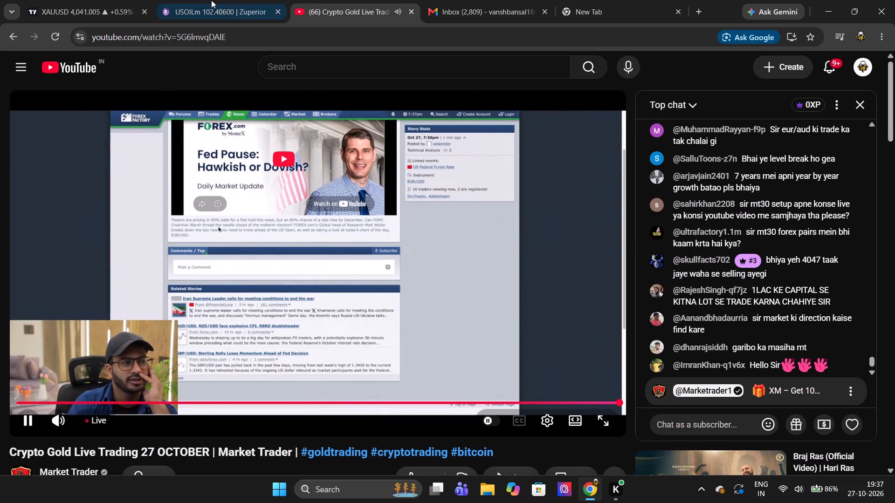
Switch to TradingView and examine the recent candles on the XAUUSD 5-minute chart.
{"action": "left_click", "coordinate": [128, 0]}
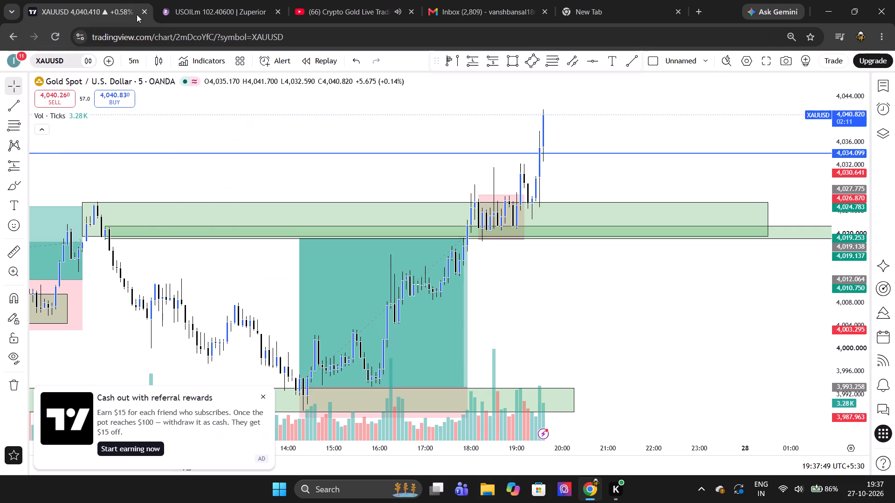
{"action": "scroll", "coordinate": [234, 147], "scroll_direction": "down", "scroll_amount": 2}
{"action": "scroll", "coordinate": [234, 147], "scroll_direction": "up", "scroll_amount": 1}
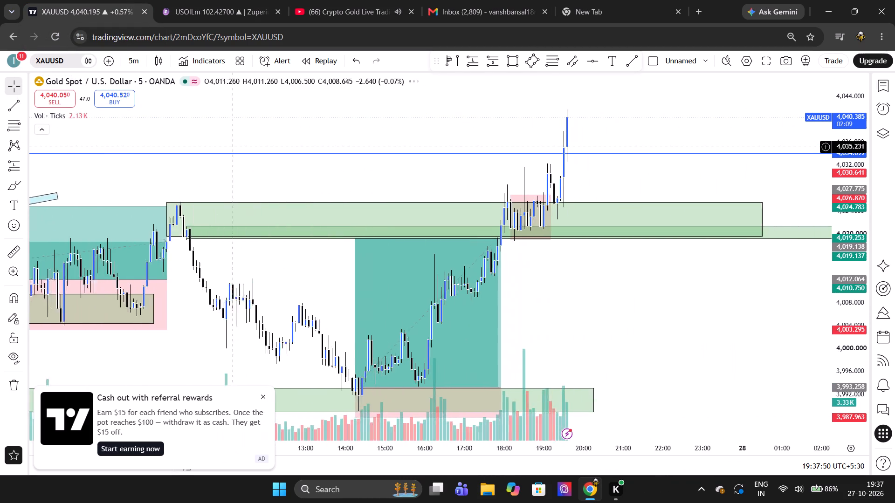
{"action": "scroll", "coordinate": [234, 147], "scroll_direction": "up", "scroll_amount": 1}
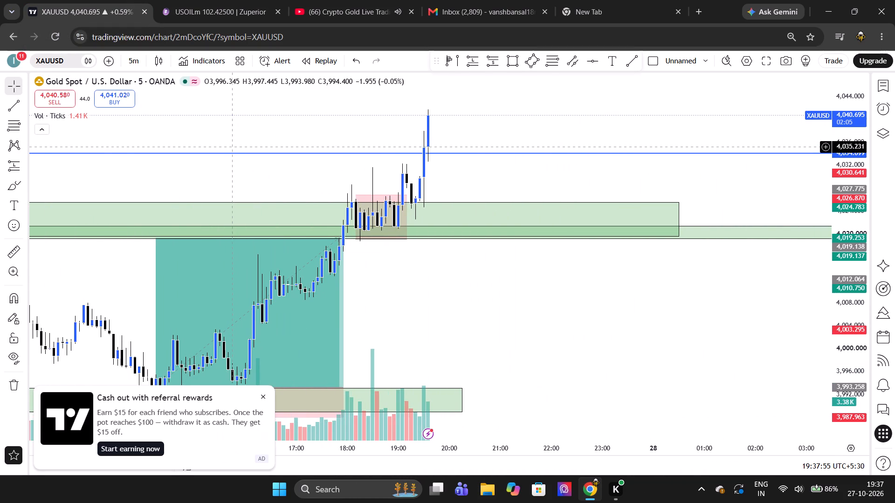
Change the XAUUSD chart interval to 1h and examine recent price action around the drawn zones and channel.
{"action": "key", "text": "5"}
{"action": "key", "text": "BackSpace"}
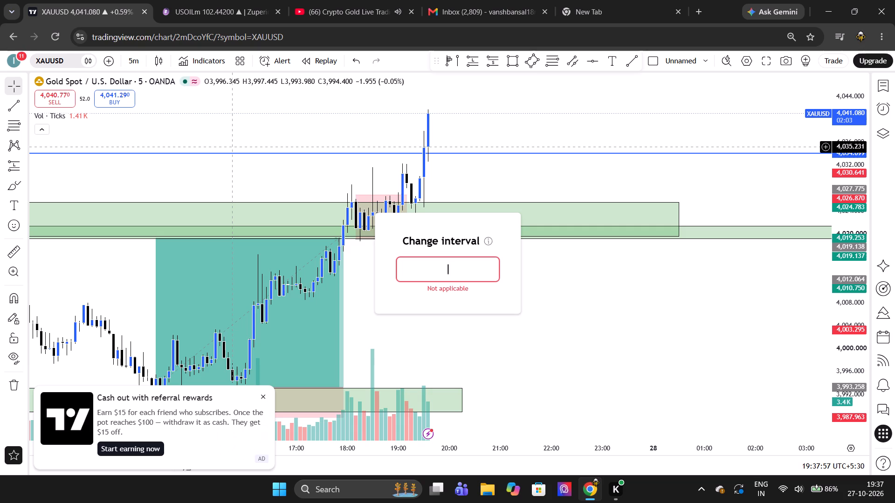
{"action": "type", "text": "1h"}
{"action": "key", "text": "Return"}
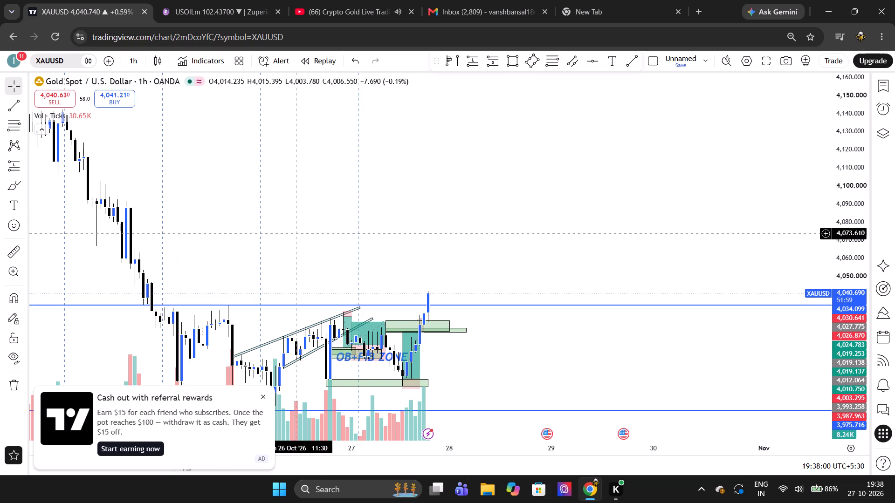
{"action": "scroll", "coordinate": [298, 234], "scroll_direction": "up", "scroll_amount": 1}
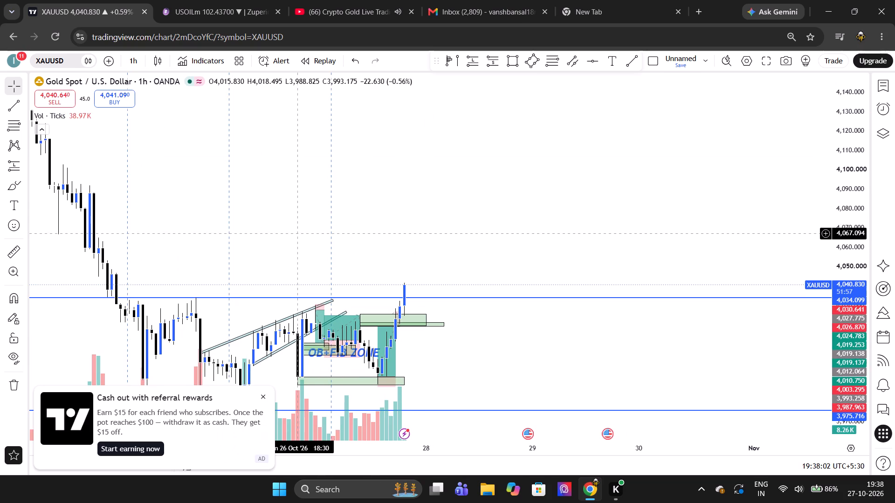
{"action": "scroll", "coordinate": [298, 234], "scroll_direction": "up", "scroll_amount": 2}
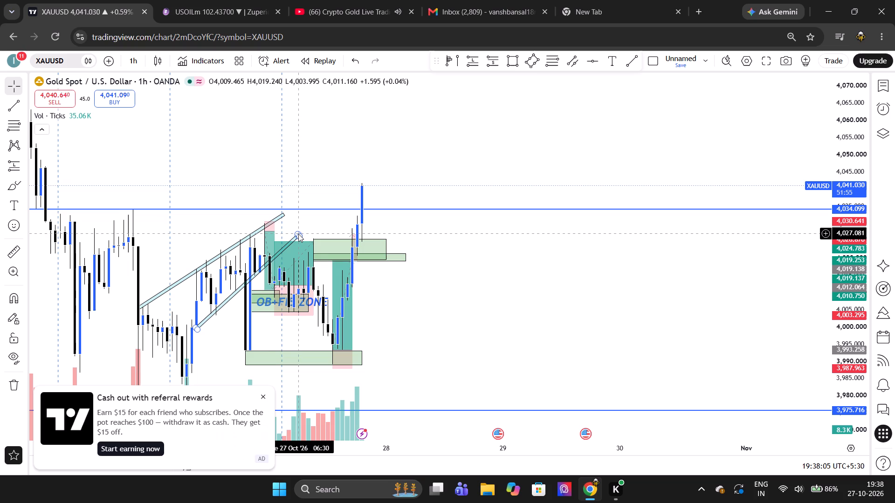
{"action": "scroll", "coordinate": [298, 234], "scroll_direction": "up", "scroll_amount": 2}
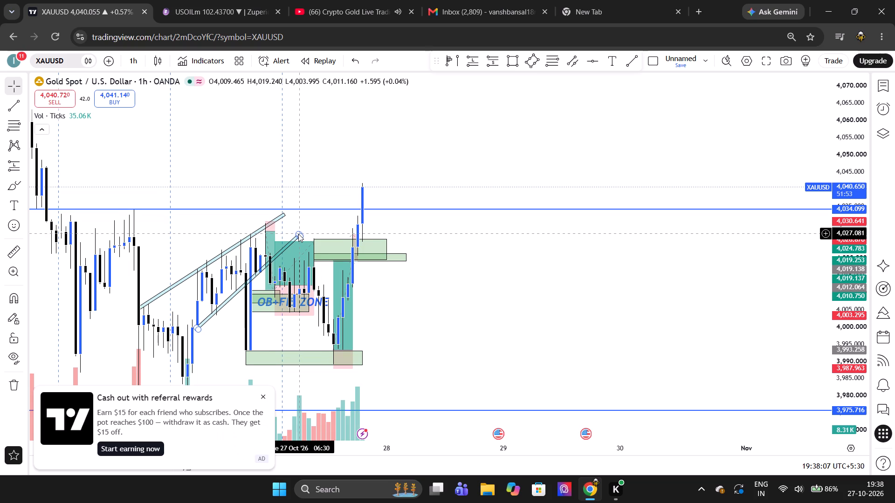
{"action": "scroll", "coordinate": [298, 234], "scroll_direction": "up", "scroll_amount": 1}
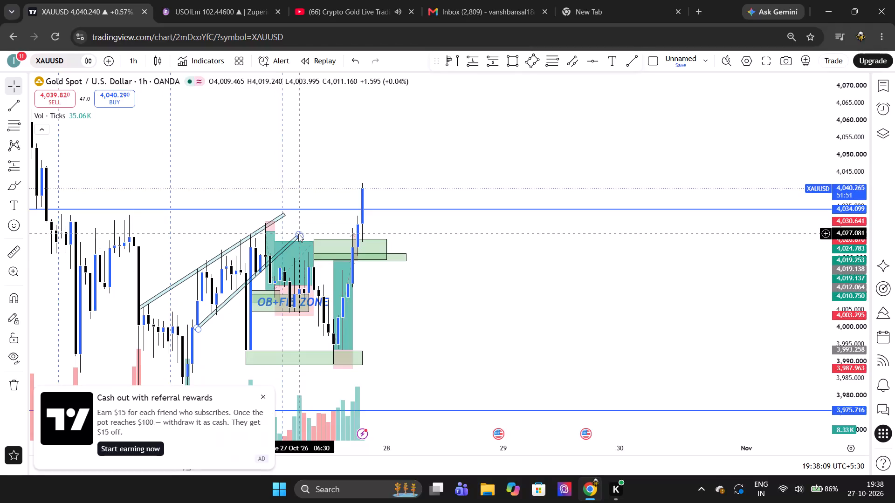
Change the XAUUSD chart interval to 4h and examine the broader price structure.
{"action": "key", "text": "4"}
{"action": "key", "text": "h"}
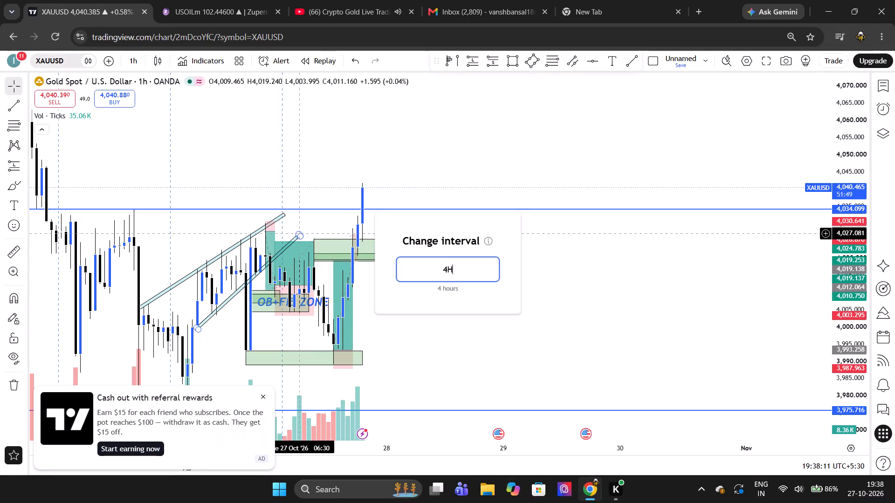
{"action": "key", "text": "Return"}
{"action": "scroll", "coordinate": [329, 278], "scroll_direction": "up", "scroll_amount": 3}
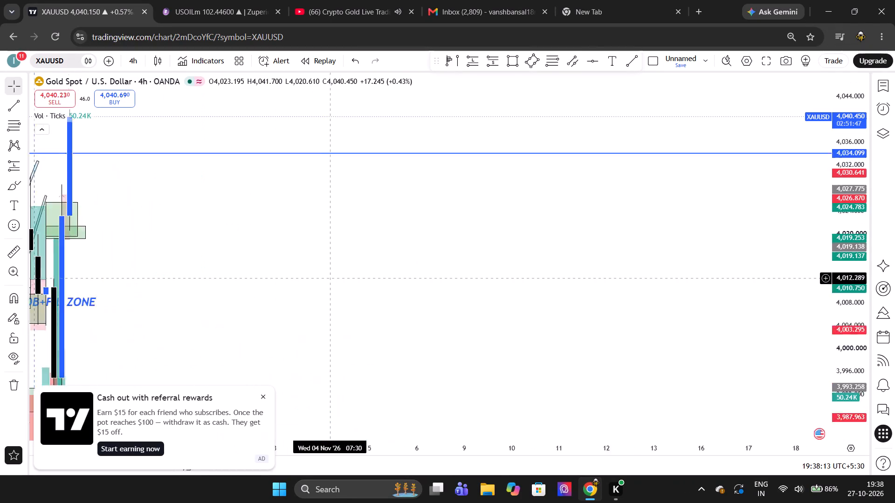
{"action": "scroll", "coordinate": [329, 278], "scroll_direction": "up", "scroll_amount": 2}
{"action": "scroll", "coordinate": [329, 278], "scroll_direction": "down", "scroll_amount": 6}
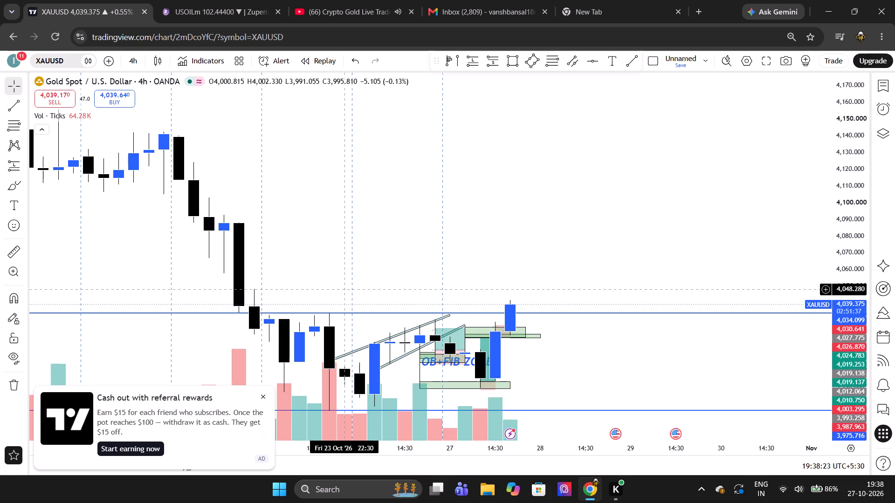
{"action": "scroll", "coordinate": [328, 265], "scroll_direction": "up", "scroll_amount": 1}
Return the XAUUSD chart to the 5-minute interval and examine the day's price action and marked zones.
{"action": "key", "text": "5"}
{"action": "key", "text": "Return"}
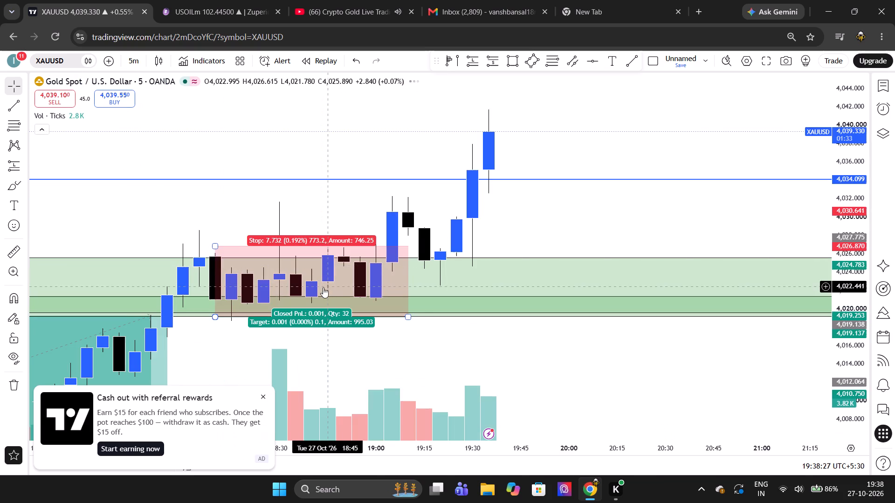
{"action": "scroll", "coordinate": [323, 287], "scroll_direction": "down", "scroll_amount": 5}
{"action": "scroll", "coordinate": [387, 117], "scroll_direction": "down", "scroll_amount": 2}
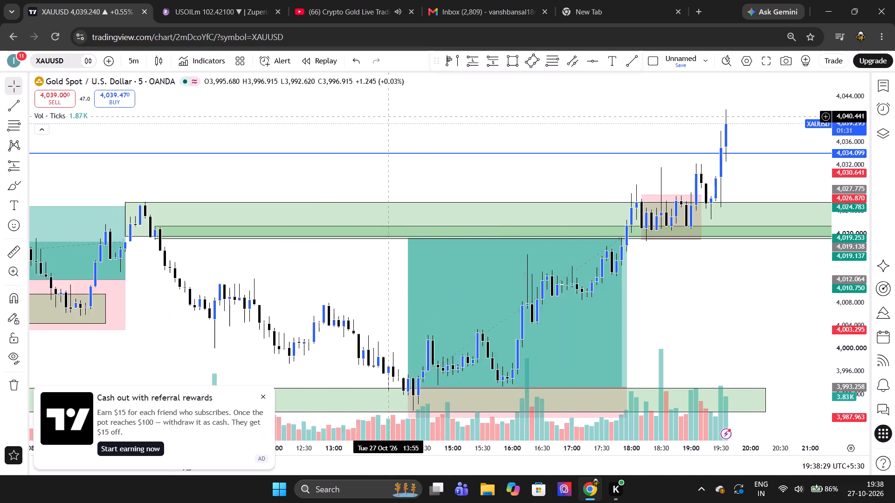
{"action": "scroll", "coordinate": [387, 117], "scroll_direction": "down", "scroll_amount": 2}
{"action": "scroll", "coordinate": [387, 117], "scroll_direction": "up", "scroll_amount": 1}
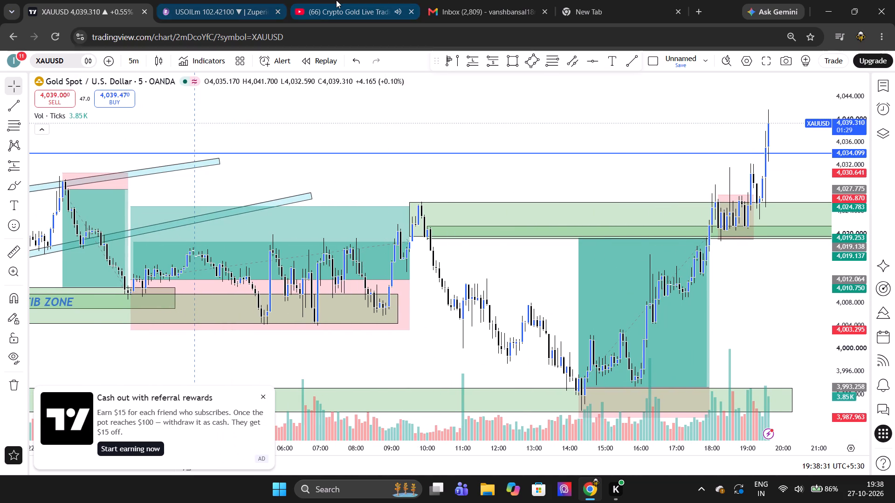
Switch to the Crypto Gold live trading stream on YouTube.
{"action": "left_click", "coordinate": [336, 0]}
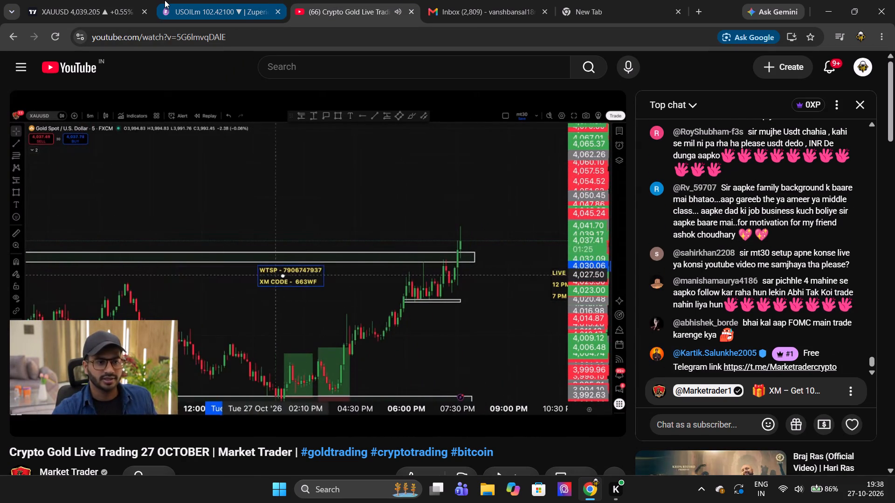
Switch to the Zuperior terminal and examine the USOILm 3-minute chart around the open short positions.
{"action": "left_click", "coordinate": [165, 0]}
{"action": "scroll", "coordinate": [308, 269], "scroll_direction": "down", "scroll_amount": 2}
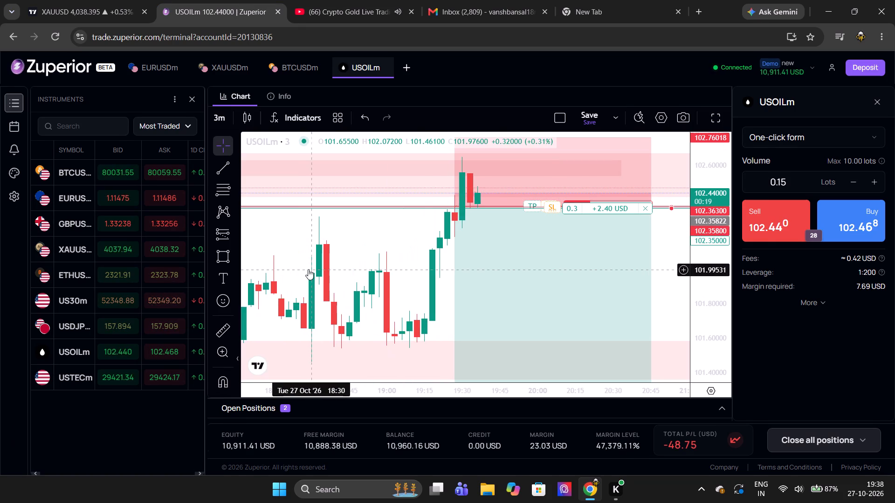
{"action": "scroll", "coordinate": [308, 269], "scroll_direction": "down", "scroll_amount": 1}
{"action": "scroll", "coordinate": [308, 269], "scroll_direction": "left", "scroll_amount": 1}
{"action": "scroll", "coordinate": [308, 269], "scroll_direction": "down", "scroll_amount": 1}
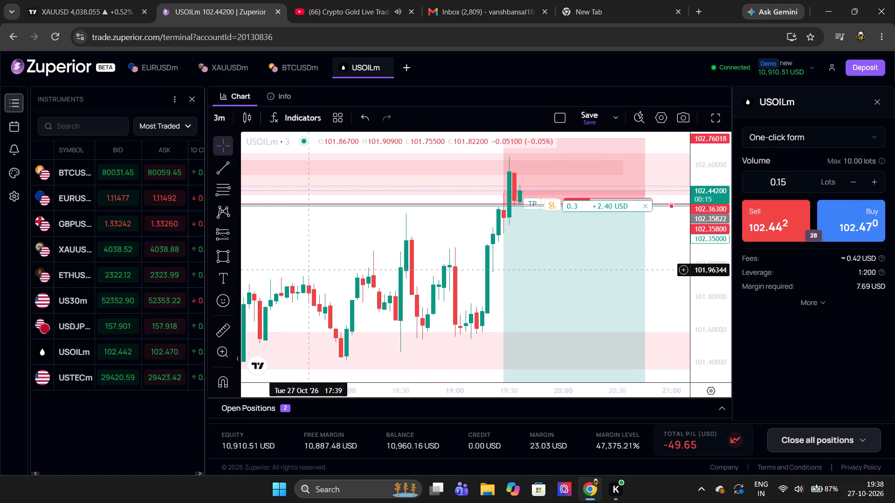
Switch back to TradingView and examine the latest candles on the XAUUSD 5-minute chart.
{"action": "left_click", "coordinate": [116, 0]}
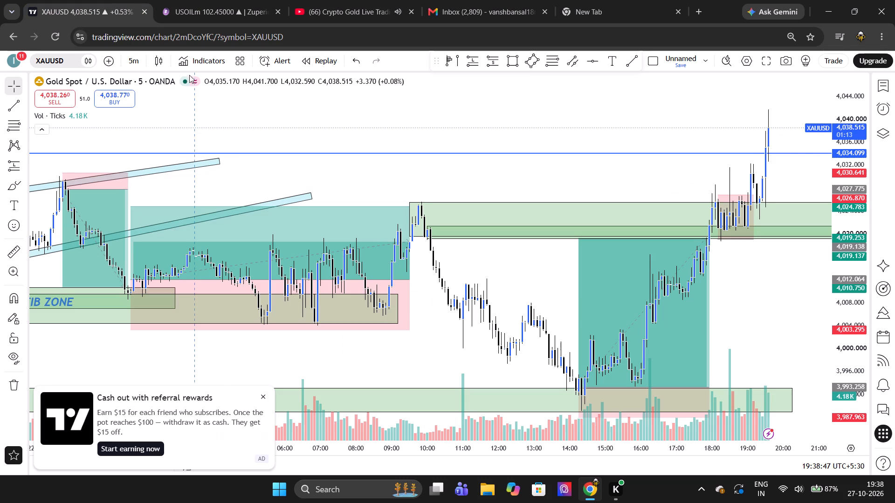
{"action": "scroll", "coordinate": [303, 155], "scroll_direction": "up", "scroll_amount": 2}
{"action": "left_click", "coordinate": [336, 173]}
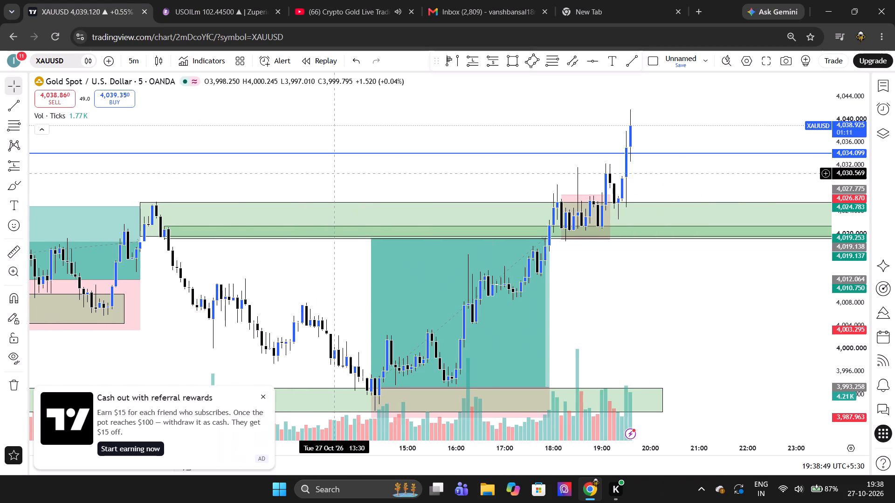
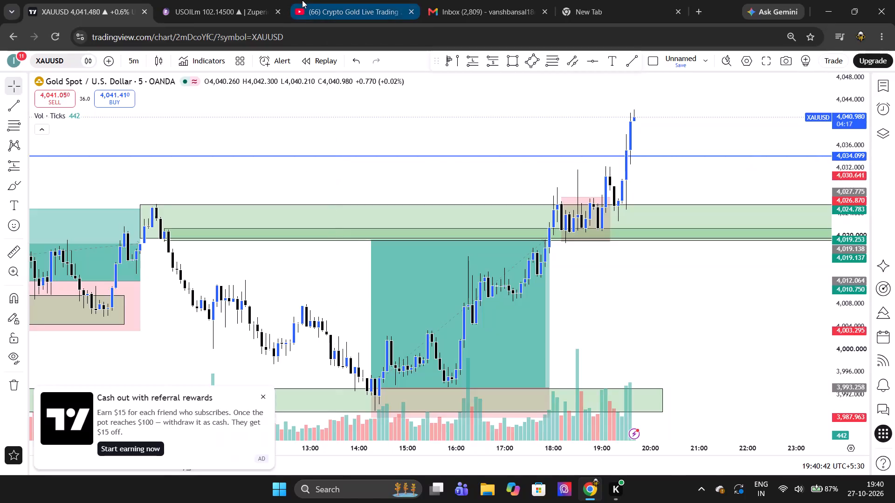
Return to the Zuperior terminal and set the stop loss of the 0.15-lot USOILm short to 102.74.
{"action": "left_click", "coordinate": [302, 0]}
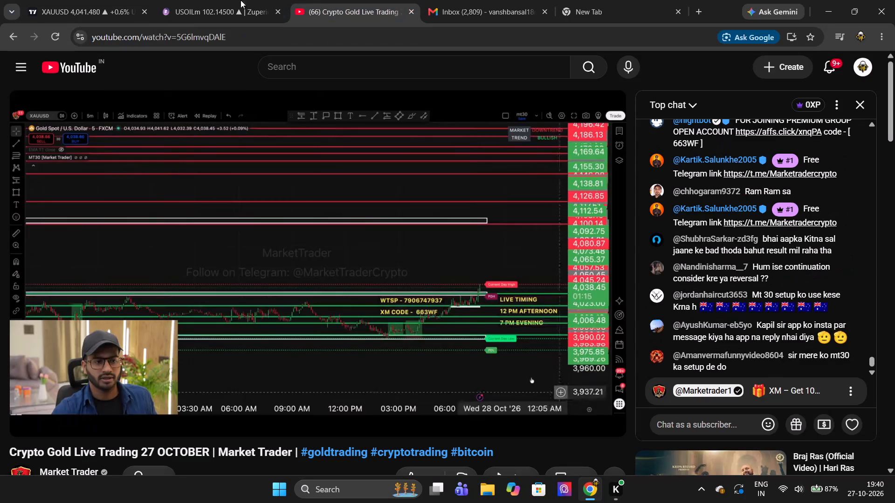
{"action": "left_click", "coordinate": [132, 0]}
{"action": "left_click", "coordinate": [240, 0]}
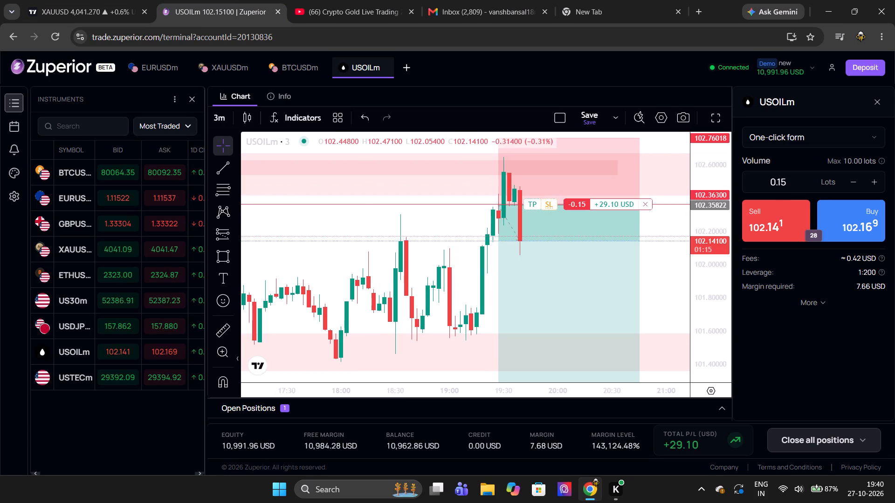
{"action": "scroll", "coordinate": [366, 165], "scroll_direction": "left", "scroll_amount": 2}
{"action": "scroll", "coordinate": [366, 165], "scroll_direction": "down", "scroll_amount": 2}
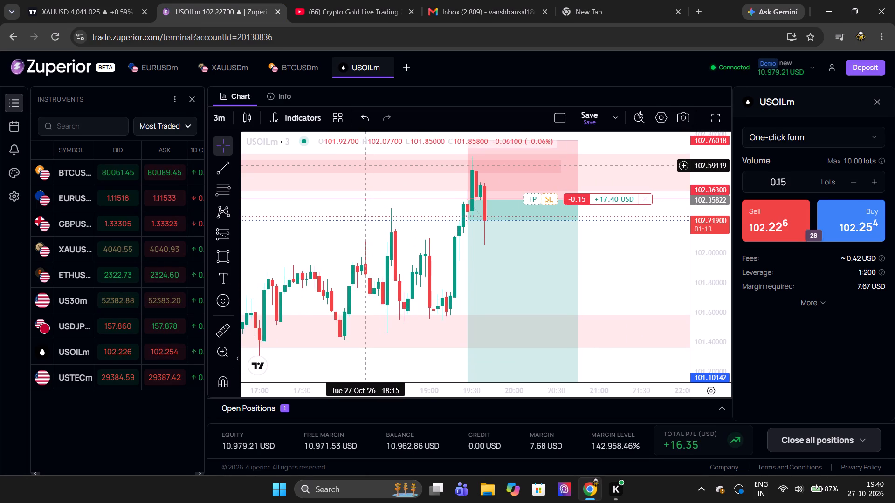
{"action": "scroll", "coordinate": [366, 165], "scroll_direction": "down", "scroll_amount": 1}
{"action": "scroll", "coordinate": [412, 215], "scroll_direction": "down", "scroll_amount": 1}
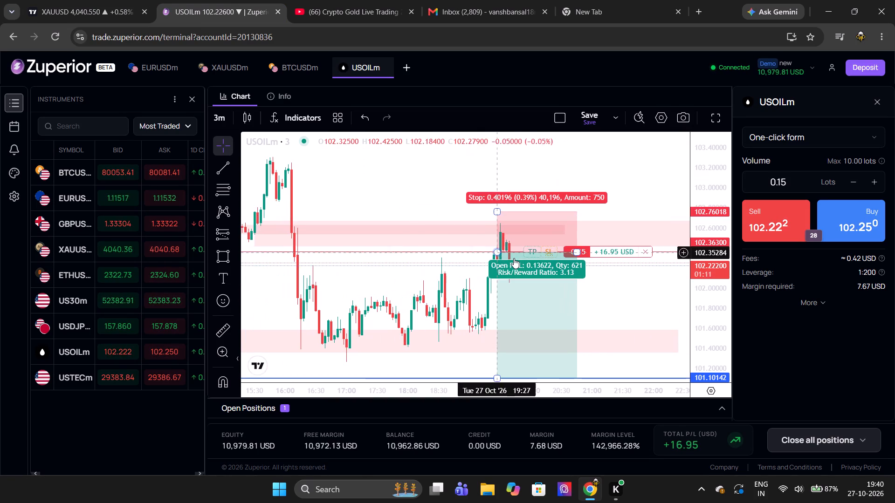
{"action": "left_click_drag", "start_coordinate": [549, 255], "coordinate": [551, 216]}
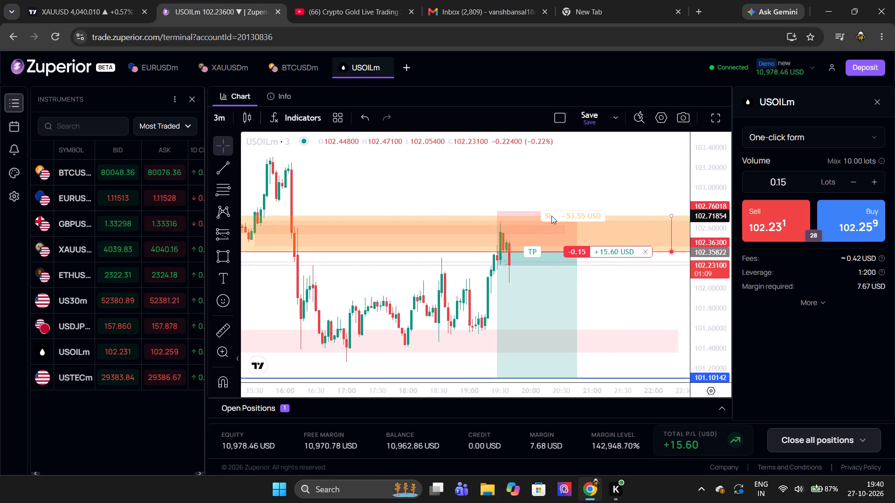
{"action": "left_click_drag", "start_coordinate": [551, 216], "coordinate": [547, 213]}
Lower the stop level of the short-position drawing on the USOILm chart to about 102.736.
{"action": "left_click_drag", "start_coordinate": [498, 210], "coordinate": [509, 213]}
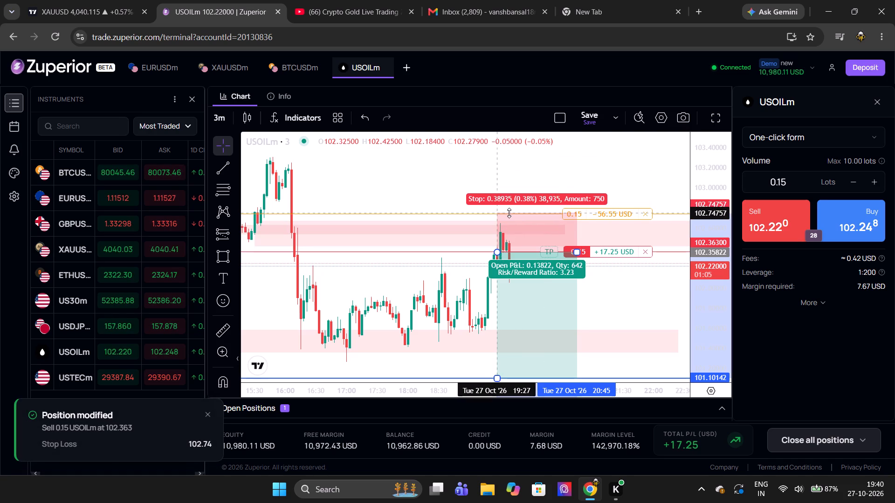
{"action": "left_click_drag", "start_coordinate": [509, 213], "coordinate": [510, 214]}
{"action": "left_click", "coordinate": [454, 181]}
Set the take profit of the 0.15-lot USOILm short to 101.11, near the base of the drawn target zone.
{"action": "scroll", "coordinate": [454, 181], "scroll_direction": "down", "scroll_amount": 1}
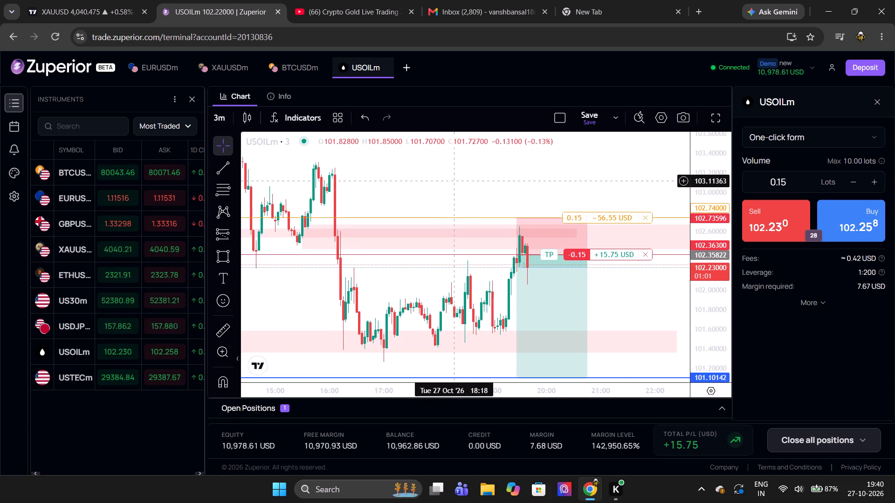
{"action": "left_click_drag", "start_coordinate": [545, 257], "coordinate": [526, 346]}
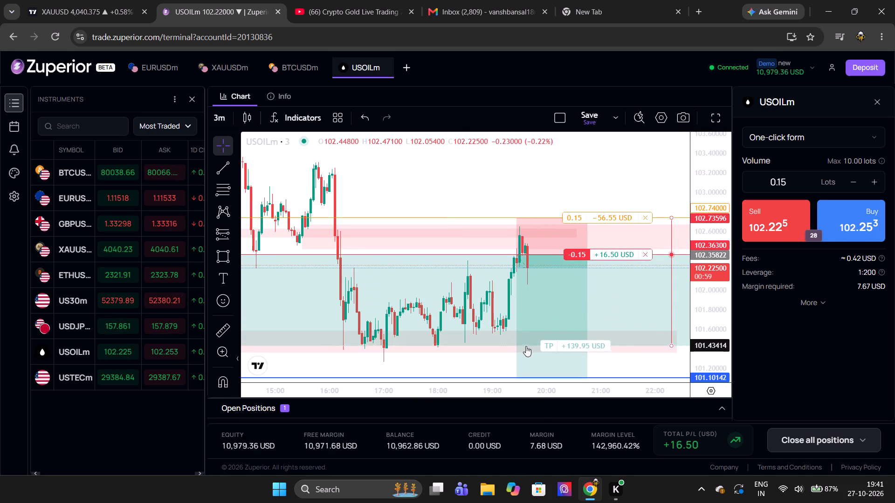
{"action": "left_click_drag", "start_coordinate": [526, 346], "coordinate": [522, 377]}
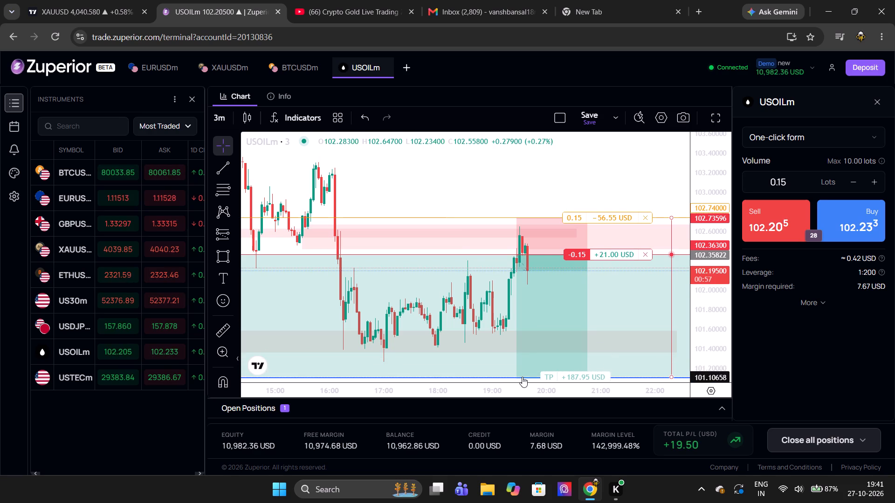
{"action": "left_click_drag", "start_coordinate": [522, 377], "coordinate": [523, 377]}
{"action": "left_click", "coordinate": [459, 202]}
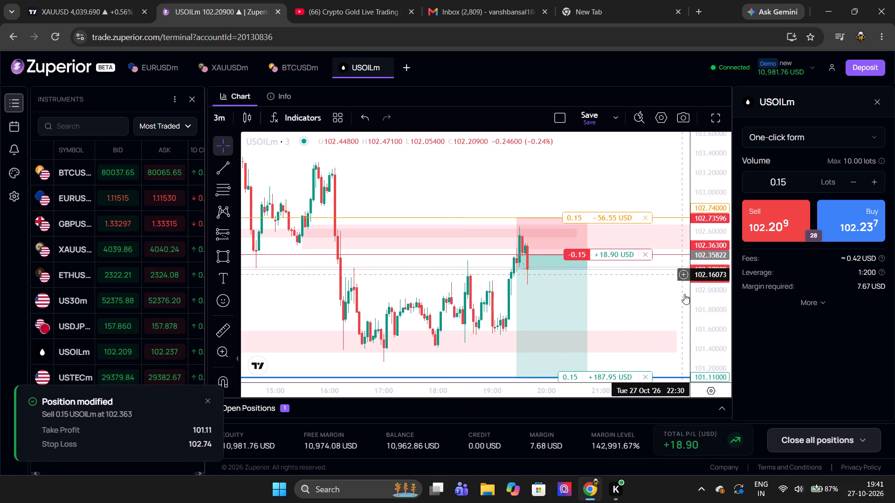
Expand the USOILm chart to full screen and examine the 3-minute price action around the short position.
{"action": "left_click", "coordinate": [720, 118]}
{"action": "scroll", "coordinate": [600, 213], "scroll_direction": "left", "scroll_amount": 1}
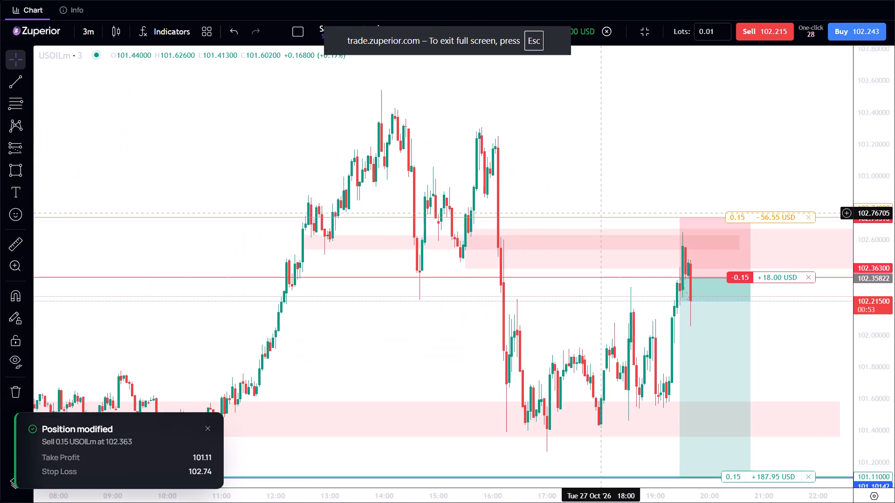
{"action": "scroll", "coordinate": [600, 213], "scroll_direction": "left", "scroll_amount": 1}
{"action": "scroll", "coordinate": [600, 213], "scroll_direction": "up", "scroll_amount": 3}
{"action": "left_click", "coordinate": [588, 153]}
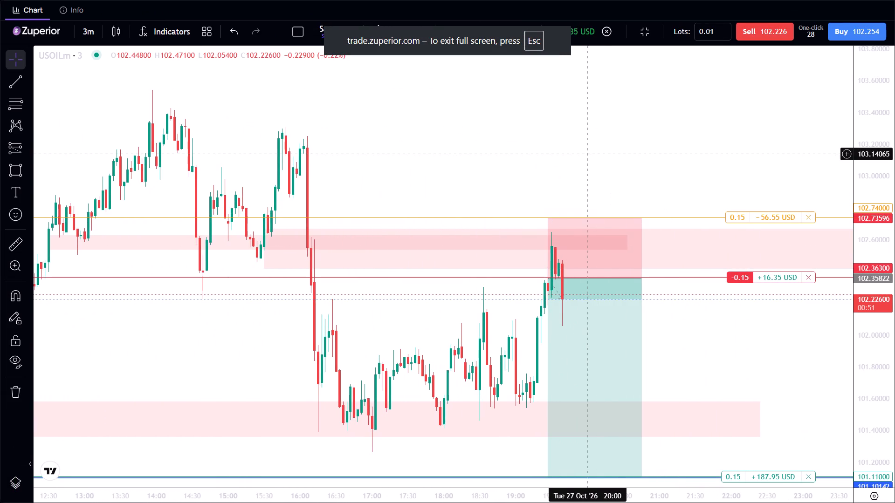
{"action": "scroll", "coordinate": [588, 153], "scroll_direction": "left", "scroll_amount": 1}
{"action": "scroll", "coordinate": [588, 153], "scroll_direction": "down", "scroll_amount": 2}
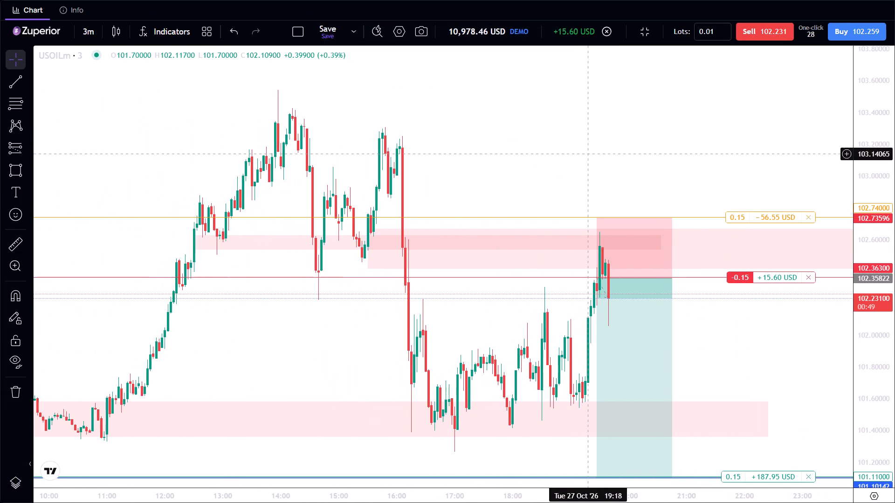
Change the USOILm chart to the 5-minute interval, examine the candles around the short position, and leave full screen.
{"action": "key", "text": "5"}
{"action": "key", "text": "Return"}
{"action": "scroll", "coordinate": [580, 178], "scroll_direction": "up", "scroll_amount": 2}
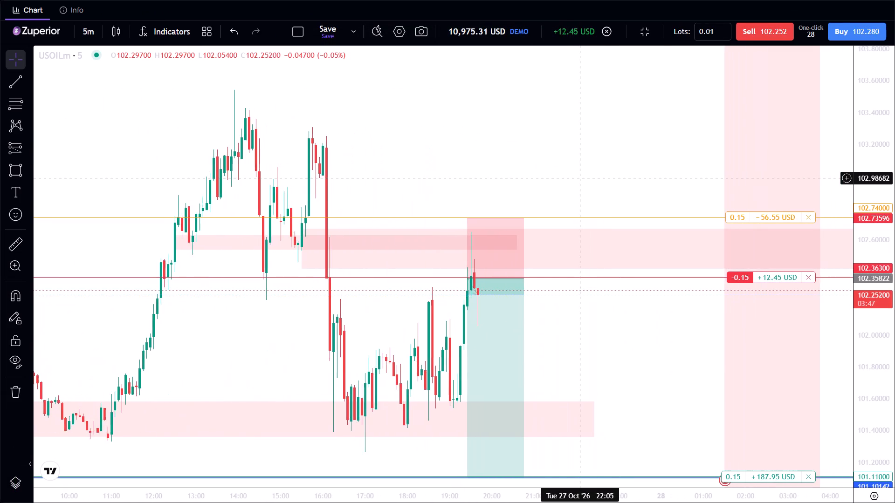
{"action": "scroll", "coordinate": [580, 178], "scroll_direction": "up", "scroll_amount": 2}
{"action": "scroll", "coordinate": [580, 178], "scroll_direction": "right", "scroll_amount": 1}
{"action": "scroll", "coordinate": [580, 178], "scroll_direction": "up", "scroll_amount": 1}
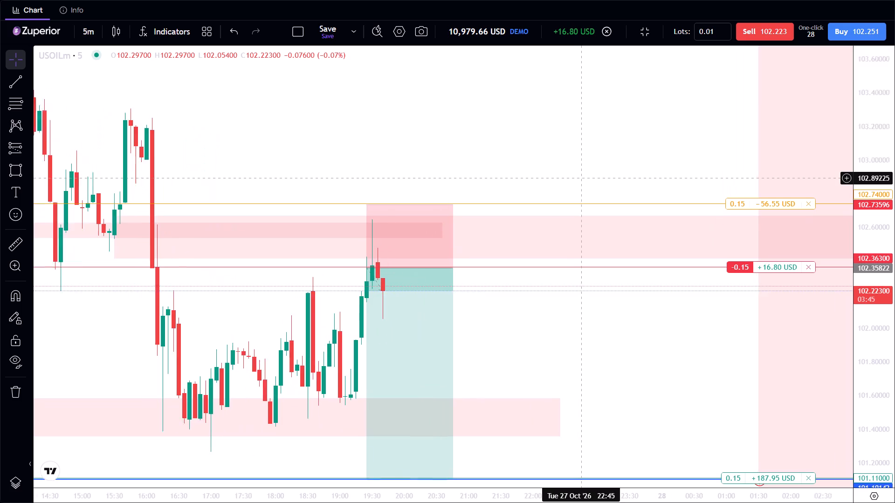
{"action": "scroll", "coordinate": [580, 178], "scroll_direction": "up", "scroll_amount": 4}
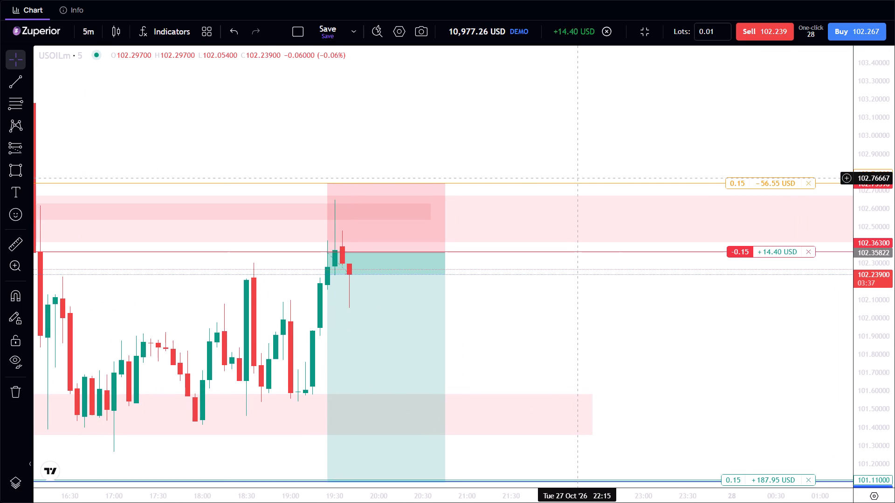
{"action": "key", "text": "Escape"}
{"action": "scroll", "coordinate": [400, 316], "scroll_direction": "down", "scroll_amount": 5}
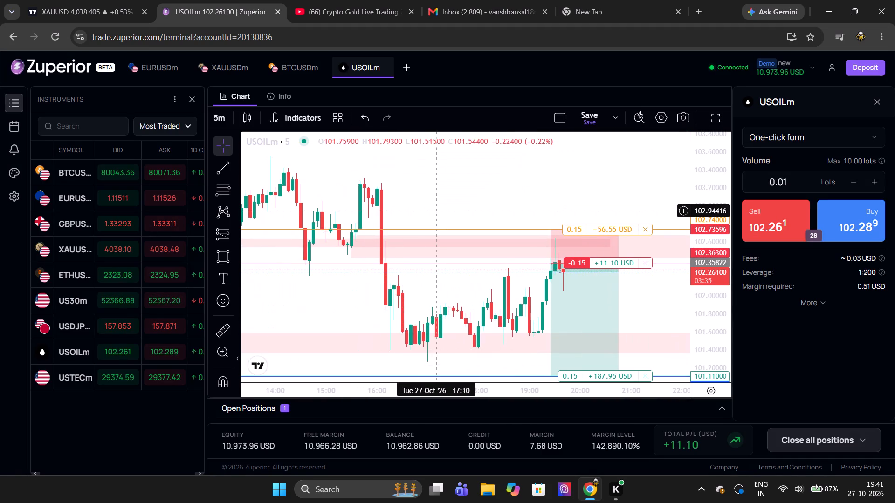
{"action": "scroll", "coordinate": [434, 210], "scroll_direction": "down", "scroll_amount": 2}
Switch to TradingView and examine the XAUUSD 5-minute chart with its marked zones.
{"action": "left_click", "coordinate": [86, 0]}
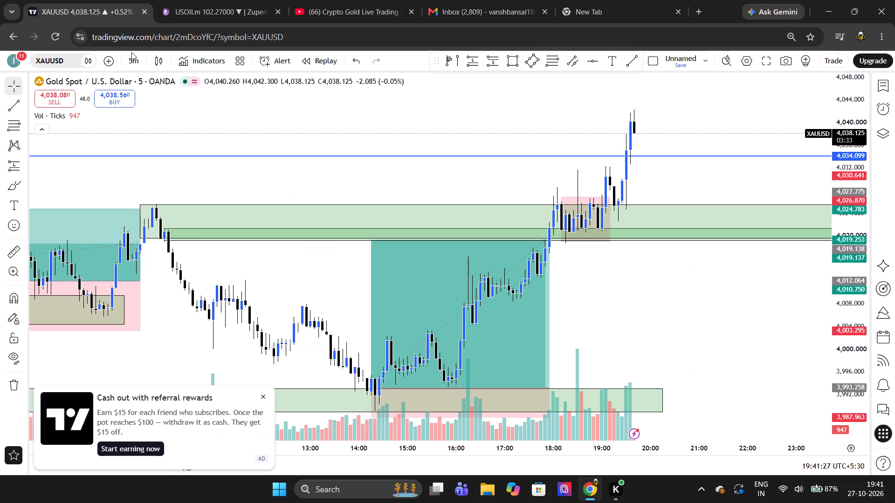
{"action": "scroll", "coordinate": [350, 234], "scroll_direction": "down", "scroll_amount": 3}
{"action": "scroll", "coordinate": [350, 234], "scroll_direction": "left", "scroll_amount": 1}
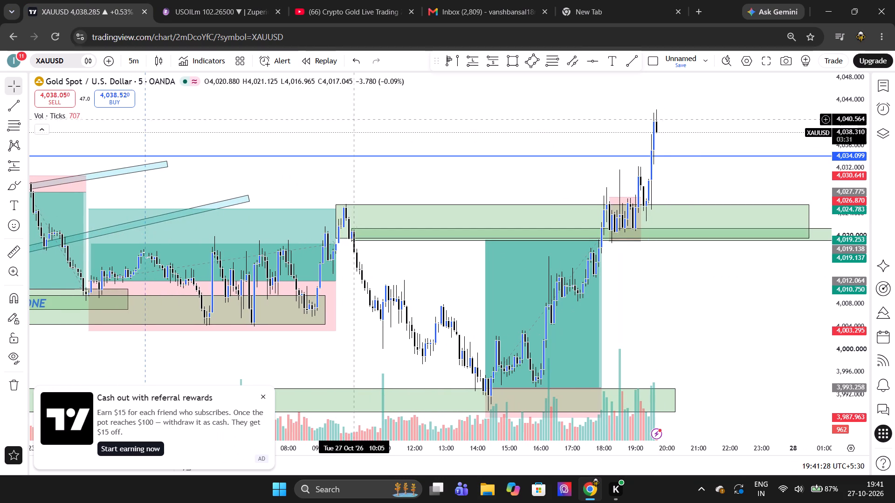
Switch to the Crypto Gold live stream on YouTube, resume playback and jump to the live point.
{"action": "left_click", "coordinate": [333, 0]}
{"action": "key", "text": "space"}
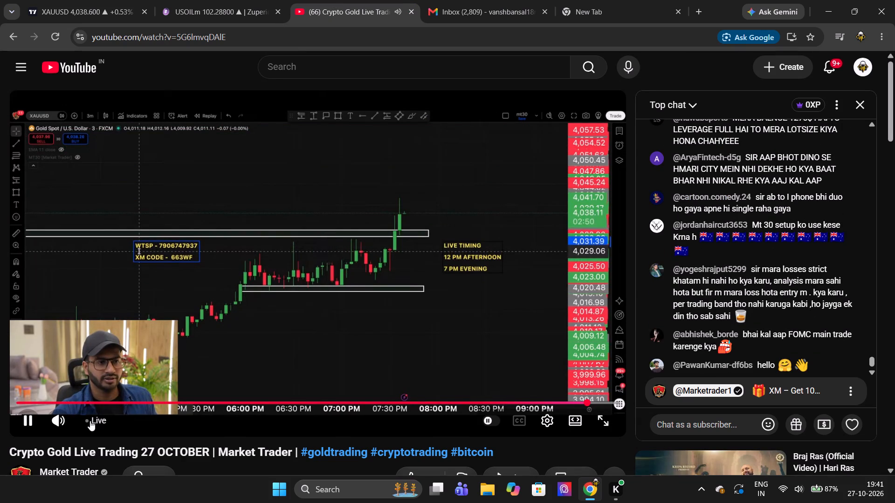
{"action": "left_click", "coordinate": [89, 423]}
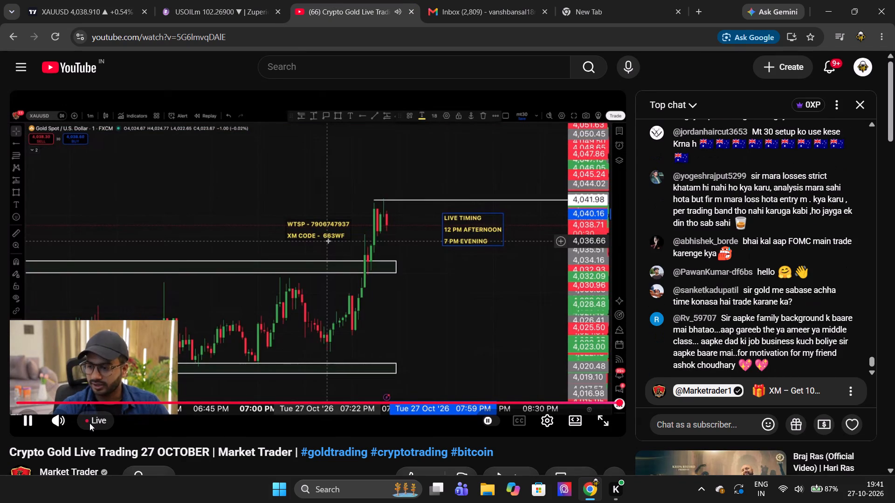
Rewind the gold trading stream from the live point to review the streamer's earlier XAUUSD chart analysis.
{"action": "key", "text": "Left"}
{"action": "key", "text": "Left"}
{"action": "key", "text": "Left"}
{"action": "key", "text": "Left"}
{"action": "key", "text": "Left"}
{"action": "key", "text": "Left"}
{"action": "key", "text": "Left"}
{"action": "key", "text": "Left"}
{"action": "key", "text": "Left"}
{"action": "key", "text": "Left"}
{"action": "key", "text": "Left"}
{"action": "key", "text": "Left"}
{"action": "key", "text": "Left"}
{"action": "key", "text": "Left"}
{"action": "key", "text": "Left"}
{"action": "key", "text": "Left"}
{"action": "key", "text": "Left"}
{"action": "key", "text": "Left"}
{"action": "key", "text": "Left"}
{"action": "key", "text": "Left"}
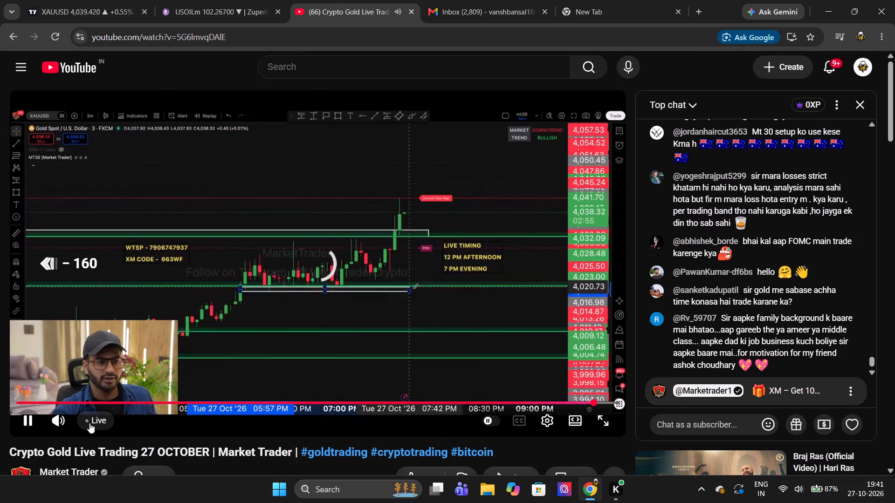
{"action": "key", "text": "Left"}
{"action": "key", "text": "Left"}
{"action": "key", "text": "Left"}
{"action": "key", "text": "Left"}
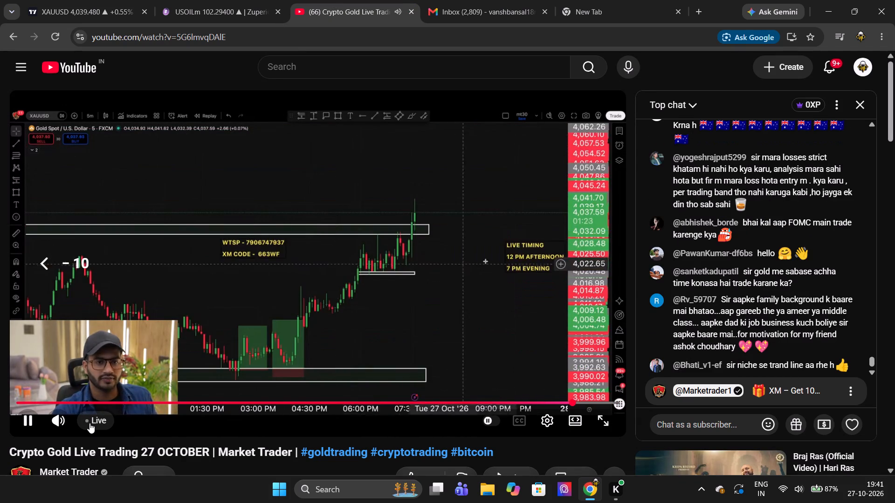
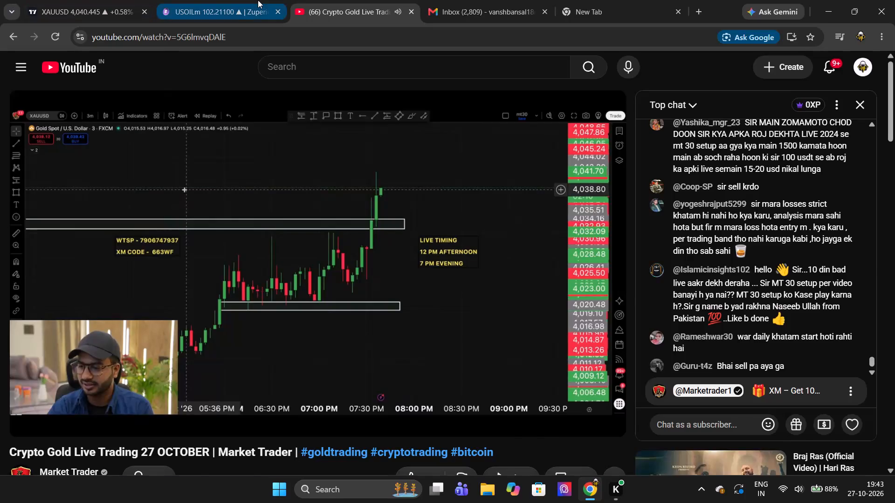
Check the USOILm short on Zuperior, and switch to TradingView to examine the latest XAUUSD 5-minute candles around the marked zones.
{"action": "scroll", "coordinate": [343, 187], "scroll_direction": "up", "scroll_amount": 1}
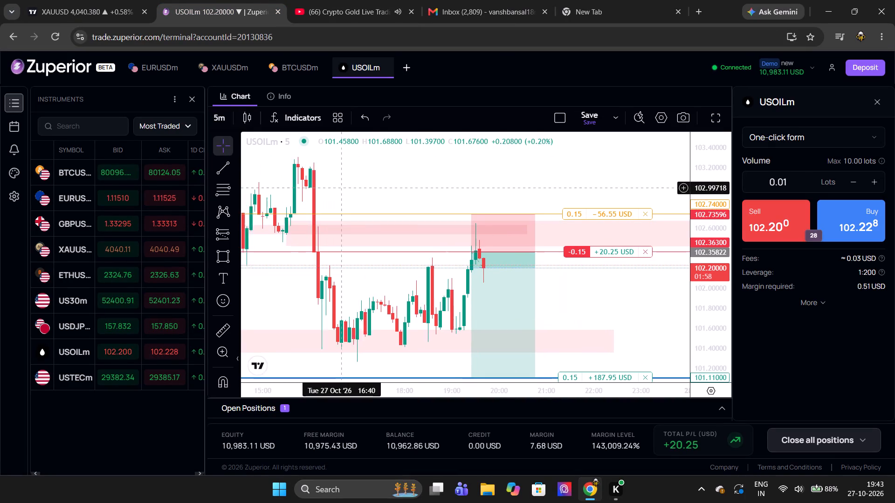
{"action": "left_click", "coordinate": [131, 1]}
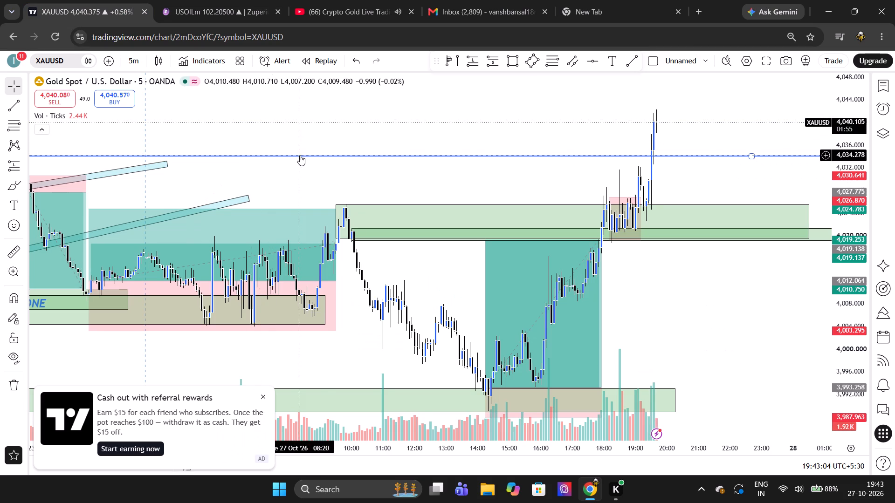
{"action": "scroll", "coordinate": [300, 155], "scroll_direction": "up", "scroll_amount": 2}
{"action": "scroll", "coordinate": [300, 155], "scroll_direction": "down", "scroll_amount": 2}
{"action": "scroll", "coordinate": [300, 155], "scroll_direction": "left", "scroll_amount": 3}
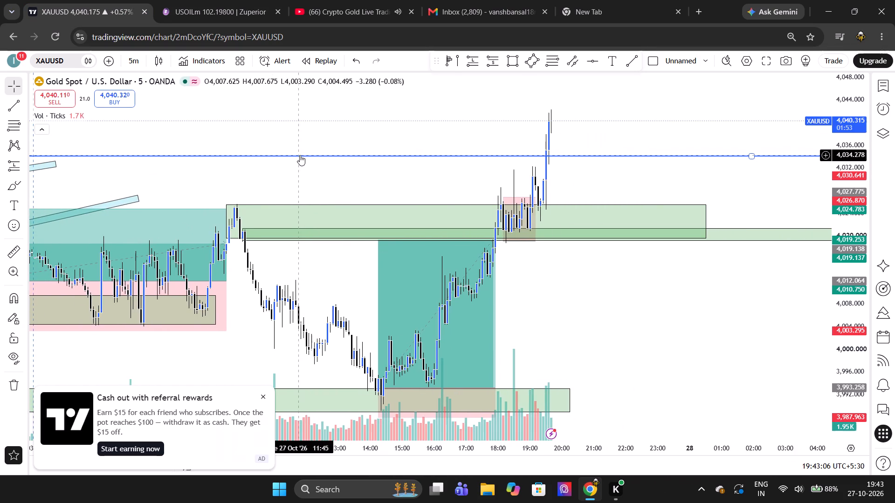
Return to the Crypto Gold live stream on YouTube and watch the streamer's XAUUSD chart analysis.
{"action": "left_click", "coordinate": [358, 0]}
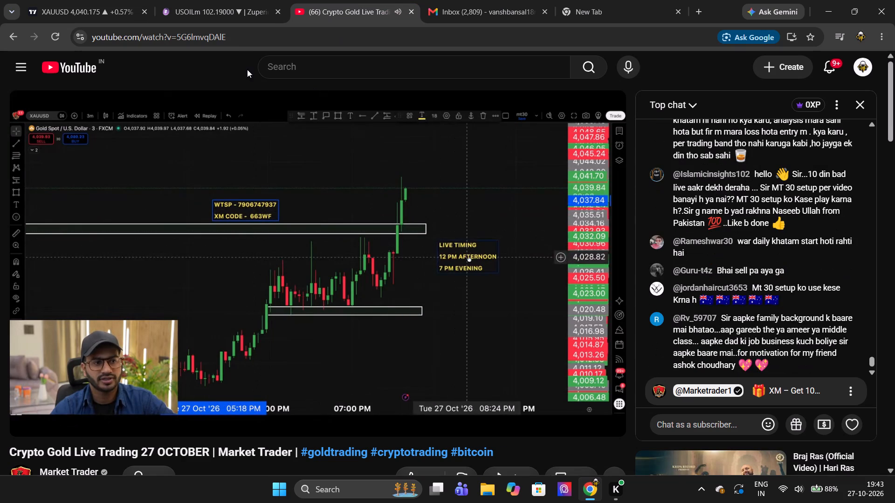
{"action": "left_click", "coordinate": [243, 69]}
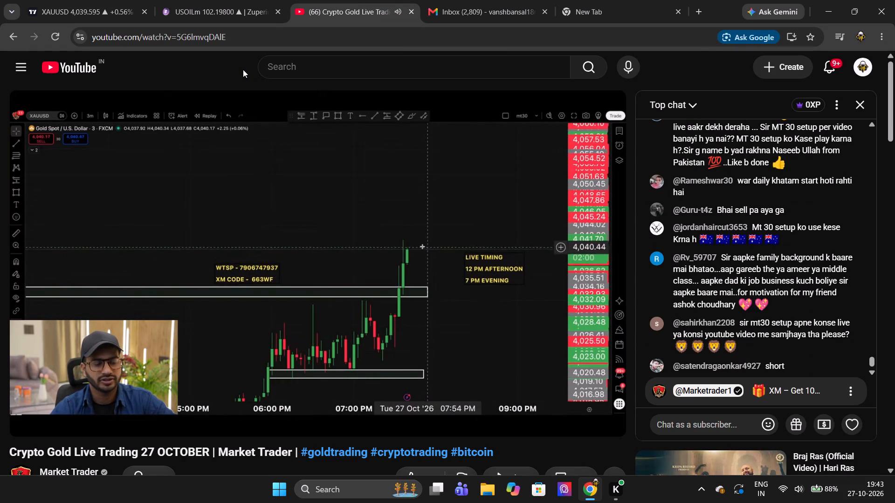
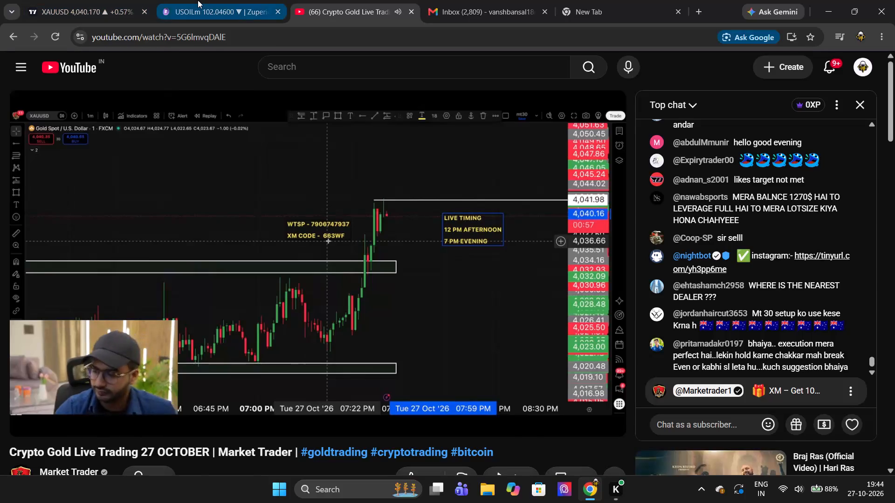
Check the USOILm short on Zuperior and compare it with the latest XAUUSD 5-minute candles on TradingView.
{"action": "scroll", "coordinate": [338, 186], "scroll_direction": "up", "scroll_amount": 2}
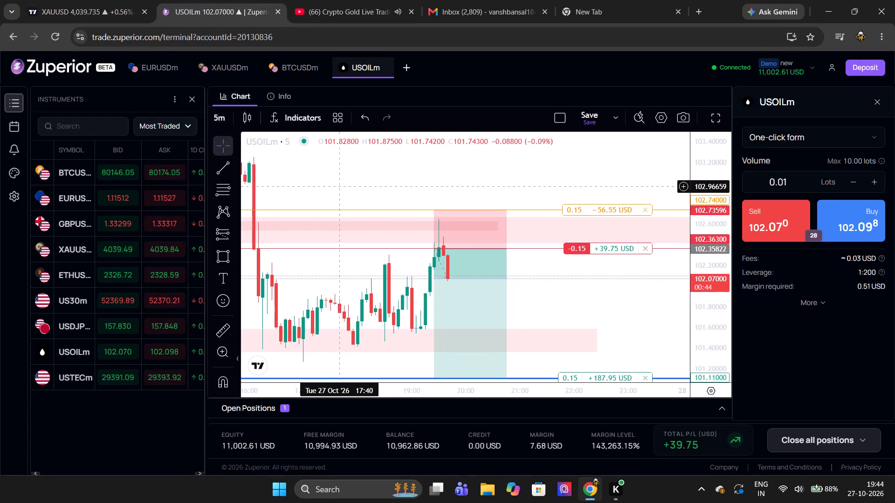
{"action": "scroll", "coordinate": [338, 186], "scroll_direction": "up", "scroll_amount": 1}
{"action": "scroll", "coordinate": [570, 232], "scroll_direction": "down", "scroll_amount": 1}
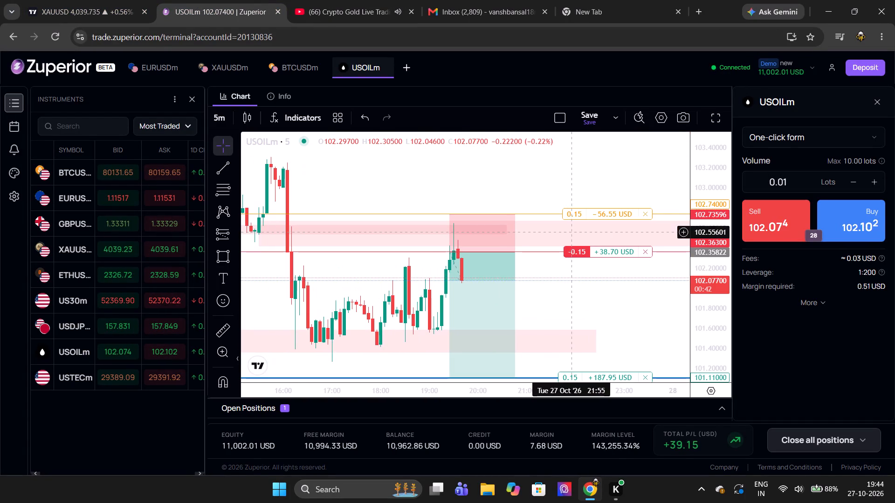
{"action": "left_click", "coordinate": [134, 3]}
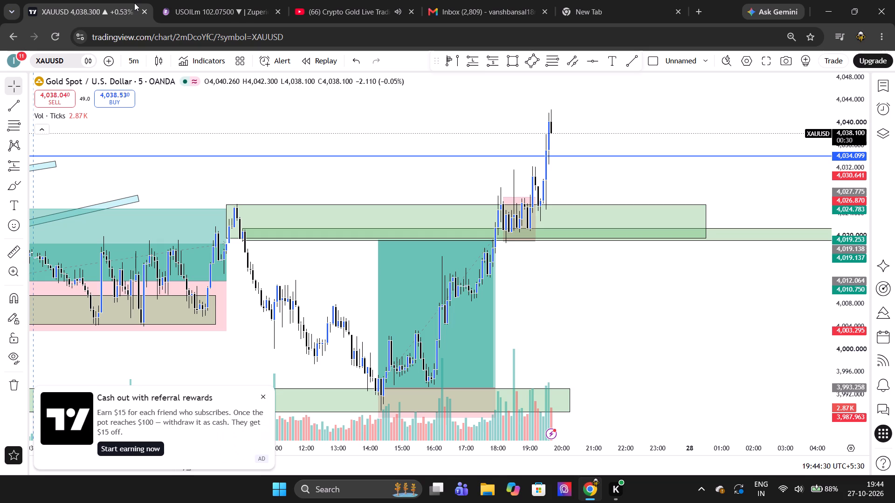
{"action": "scroll", "coordinate": [134, 3], "scroll_direction": "up", "scroll_amount": 5}
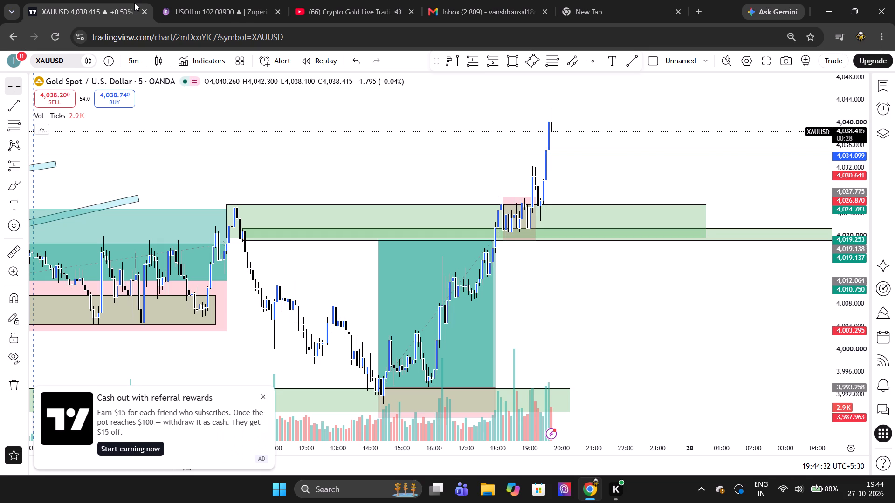
{"action": "scroll", "coordinate": [299, 156], "scroll_direction": "up", "scroll_amount": 2}
{"action": "scroll", "coordinate": [313, 184], "scroll_direction": "down", "scroll_amount": 2}
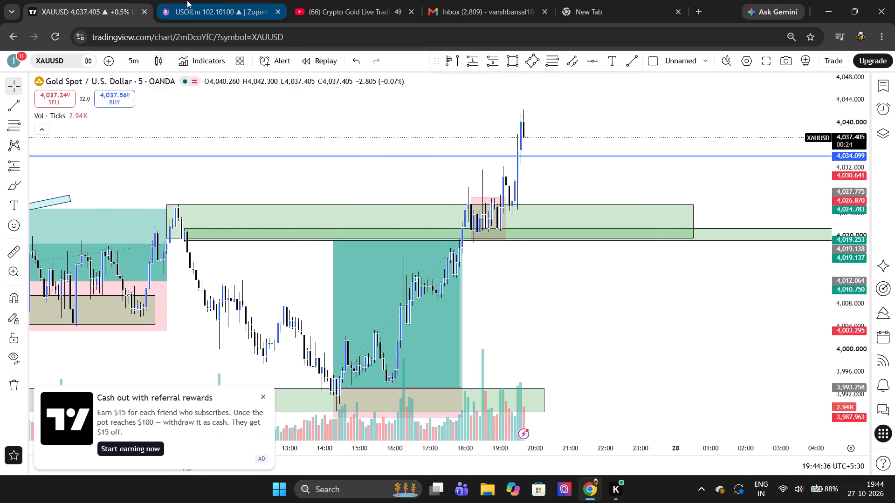
{"action": "left_click", "coordinate": [187, 0]}
{"action": "scroll", "coordinate": [313, 169], "scroll_direction": "up", "scroll_amount": 1}
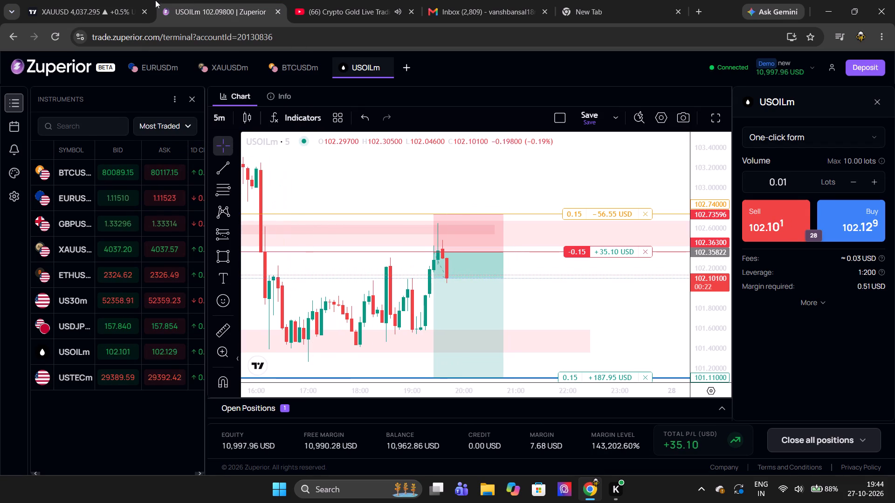
Return to the Crypto Gold live stream on YouTube, skip ahead to its live edge and watch the streamer's XAUUSD analysis.
{"action": "left_click", "coordinate": [320, 0]}
{"action": "key", "text": "Right"}
{"action": "key", "text": "Right"}
{"action": "key", "text": "Right"}
{"action": "key", "text": "Right"}
{"action": "key", "text": "Right"}
{"action": "key", "text": "Right"}
{"action": "key", "text": "Right"}
{"action": "key", "text": "Right"}
{"action": "key", "text": "Right"}
{"action": "key", "text": "Right"}
{"action": "key", "text": "Right"}
{"action": "key", "text": "Right"}
{"action": "key", "text": "Right"}
{"action": "key", "text": "Right"}
{"action": "key", "text": "Right"}
{"action": "key", "text": "Right"}
{"action": "key", "text": "Right"}
{"action": "key", "text": "Right"}
{"action": "key", "text": "Right"}
{"action": "key", "text": "Right"}
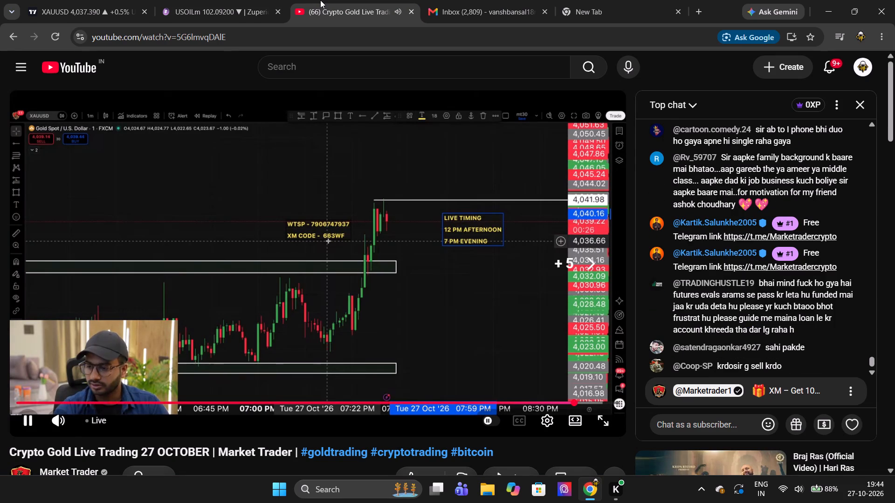
{"action": "key", "text": "Right"}
{"action": "key", "text": "Right"}
{"action": "key", "text": "Right"}
{"action": "key", "text": "Right"}
{"action": "key", "text": "Right"}
{"action": "key", "text": "Right"}
{"action": "key", "text": "Right"}
{"action": "key", "text": "Right"}
{"action": "key", "text": "Right"}
{"action": "key", "text": "Right"}
{"action": "key", "text": "Right"}
{"action": "key", "text": "Right"}
{"action": "key", "text": "Right"}
{"action": "key", "text": "Right"}
{"action": "key", "text": "Right"}
{"action": "key", "text": "Right"}
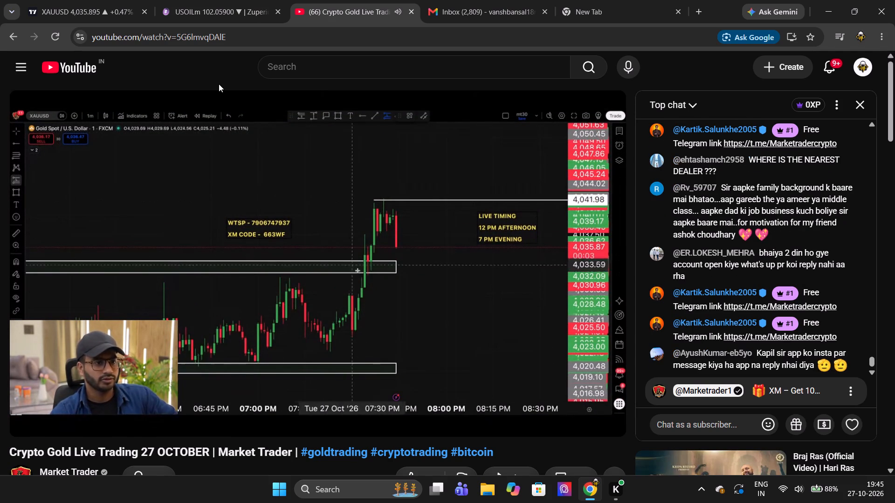
On TradingView's XAUUSD chart, measure the price distance from about 4,032.4 up to the latest swing high.
{"action": "left_click", "coordinate": [80, 0]}
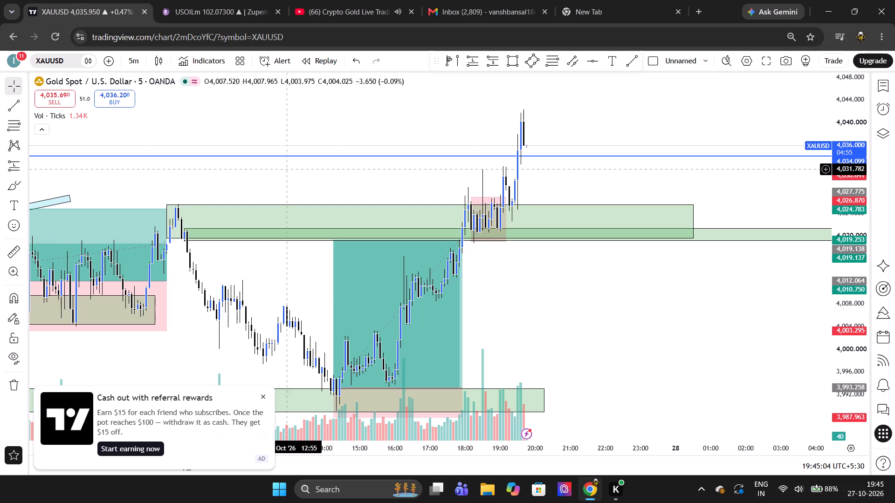
{"action": "scroll", "coordinate": [286, 170], "scroll_direction": "up", "scroll_amount": 3}
{"action": "scroll", "coordinate": [286, 170], "scroll_direction": "right", "scroll_amount": 2}
{"action": "scroll", "coordinate": [286, 170], "scroll_direction": "up", "scroll_amount": 1}
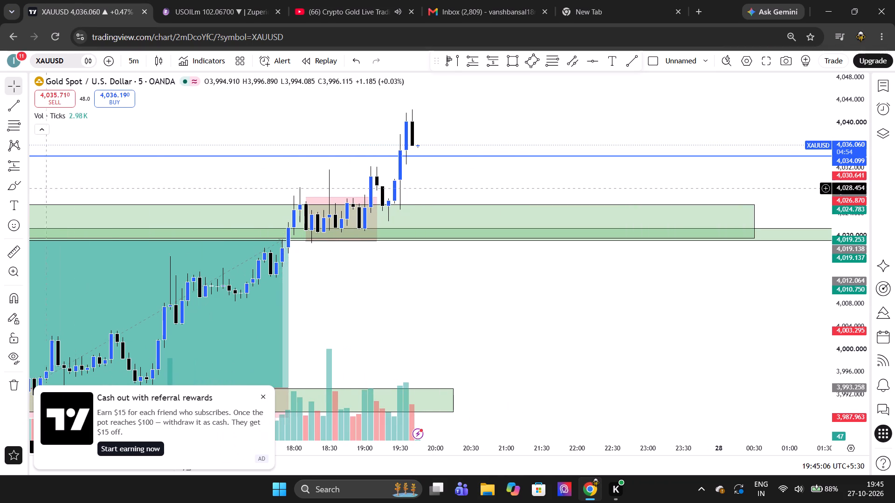
{"action": "left_click", "coordinate": [16, 242]}
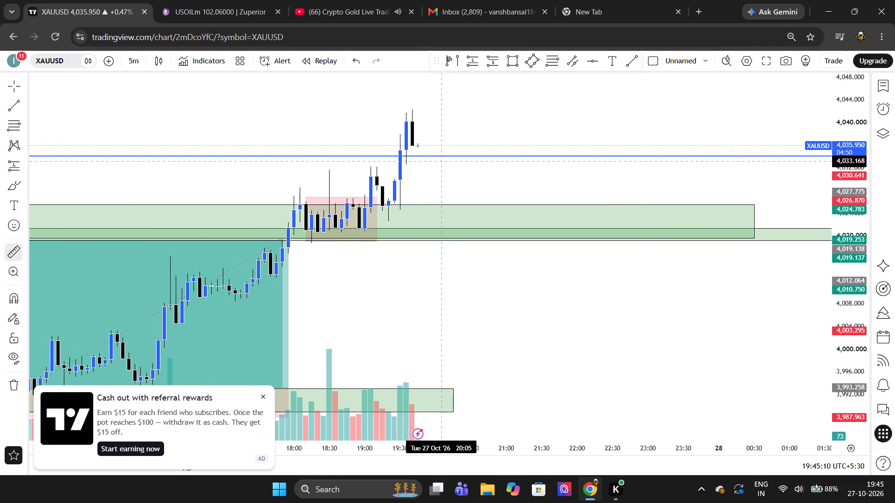
{"action": "left_click_drag", "start_coordinate": [447, 166], "coordinate": [447, 112]}
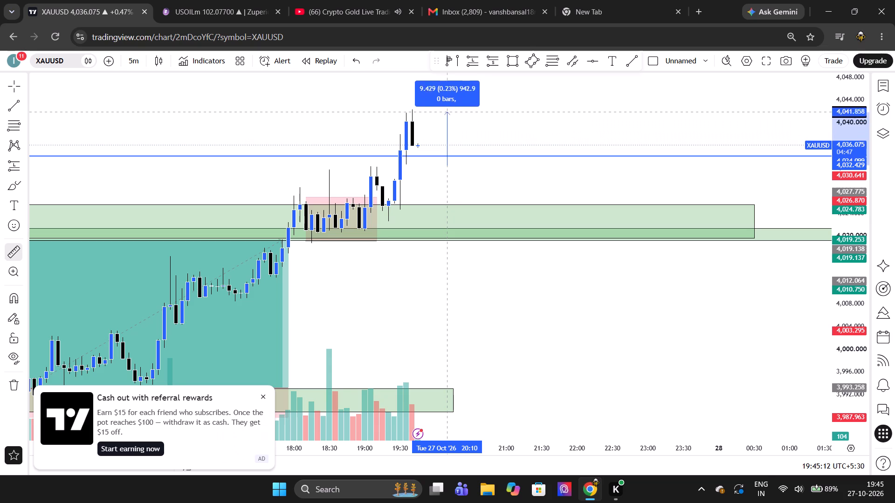
{"action": "left_click_drag", "start_coordinate": [447, 112], "coordinate": [446, 106]}
{"action": "left_click", "coordinate": [446, 106]}
{"action": "left_click_drag", "start_coordinate": [446, 106], "coordinate": [448, 138]}
Examine the latest XAUUSD candles against the blue horizontal level and the green zones below it.
{"action": "scroll", "coordinate": [448, 138], "scroll_direction": "down", "scroll_amount": 2}
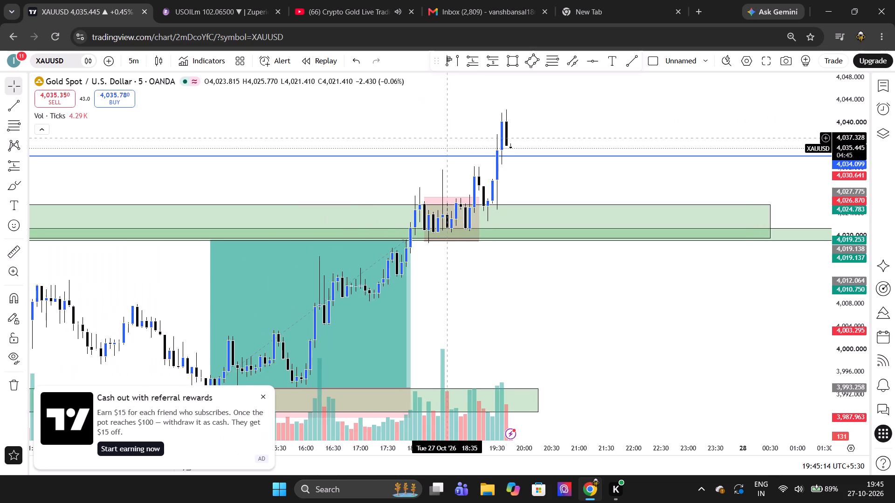
{"action": "scroll", "coordinate": [448, 138], "scroll_direction": "left", "scroll_amount": 1}
{"action": "scroll", "coordinate": [417, 138], "scroll_direction": "down", "scroll_amount": 1}
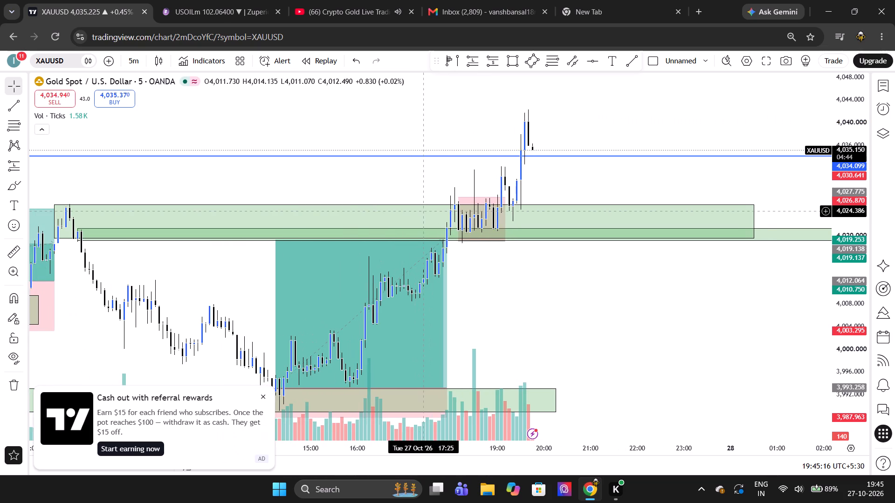
{"action": "scroll", "coordinate": [425, 211], "scroll_direction": "up", "scroll_amount": 1}
{"action": "scroll", "coordinate": [415, 286], "scroll_direction": "up", "scroll_amount": 1}
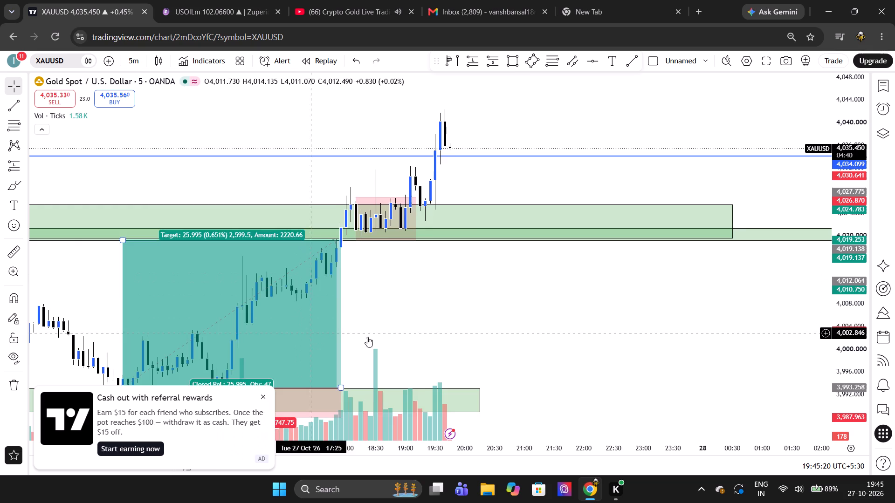
{"action": "scroll", "coordinate": [410, 329], "scroll_direction": "down", "scroll_amount": 1}
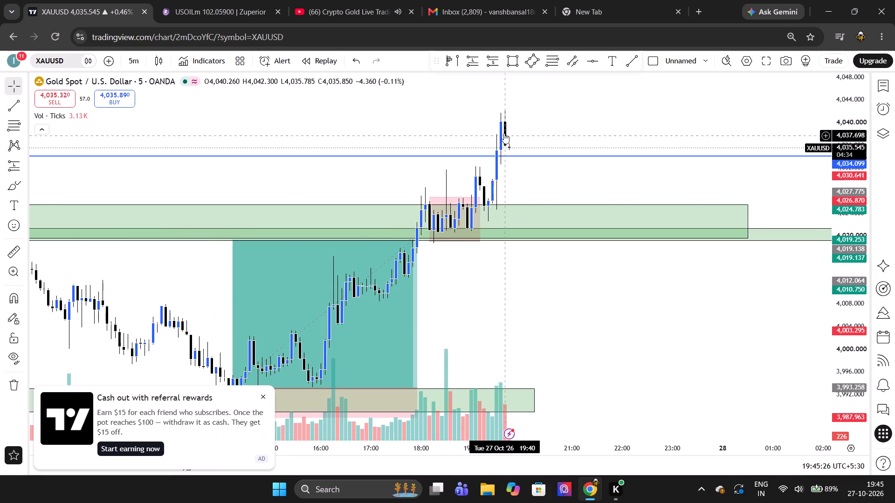
{"action": "scroll", "coordinate": [499, 268], "scroll_direction": "up", "scroll_amount": 2}
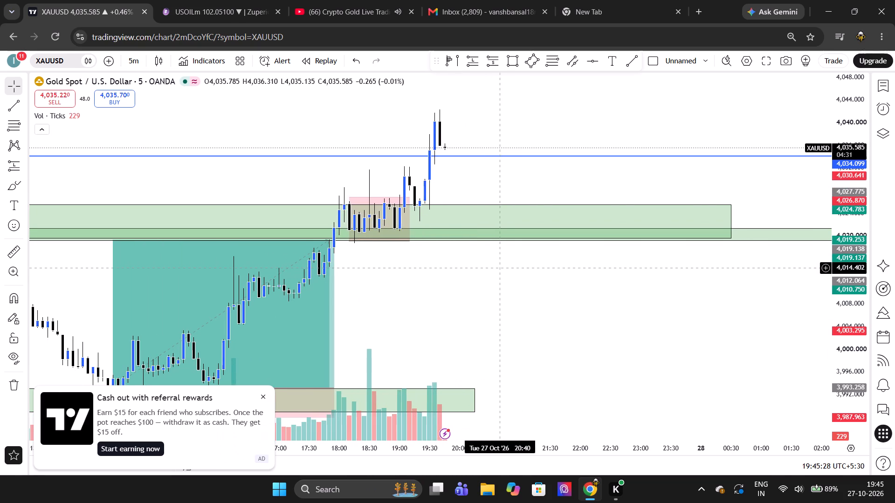
Dismiss the referral rewards advertisement covering the XAUUSD chart.
{"action": "left_click", "coordinate": [262, 397]}
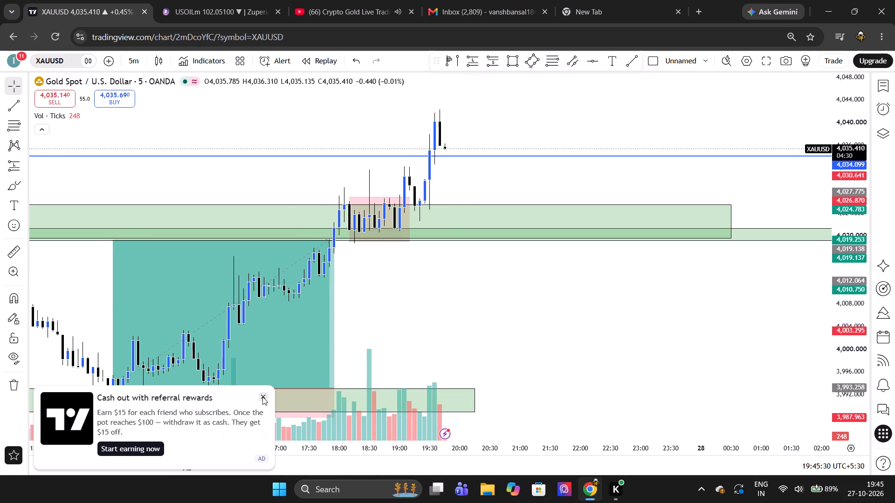
Draw a short, nearly horizontal trend line from the recent XAUUSD swing low at about 4,022.6 to around 19:55.
{"action": "left_click_drag", "start_coordinate": [21, 116], "coordinate": [16, 110]}
{"action": "left_click", "coordinate": [16, 110]}
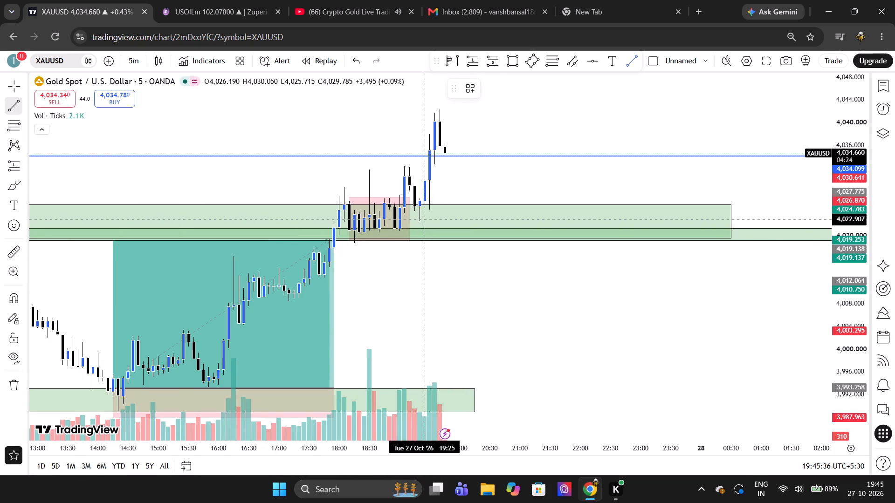
{"action": "left_click_drag", "start_coordinate": [419, 221], "coordinate": [454, 220]}
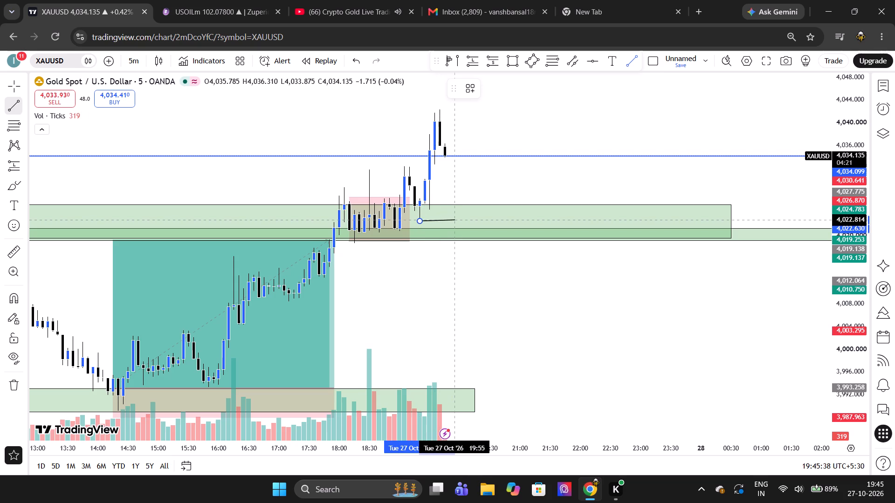
{"action": "left_click_drag", "start_coordinate": [454, 220], "coordinate": [455, 221]}
{"action": "left_click", "coordinate": [455, 221]}
{"action": "left_click", "coordinate": [451, 235]}
{"action": "scroll", "coordinate": [451, 235], "scroll_direction": "up", "scroll_amount": 1}
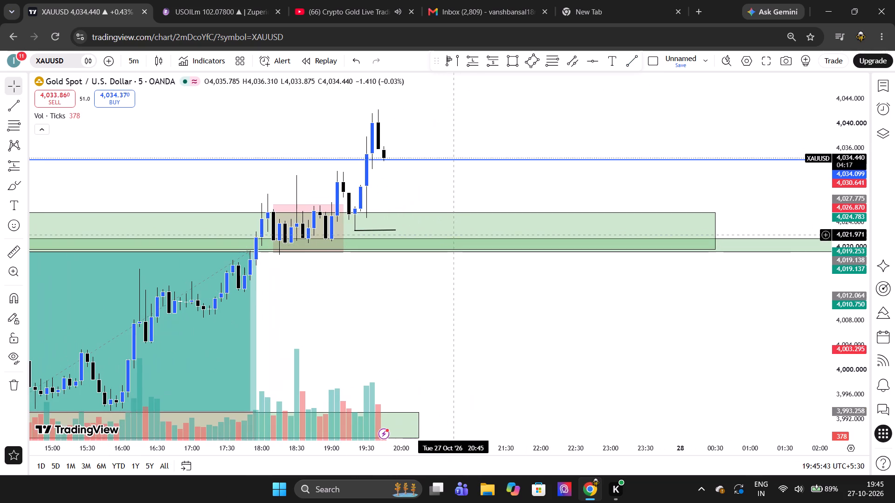
{"action": "scroll", "coordinate": [407, 310], "scroll_direction": "down", "scroll_amount": 1}
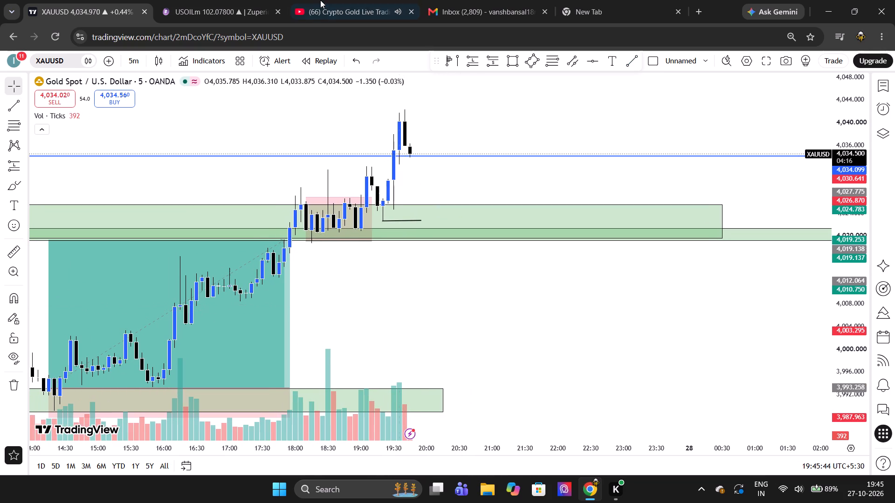
Check the USOILm short on Zuperior, and switch to TradingView to examine the XAUUSD candles above the new trend line.
{"action": "left_click", "coordinate": [262, 0]}
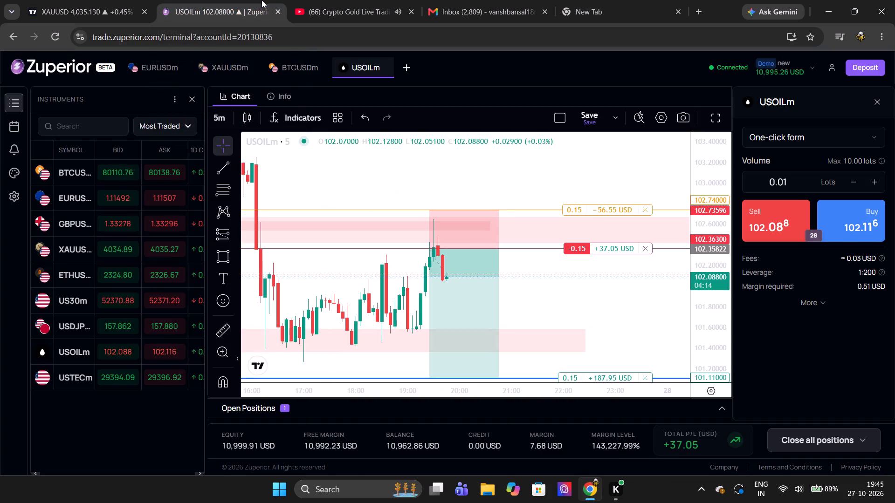
{"action": "scroll", "coordinate": [371, 216], "scroll_direction": "down", "scroll_amount": 1}
{"action": "left_click", "coordinate": [363, 178]}
{"action": "scroll", "coordinate": [363, 178], "scroll_direction": "left", "scroll_amount": 1}
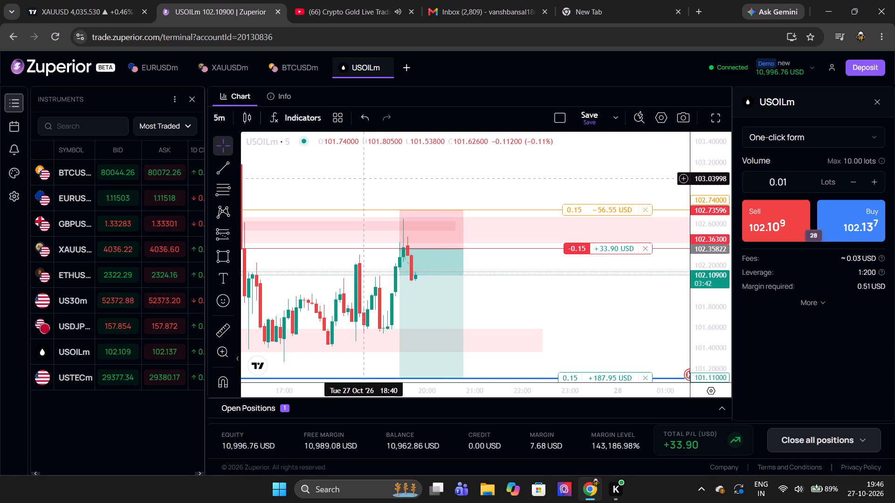
{"action": "left_click", "coordinate": [110, 0]}
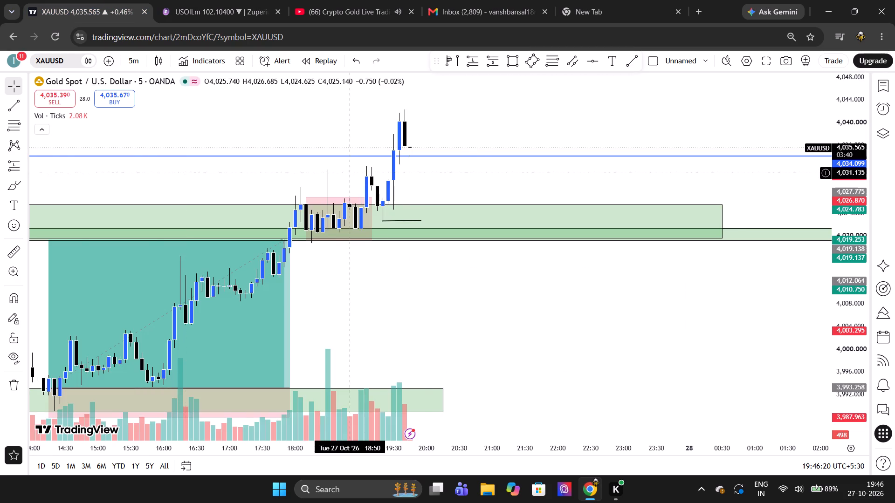
{"action": "scroll", "coordinate": [351, 174], "scroll_direction": "down", "scroll_amount": 1}
{"action": "scroll", "coordinate": [336, 123], "scroll_direction": "right", "scroll_amount": 1}
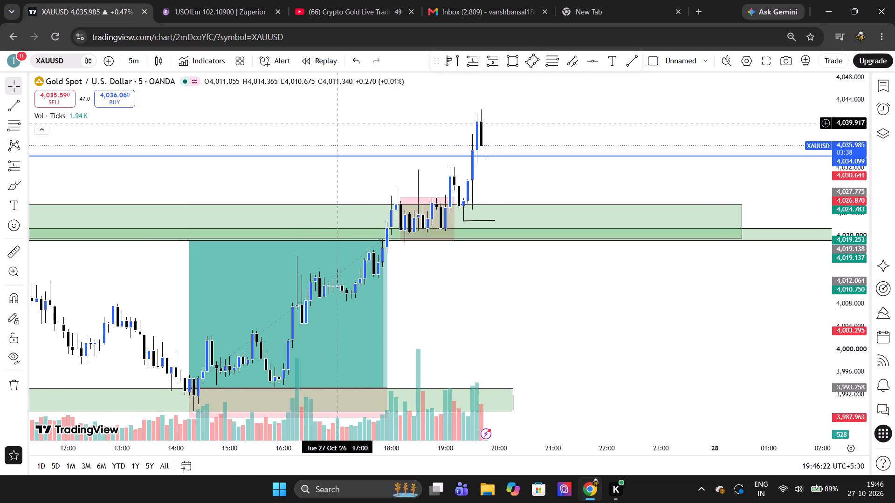
{"action": "scroll", "coordinate": [336, 123], "scroll_direction": "right", "scroll_amount": 1}
{"action": "scroll", "coordinate": [336, 123], "scroll_direction": "up", "scroll_amount": 1}
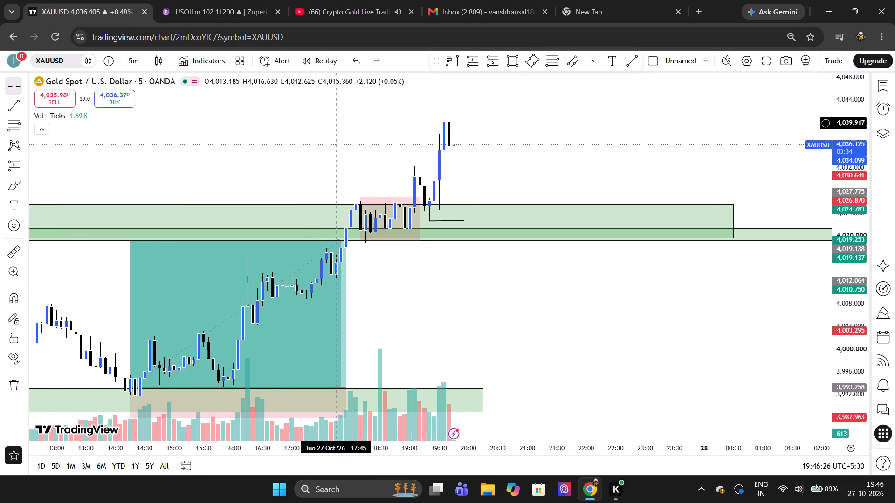
{"action": "scroll", "coordinate": [336, 123], "scroll_direction": "up", "scroll_amount": 1}
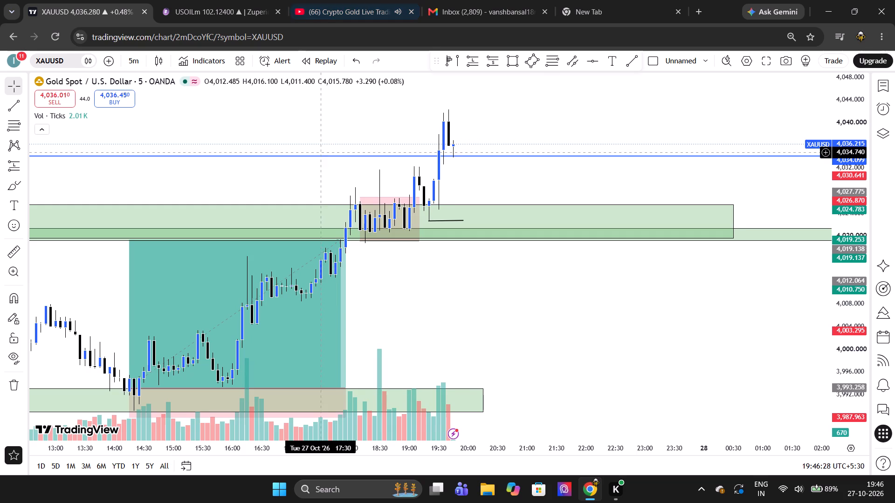
{"action": "scroll", "coordinate": [321, 153], "scroll_direction": "up", "scroll_amount": 2}
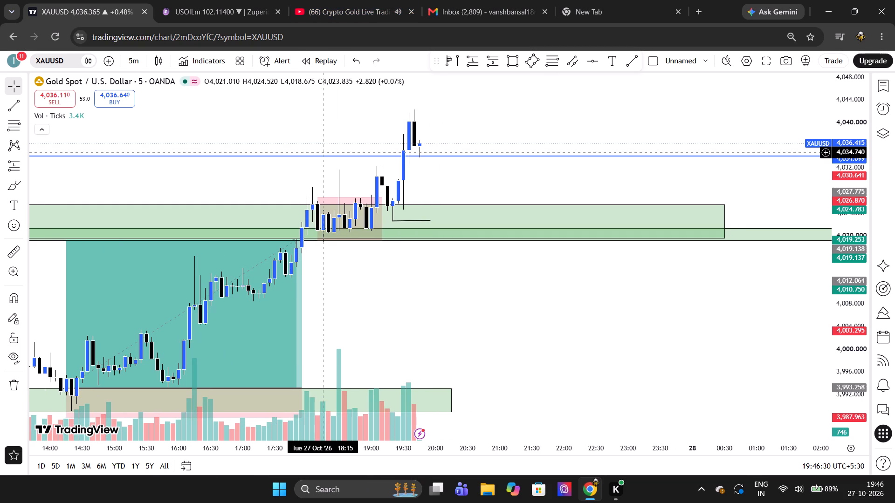
{"action": "scroll", "coordinate": [321, 153], "scroll_direction": "up", "scroll_amount": 2}
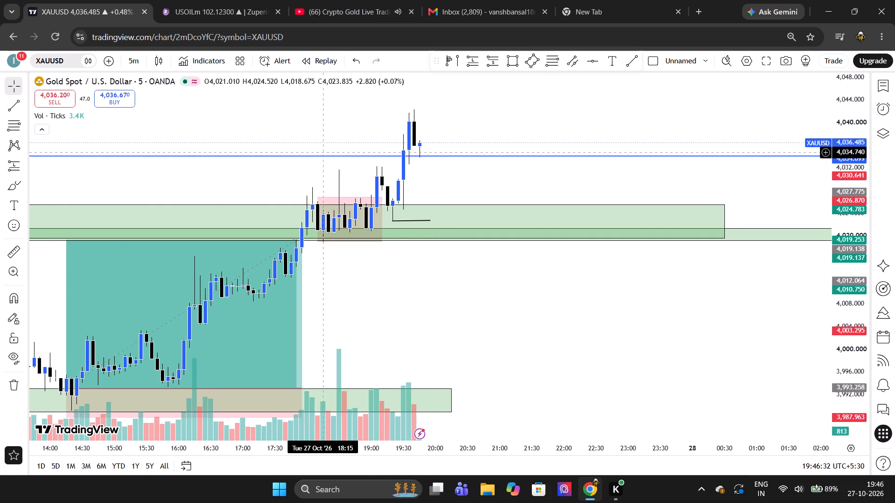
Compare the streamer's XAUUSD short setup on YouTube with the TradingView gold chart and the Zuperior USOILm position.
{"action": "left_click", "coordinate": [340, 13]}
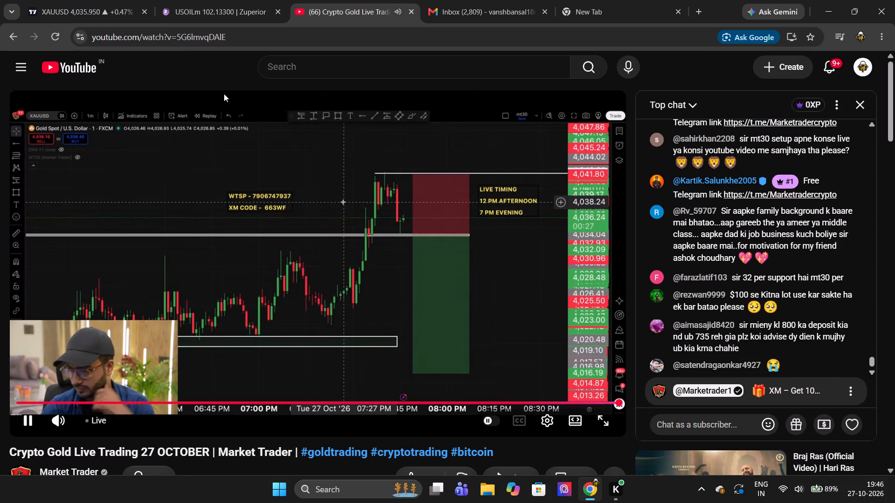
{"action": "left_click", "coordinate": [108, 0]}
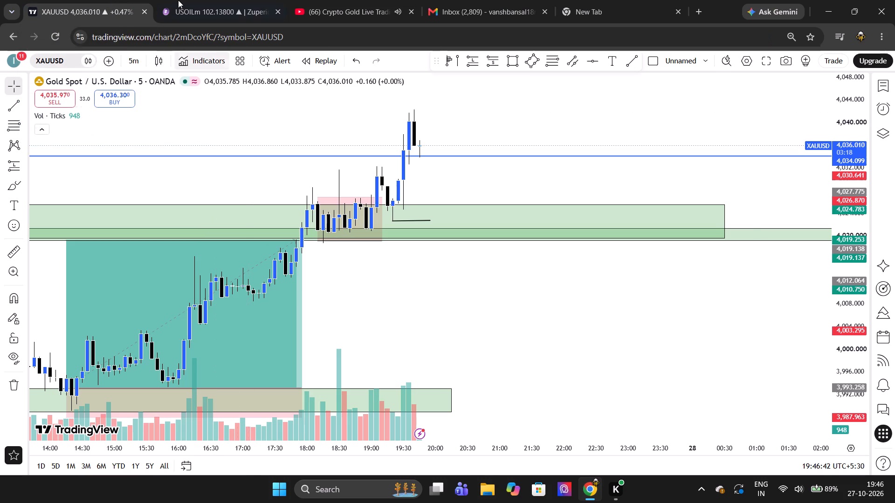
{"action": "left_click", "coordinate": [179, 0]}
{"action": "left_click", "coordinate": [50, 0]}
{"action": "left_click", "coordinate": [315, 0]}
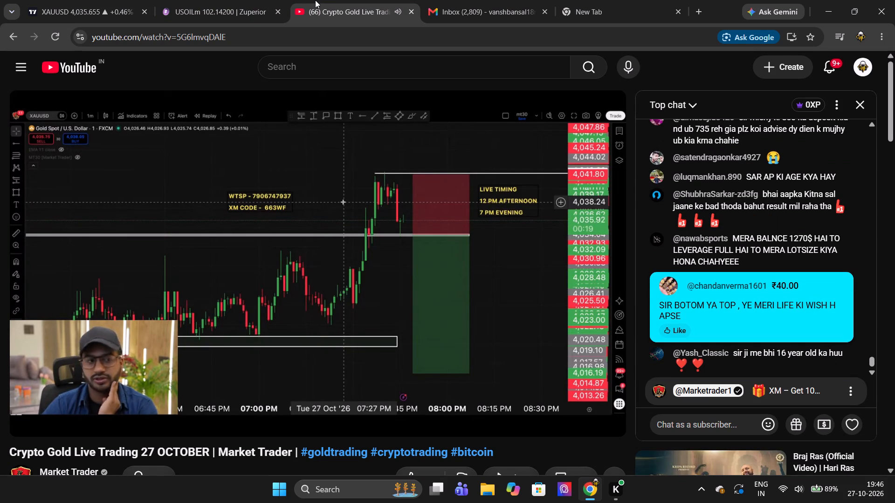
{"action": "left_click", "coordinate": [108, 0]}
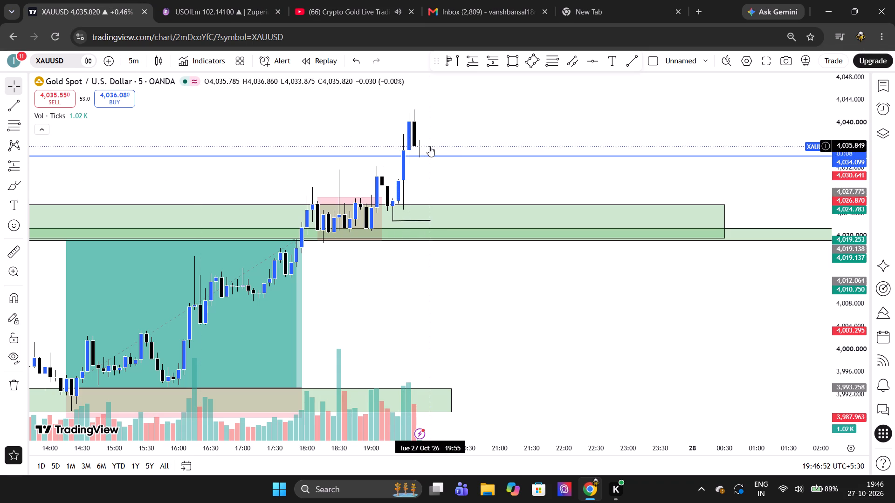
{"action": "left_click", "coordinate": [242, 0]}
{"action": "left_click", "coordinate": [342, 0]}
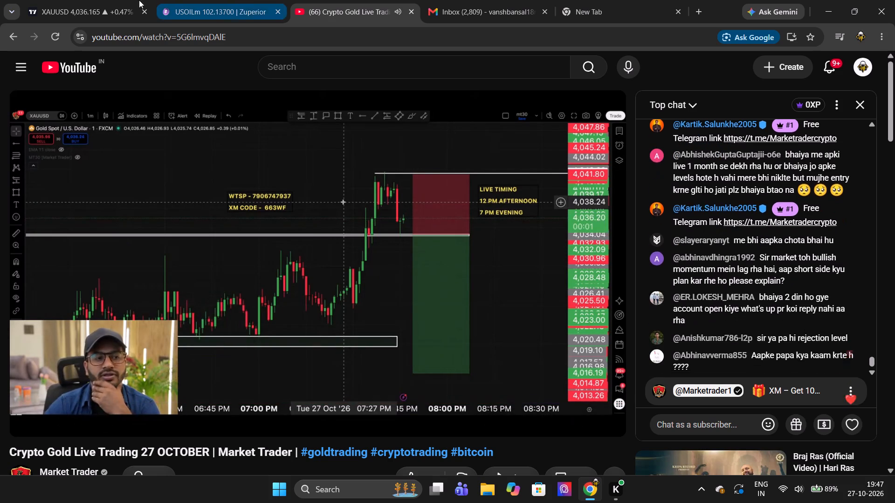
Switch to the TradingView gold chart and review the watchlist quotes for indices, stocks, futures, forex and crypto, closing the watchlist when done.
{"action": "left_click", "coordinate": [122, 0]}
{"action": "left_click", "coordinate": [226, 0]}
{"action": "left_click", "coordinate": [87, 0]}
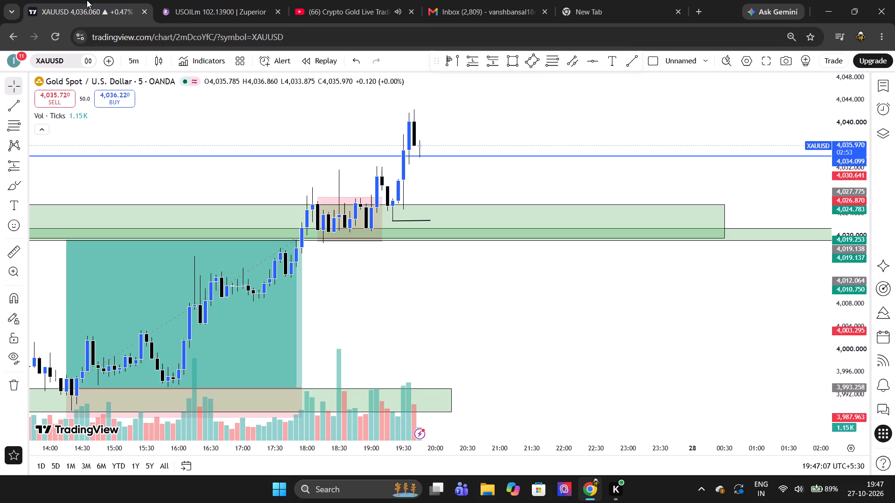
{"action": "left_click", "coordinate": [883, 86]}
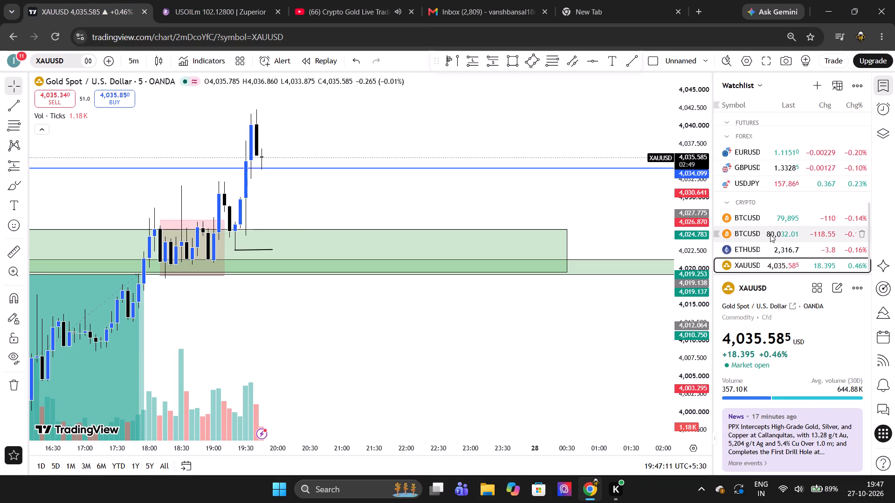
{"action": "scroll", "coordinate": [764, 258], "scroll_direction": "down", "scroll_amount": 2}
{"action": "scroll", "coordinate": [775, 197], "scroll_direction": "up", "scroll_amount": 2}
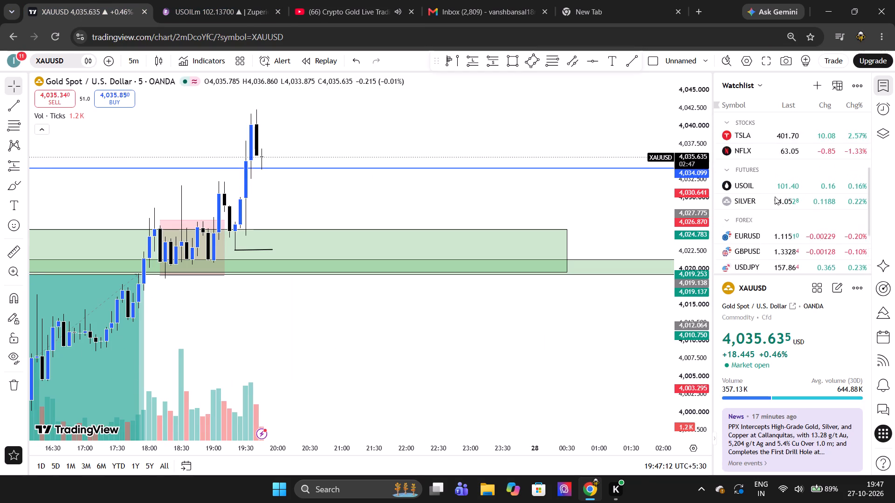
{"action": "scroll", "coordinate": [775, 197], "scroll_direction": "up", "scroll_amount": 5}
{"action": "scroll", "coordinate": [775, 197], "scroll_direction": "down", "scroll_amount": 7}
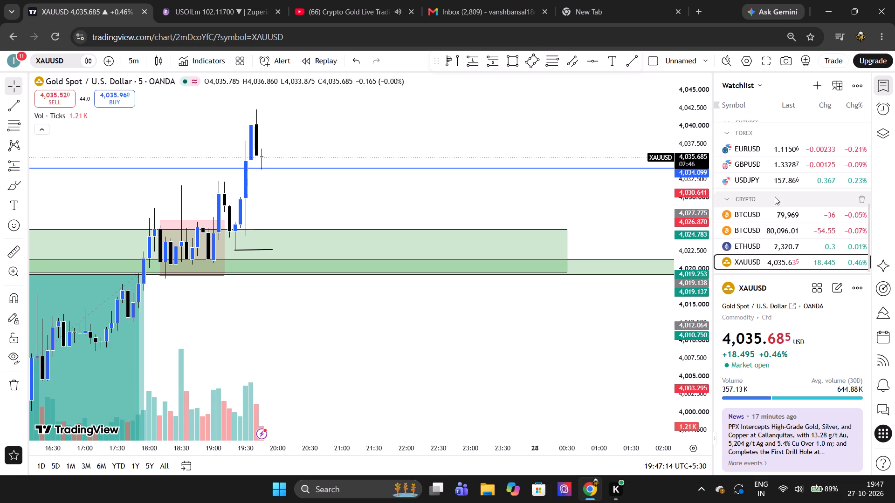
{"action": "scroll", "coordinate": [775, 197], "scroll_direction": "down", "scroll_amount": 2}
{"action": "scroll", "coordinate": [763, 230], "scroll_direction": "up", "scroll_amount": 4}
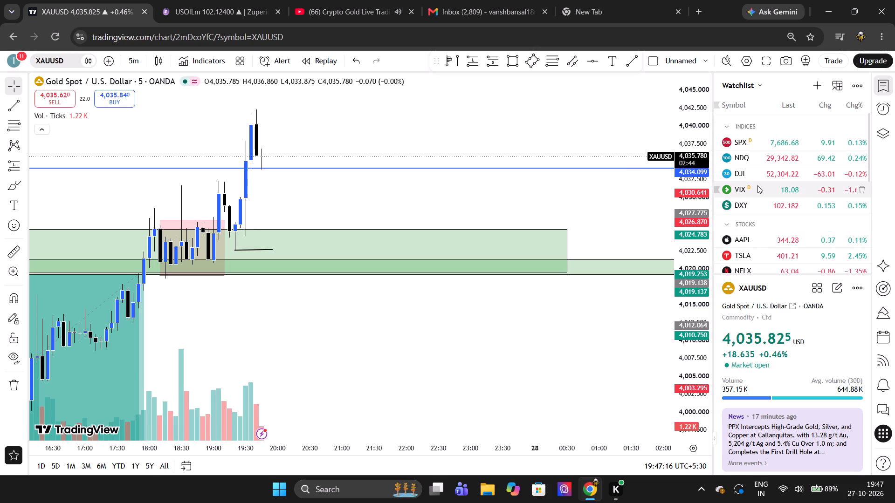
{"action": "scroll", "coordinate": [757, 185], "scroll_direction": "down", "scroll_amount": 6}
{"action": "scroll", "coordinate": [752, 231], "scroll_direction": "down", "scroll_amount": 1}
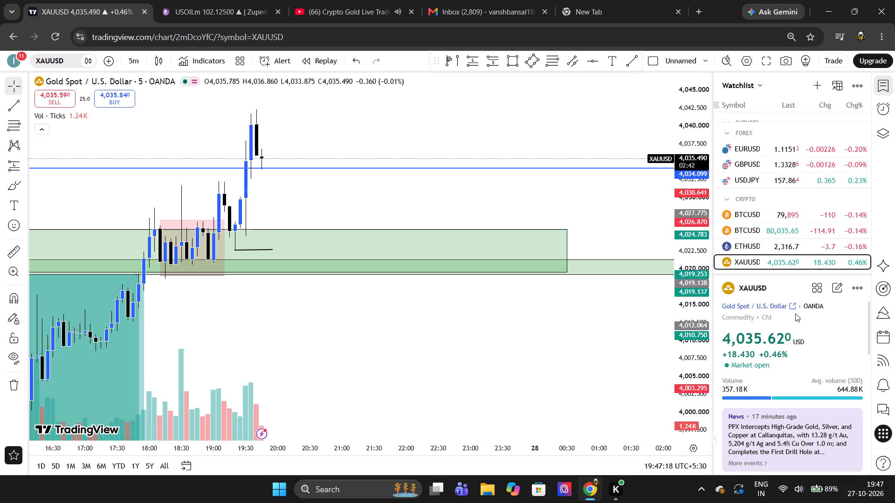
{"action": "left_click", "coordinate": [879, 90]}
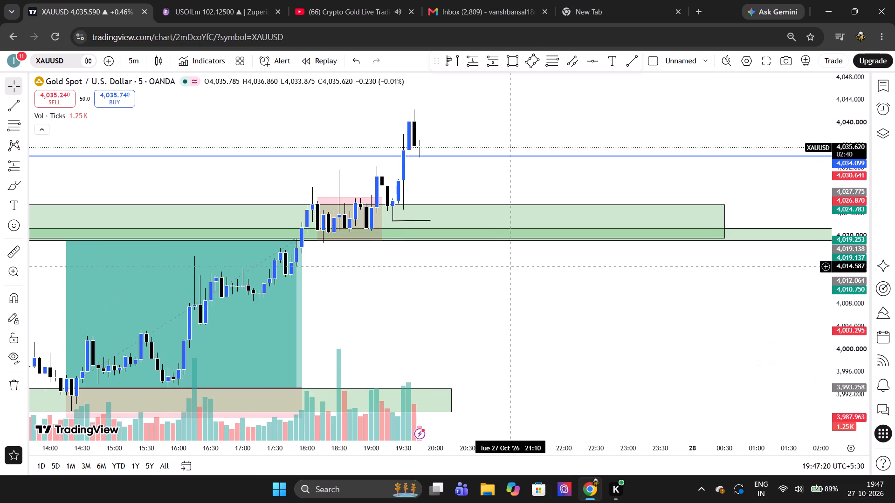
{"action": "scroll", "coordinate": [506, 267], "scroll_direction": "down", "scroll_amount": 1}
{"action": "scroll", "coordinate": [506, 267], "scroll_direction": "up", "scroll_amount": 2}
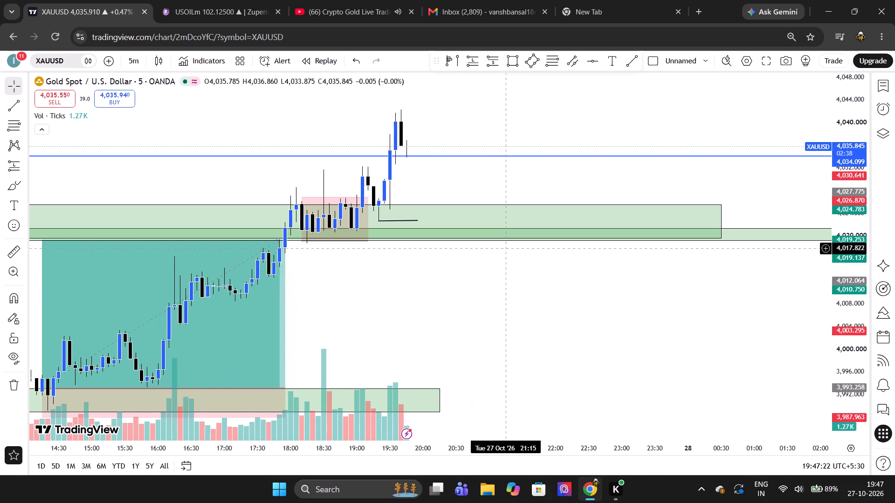
Check USOILm on Zuperior and compare the TradingView XAUUSD 5-minute chart with the streamer's gold short setup on YouTube.
{"action": "left_click", "coordinate": [207, 0]}
{"action": "left_click", "coordinate": [301, 0]}
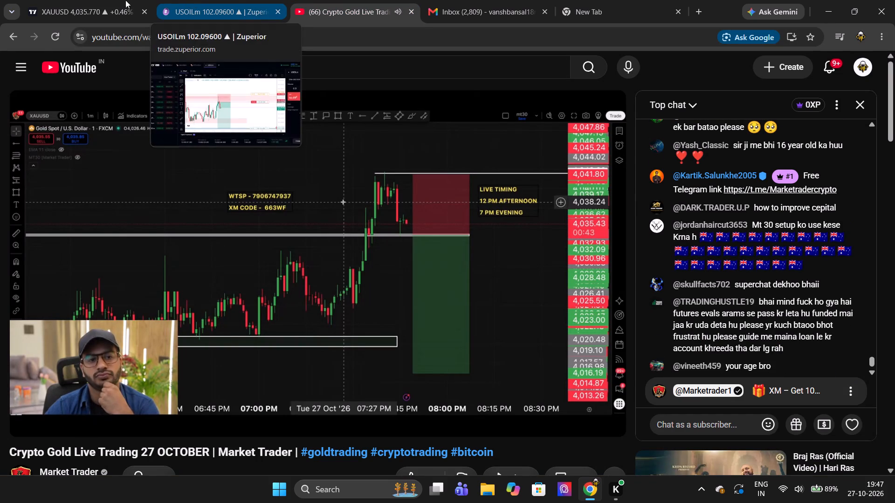
{"action": "left_click", "coordinate": [91, 0]}
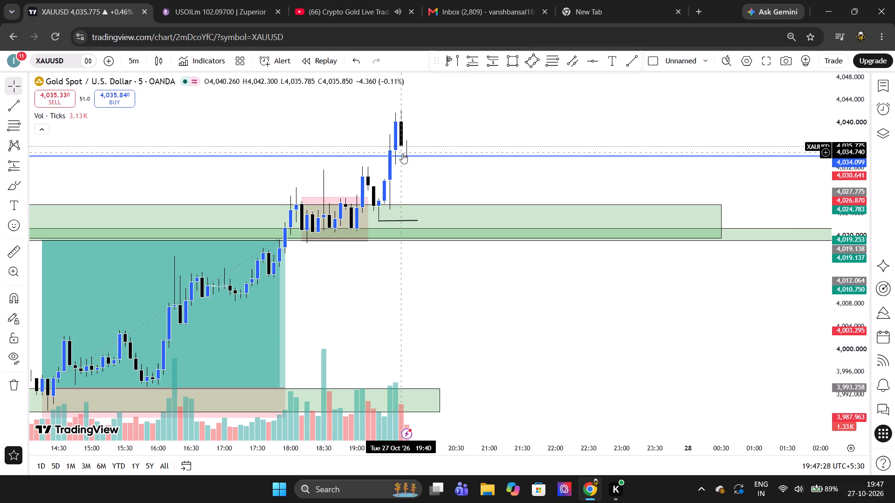
{"action": "left_click", "coordinate": [239, 0]}
{"action": "left_click", "coordinate": [291, 0]}
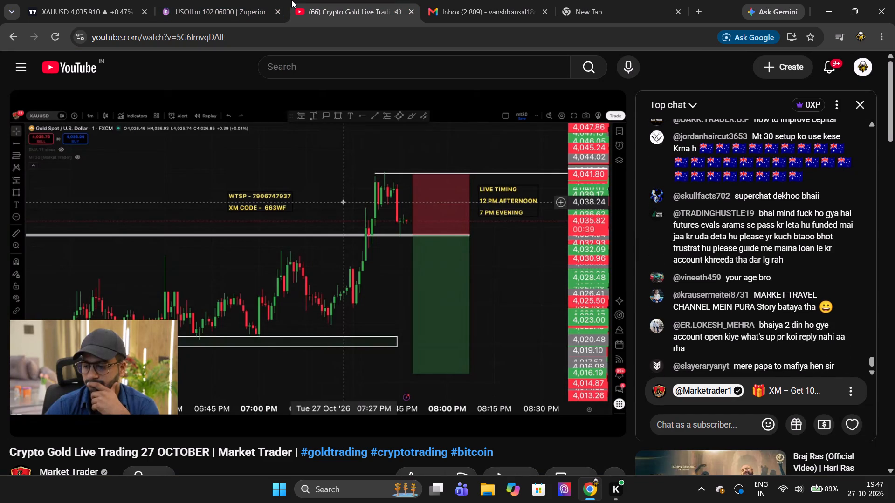
{"action": "left_click", "coordinate": [72, 1]}
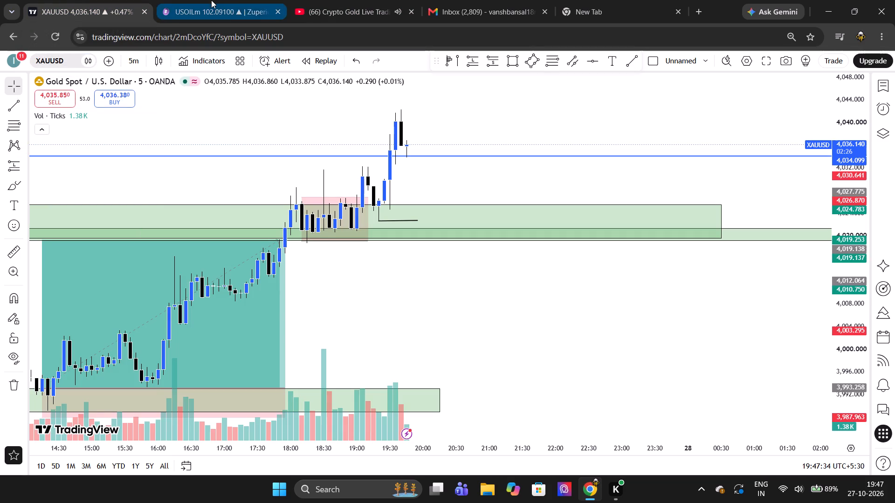
Switch to the YouTube gold trading stream and jump playback to the live point.
{"action": "left_click", "coordinate": [348, 0]}
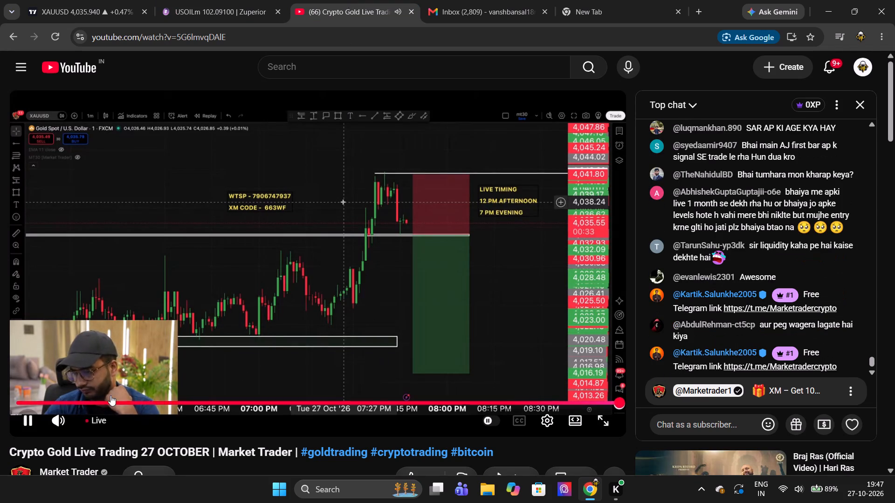
{"action": "left_click", "coordinate": [94, 418]}
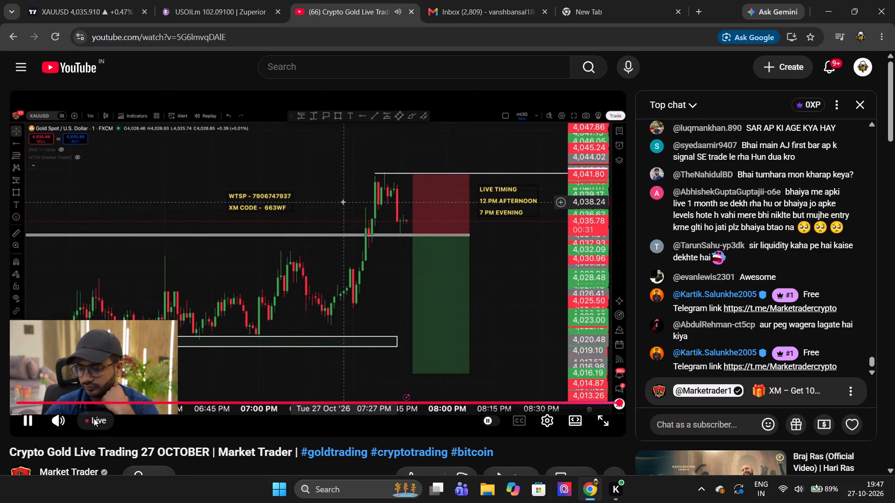
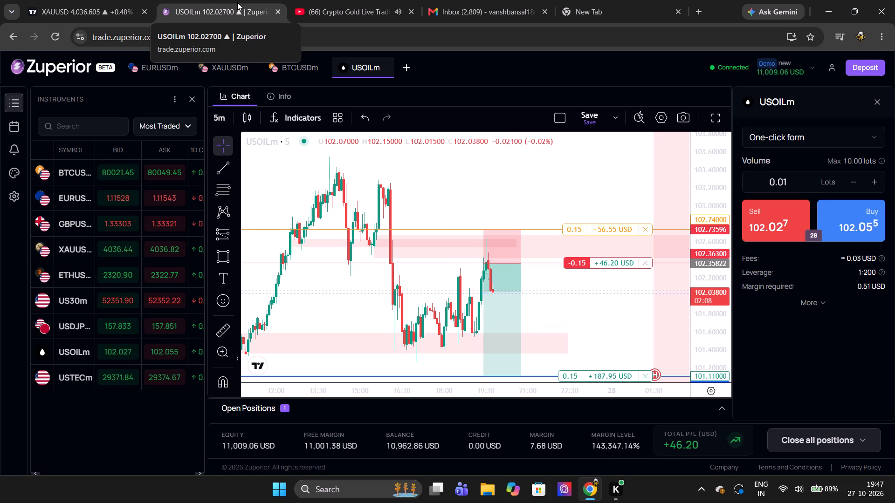
Check the XAUUSD chart on TradingView, and switch to the YouTube gold trading stream to view the streamer's short setup.
{"action": "left_click", "coordinate": [128, 0]}
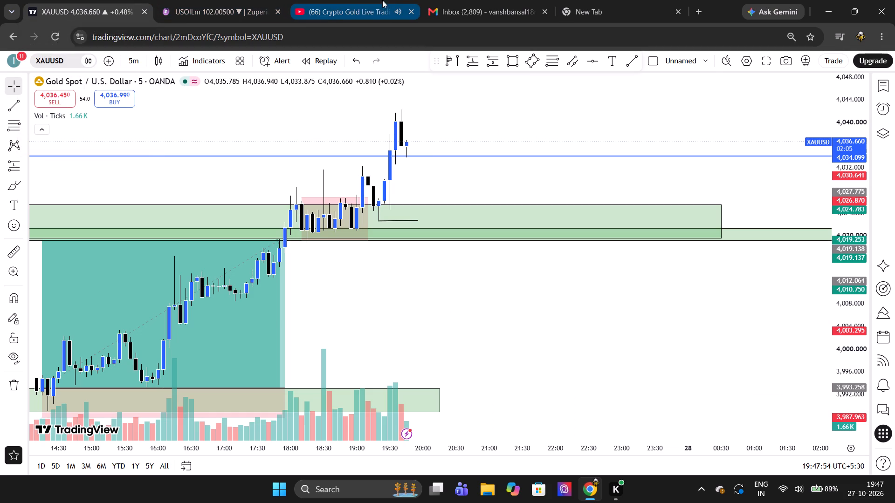
{"action": "left_click", "coordinate": [347, 4]}
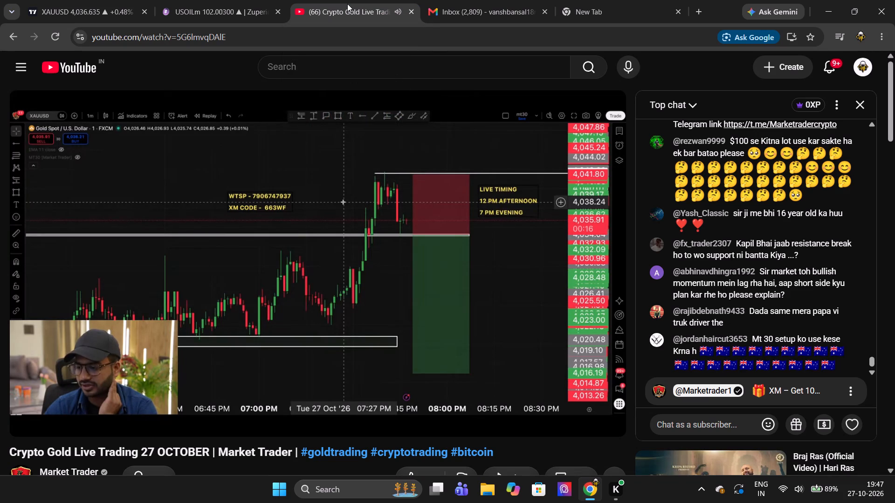
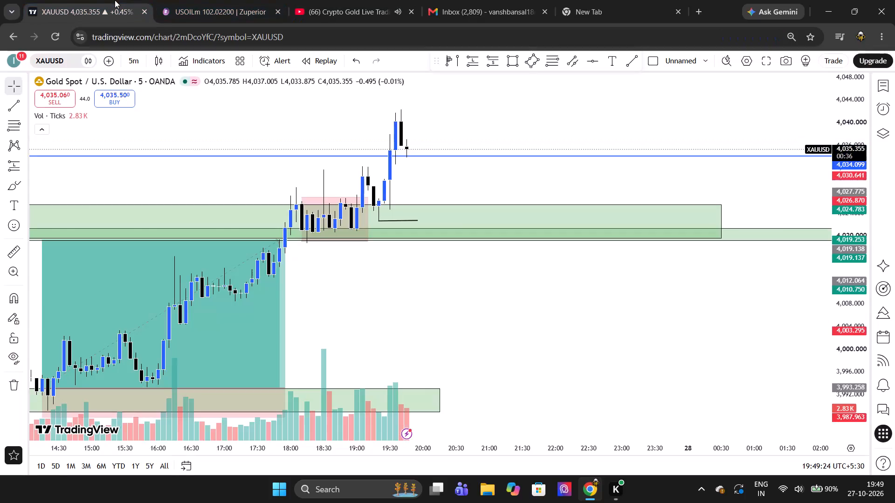
Review the recent XAUUSD candles and measure the move from the blue line near 4,034 up to the recent swing high near 4,042.3.
{"action": "scroll", "coordinate": [294, 231], "scroll_direction": "down", "scroll_amount": 1}
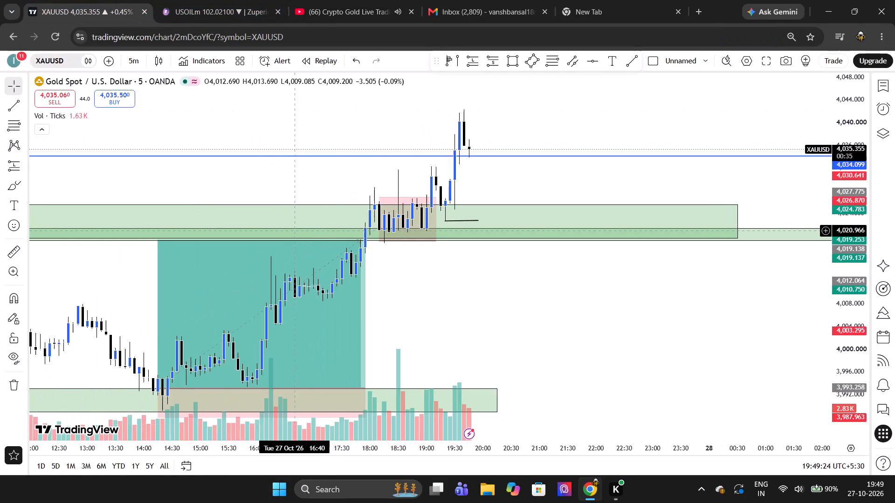
{"action": "scroll", "coordinate": [294, 231], "scroll_direction": "down", "scroll_amount": 1}
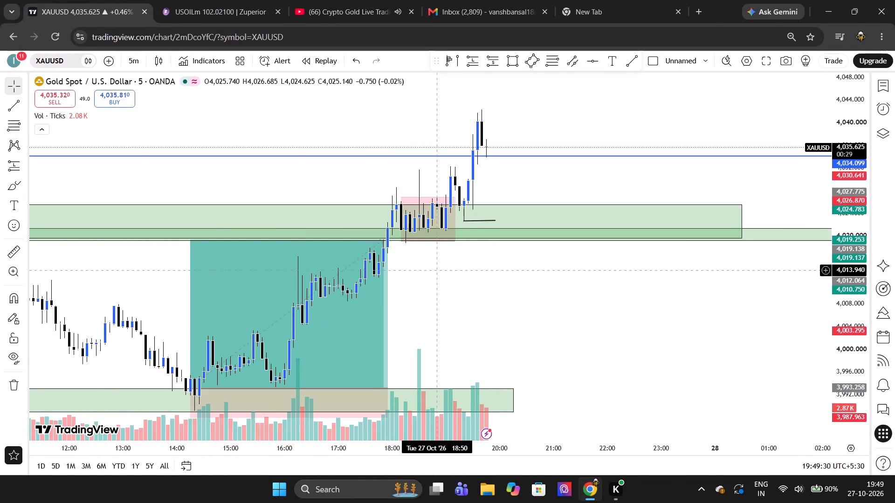
{"action": "scroll", "coordinate": [435, 271], "scroll_direction": "up", "scroll_amount": 1}
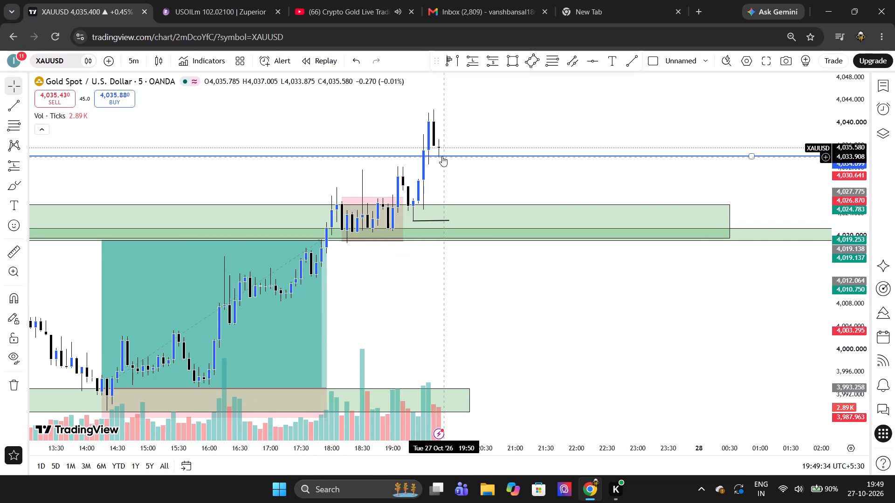
{"action": "left_click", "coordinate": [369, 136]}
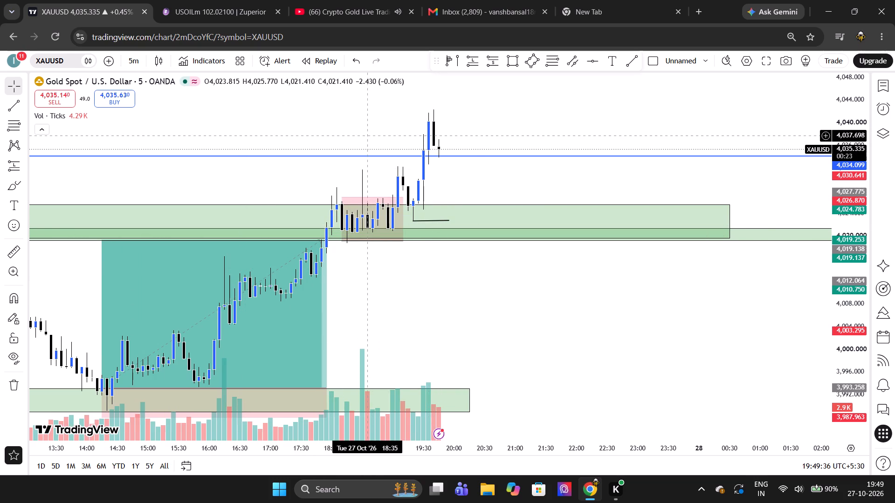
{"action": "scroll", "coordinate": [369, 136], "scroll_direction": "up", "scroll_amount": 1}
{"action": "scroll", "coordinate": [369, 136], "scroll_direction": "down", "scroll_amount": 1}
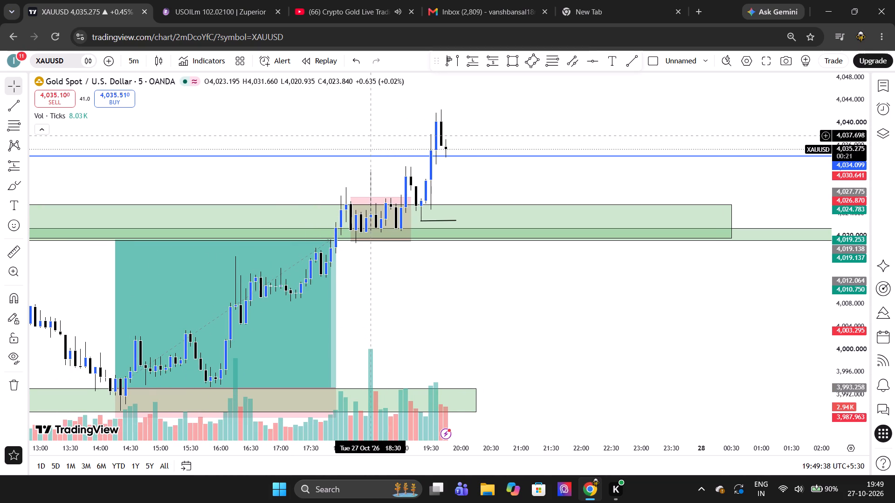
{"action": "scroll", "coordinate": [369, 136], "scroll_direction": "down", "scroll_amount": 1}
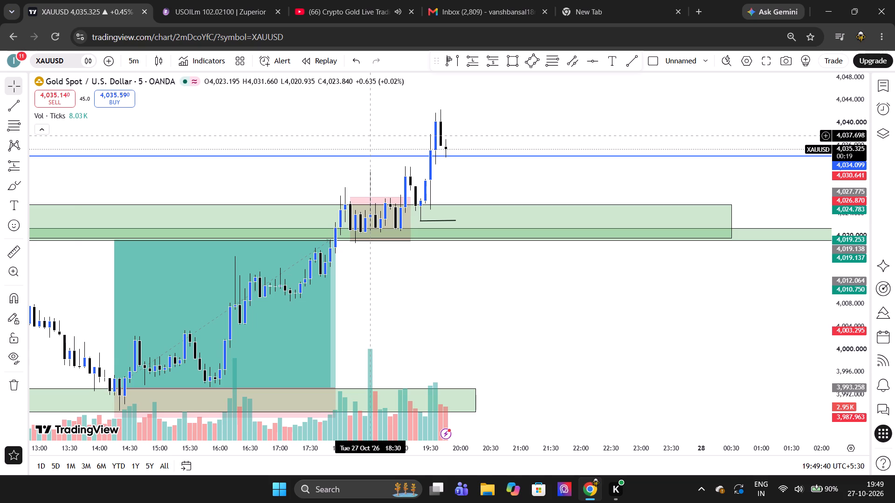
{"action": "left_click", "coordinate": [14, 246]}
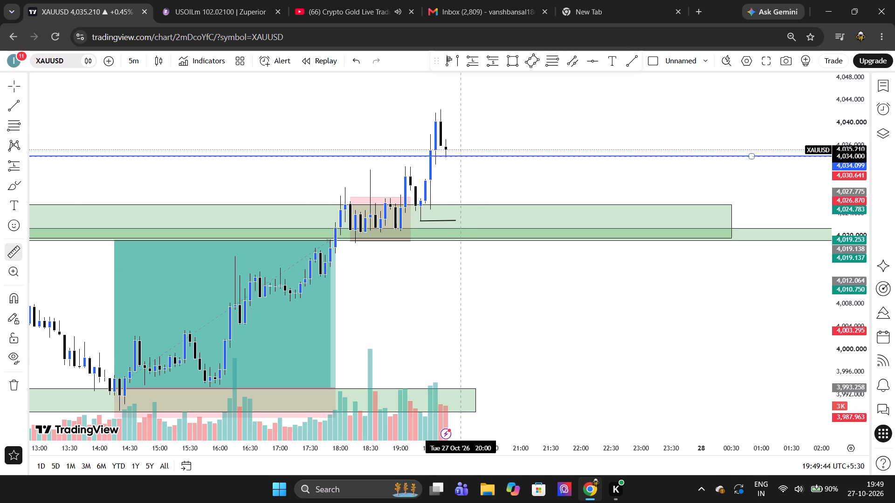
{"action": "left_click_drag", "start_coordinate": [461, 156], "coordinate": [473, 109]}
{"action": "double_click", "coordinate": [473, 109]}
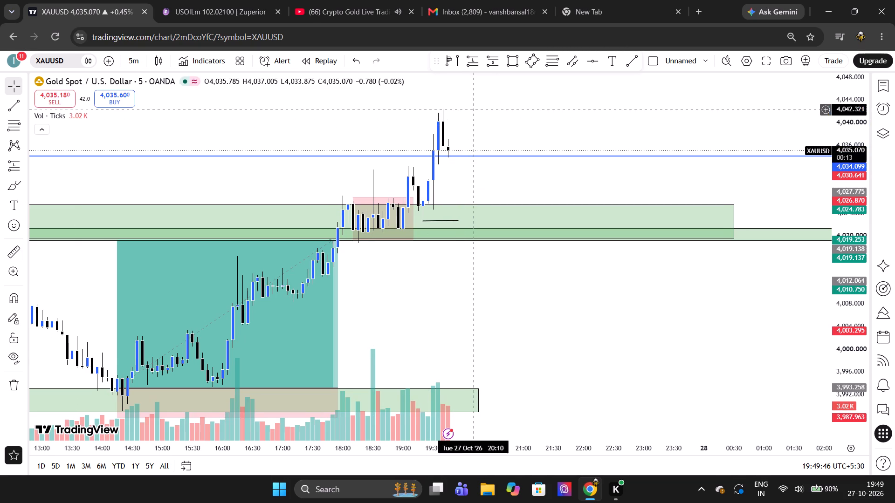
Switch to Zuperior and partially close the open USOILm short, closing a volume of 0.07 lots.
{"action": "left_click", "coordinate": [233, 1]}
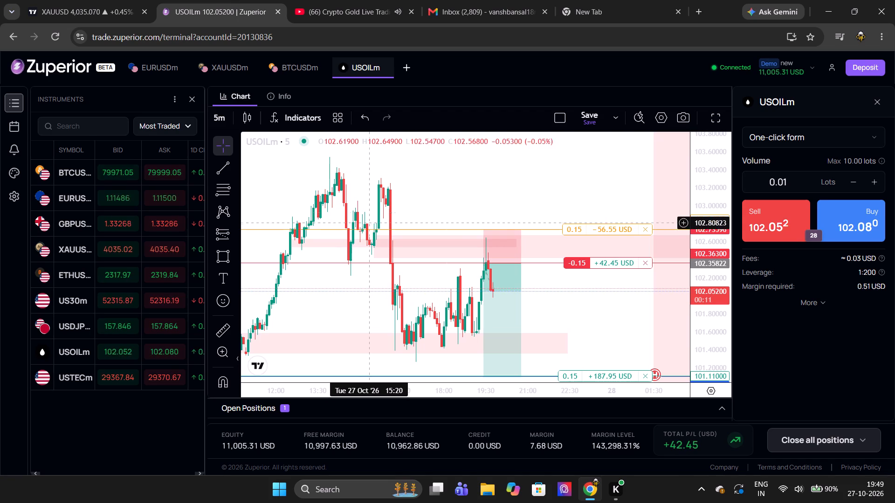
{"action": "scroll", "coordinate": [370, 224], "scroll_direction": "down", "scroll_amount": 1}
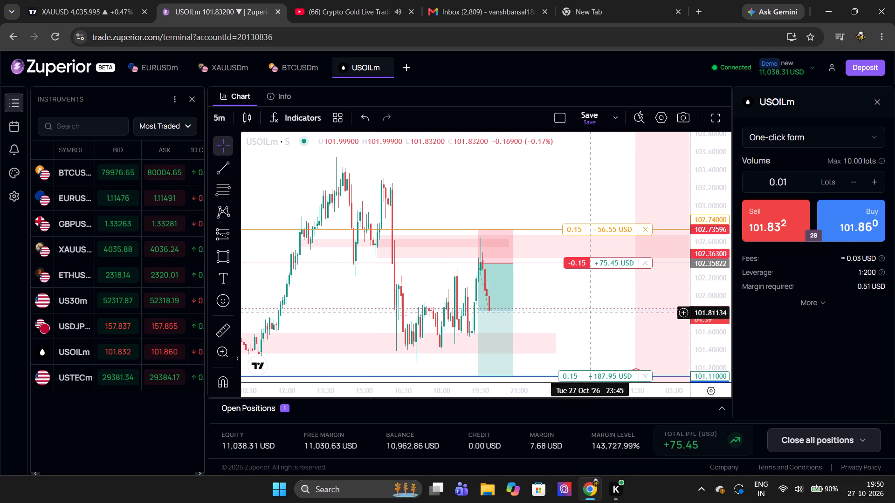
{"action": "left_click", "coordinate": [719, 403]}
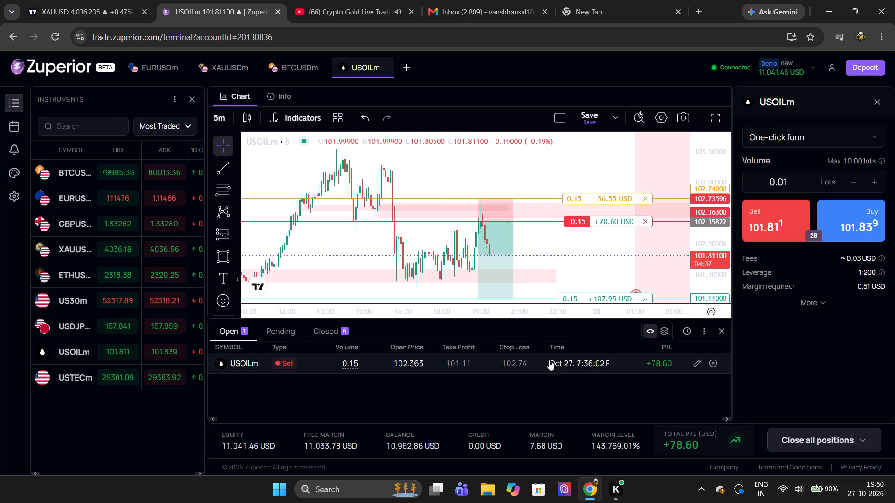
{"action": "left_click", "coordinate": [688, 360]}
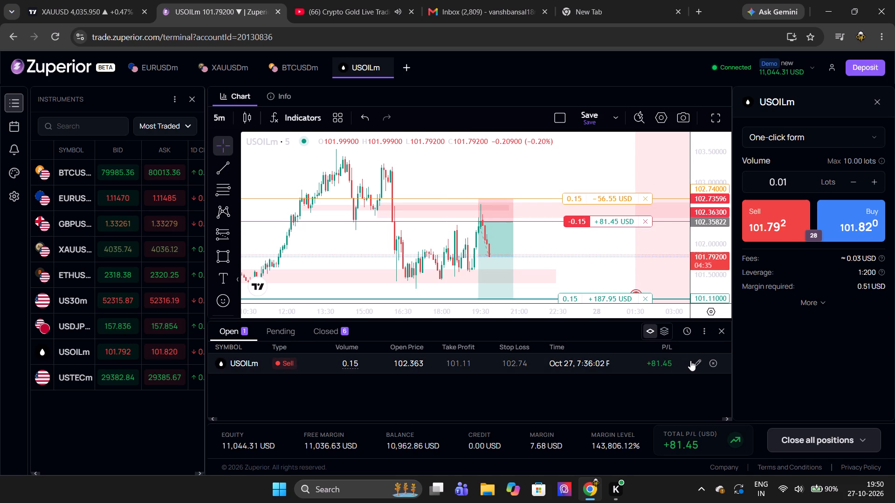
{"action": "left_click", "coordinate": [692, 361]}
{"action": "left_click", "coordinate": [494, 183]}
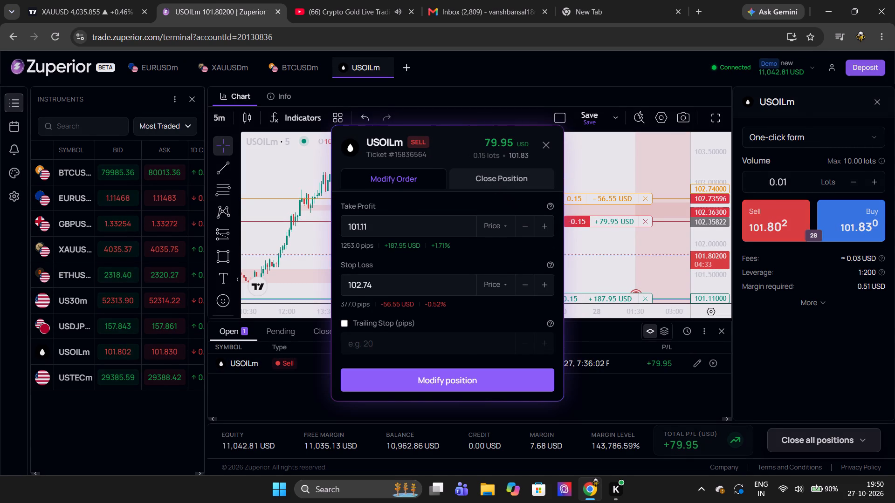
{"action": "left_click", "coordinate": [424, 279]}
{"action": "key", "text": "BackSpace"}
{"action": "key", "text": "BackSpace"}
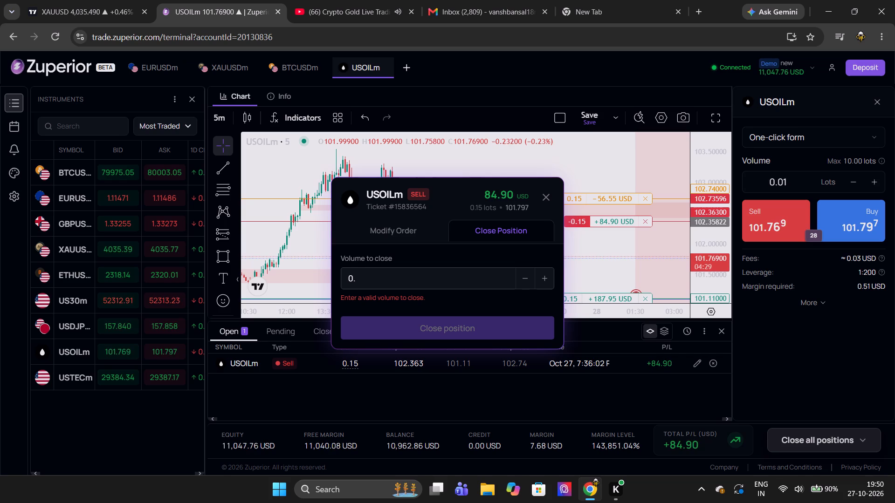
{"action": "key", "text": "0"}
{"action": "key", "text": "7"}
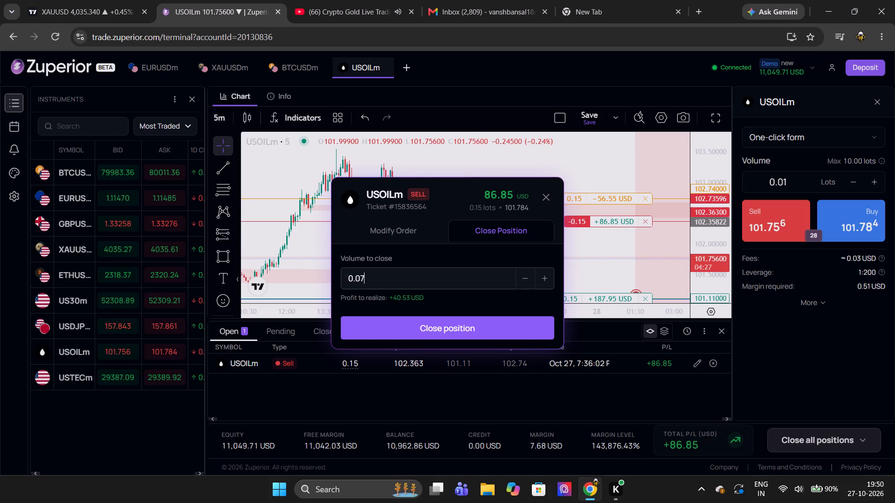
{"action": "left_click", "coordinate": [415, 332]}
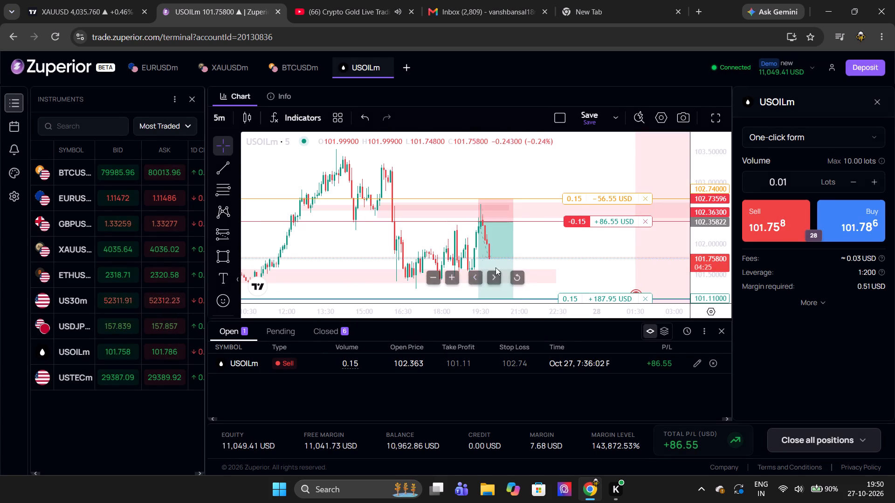
Tighten the stop loss of the remaining 0.08-lot USOILm short to 102.50 on the chart.
{"action": "left_click", "coordinate": [496, 163]}
{"action": "scroll", "coordinate": [496, 163], "scroll_direction": "up", "scroll_amount": 1}
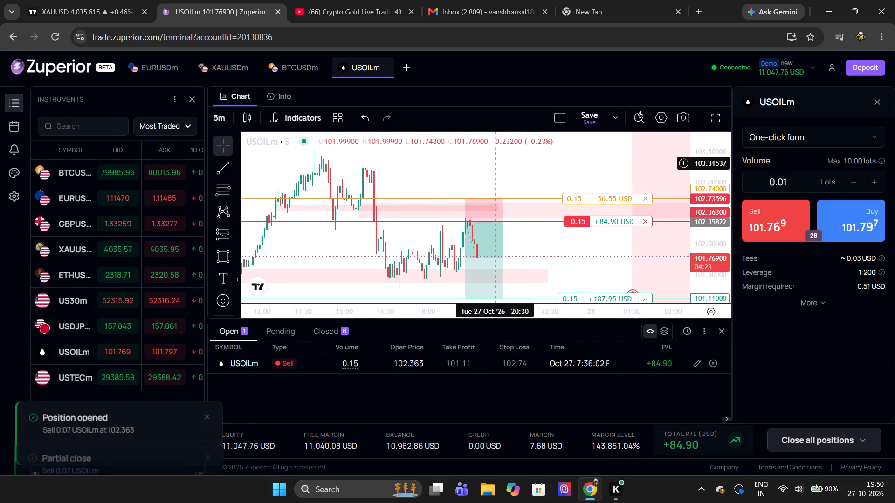
{"action": "left_click_drag", "start_coordinate": [589, 197], "coordinate": [596, 211]}
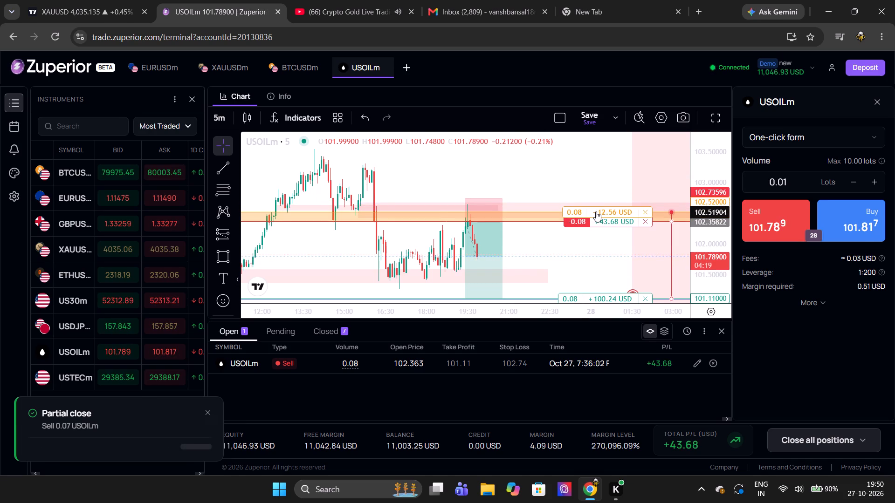
{"action": "left_click_drag", "start_coordinate": [596, 211], "coordinate": [613, 213]}
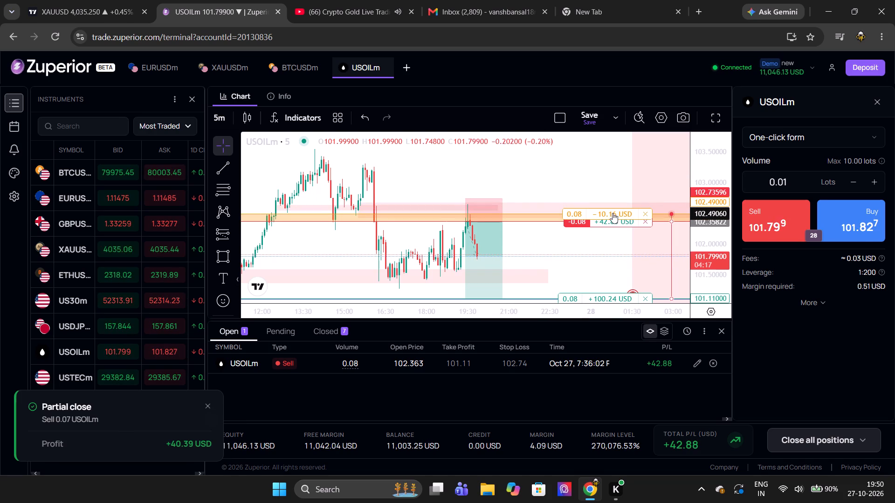
{"action": "left_click_drag", "start_coordinate": [613, 213], "coordinate": [609, 212]}
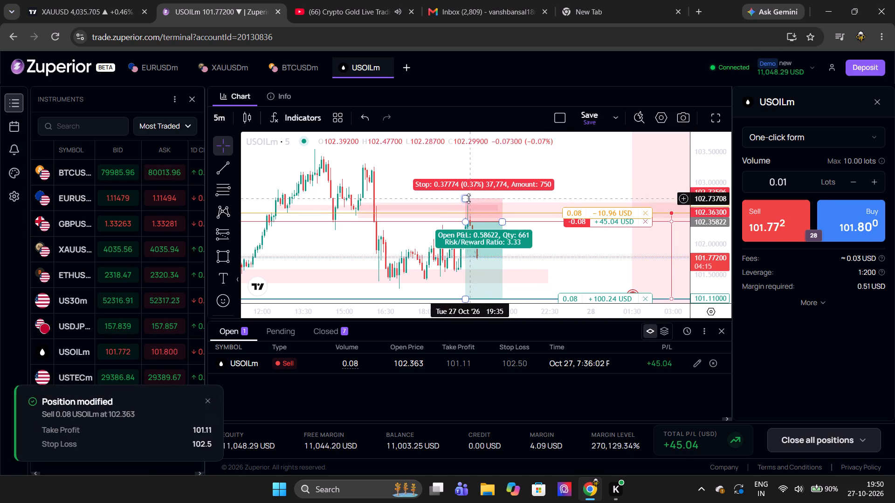
Lower the stop level of the short position drawing on the USOILm chart to about 102.50.
{"action": "left_click_drag", "start_coordinate": [466, 199], "coordinate": [515, 211]}
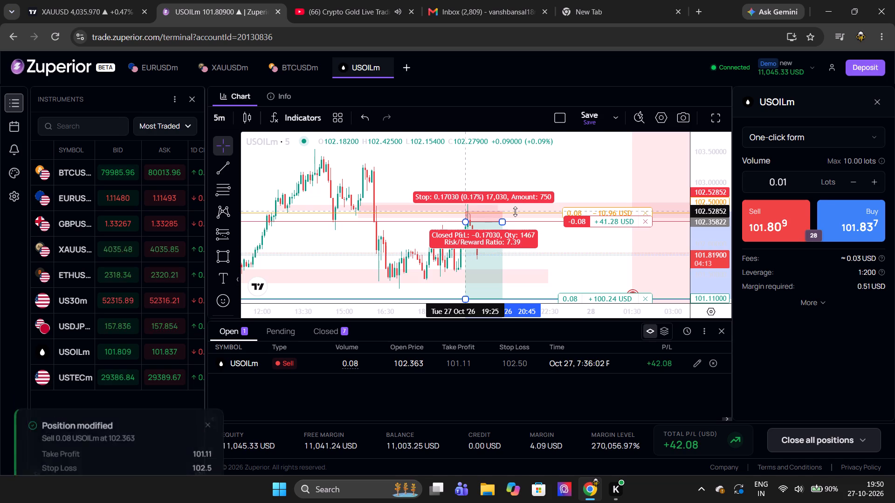
{"action": "left_click_drag", "start_coordinate": [515, 211], "coordinate": [517, 212]}
{"action": "double_click", "coordinate": [540, 188]}
{"action": "scroll", "coordinate": [540, 188], "scroll_direction": "up", "scroll_amount": 1}
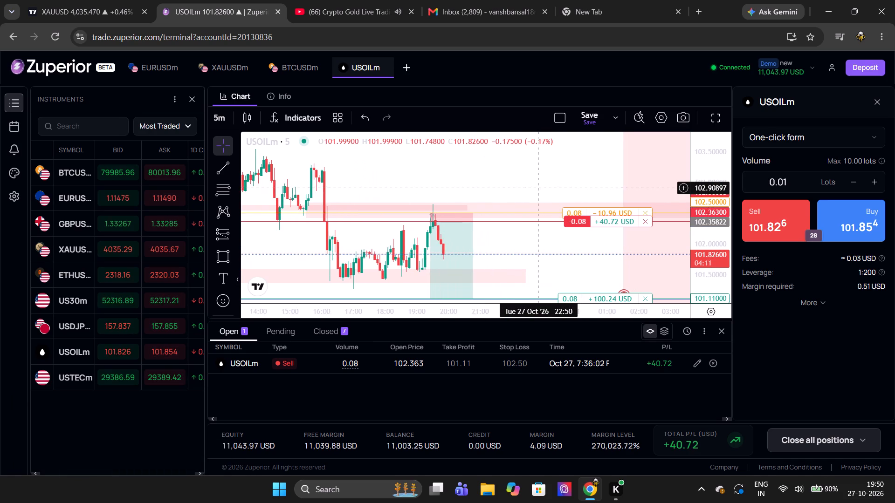
{"action": "scroll", "coordinate": [540, 188], "scroll_direction": "up", "scroll_amount": 1}
Check the TradingView gold chart, the USOILm short on Zuperior, and the streamer's XAUUSD short setup on YouTube.
{"action": "left_click", "coordinate": [136, 0]}
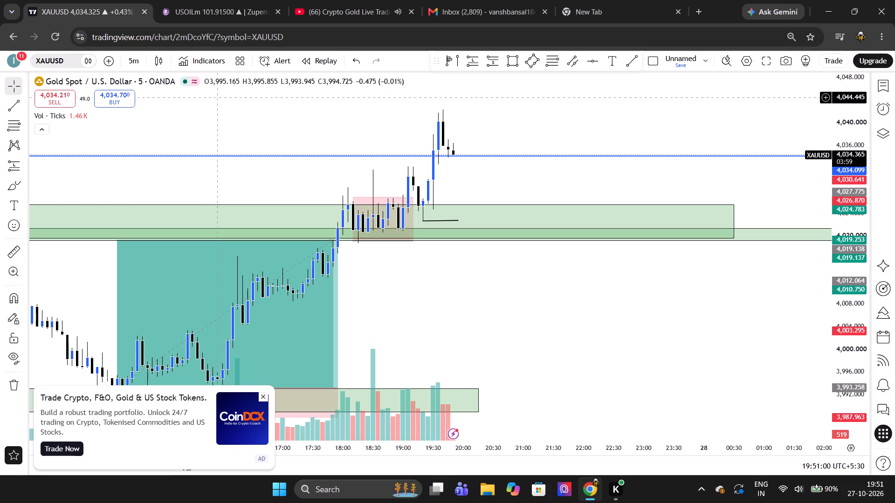
{"action": "left_click", "coordinate": [246, 0]}
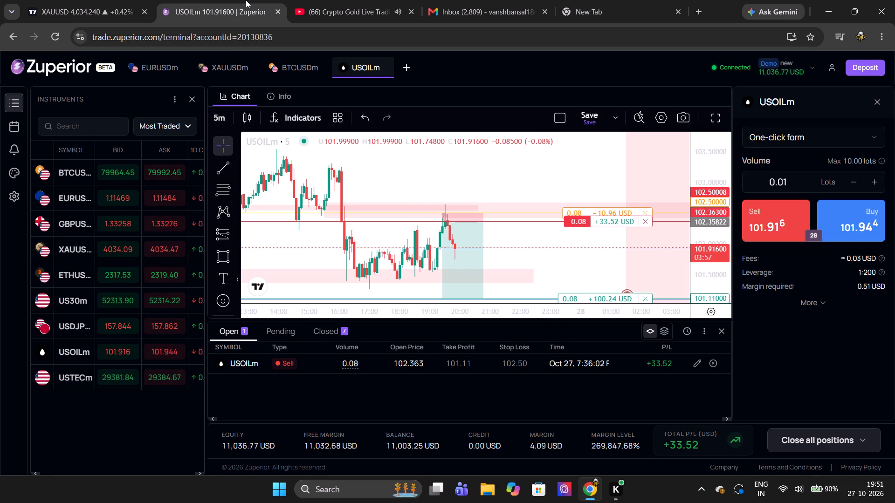
{"action": "left_click", "coordinate": [334, 0]}
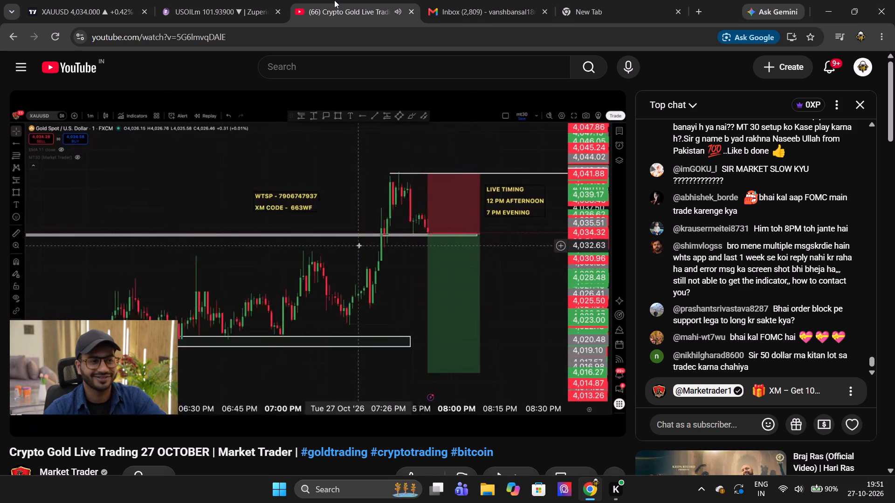
Search Google for "9pm att" in the empty new tab.
{"action": "left_click", "coordinate": [656, 0]}
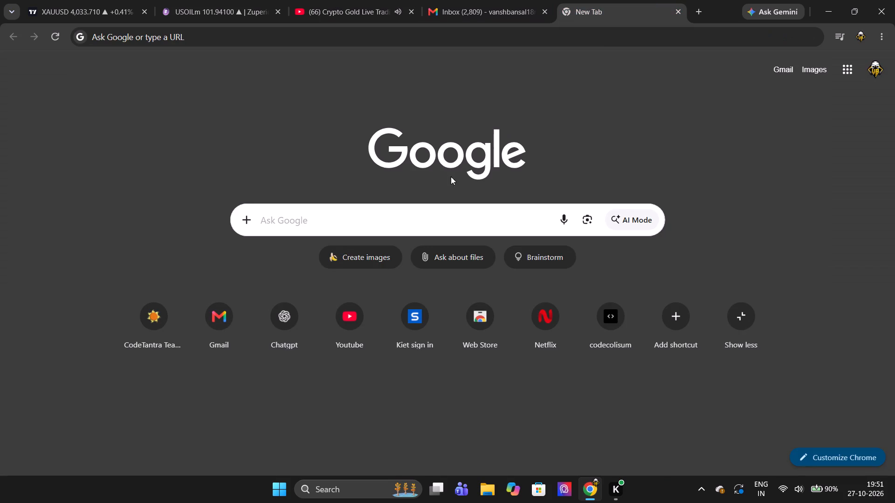
{"action": "left_click", "coordinate": [417, 225]}
{"action": "key", "text": "8"}
{"action": "key", "text": "BackSpace"}
{"action": "type", "text": "9pm"}
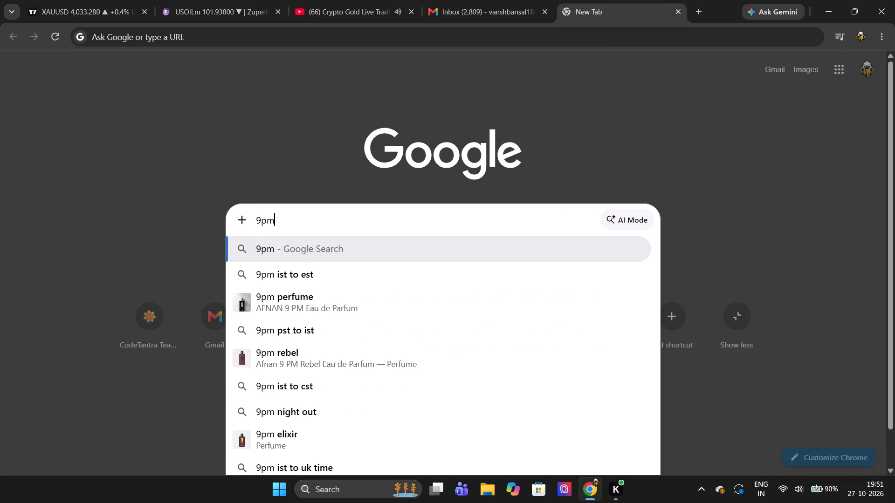
{"action": "key", "text": "space"}
{"action": "key", "text": "i"}
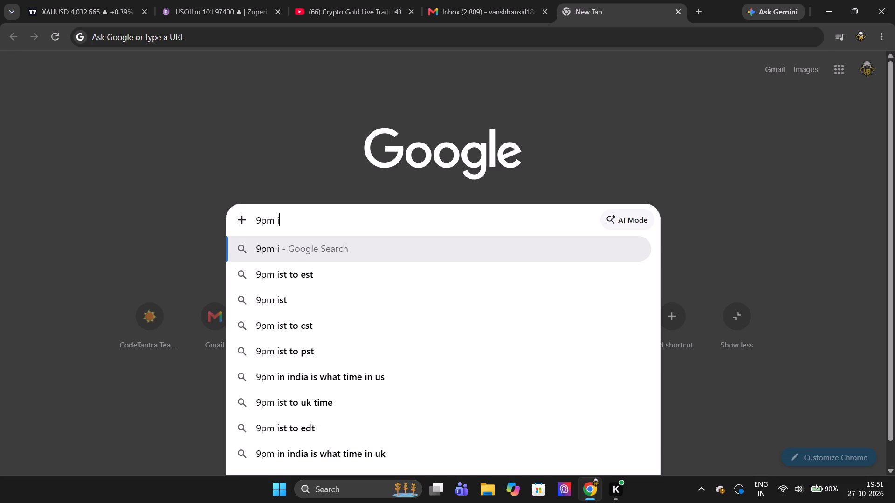
{"action": "type", "text": "tr"}
{"action": "key", "text": "BackSpace"}
{"action": "key", "text": "BackSpace"}
{"action": "key", "text": "BackSpace"}
{"action": "key", "text": "a"}
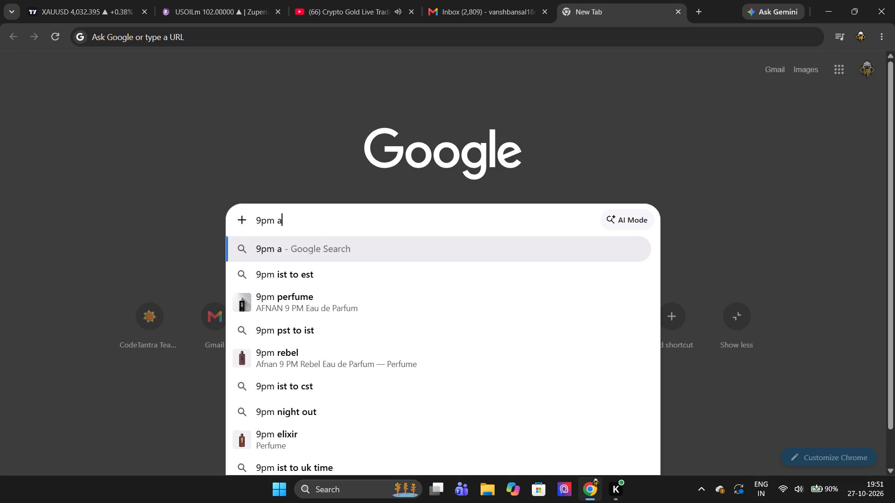
{"action": "type", "text": "tt"}
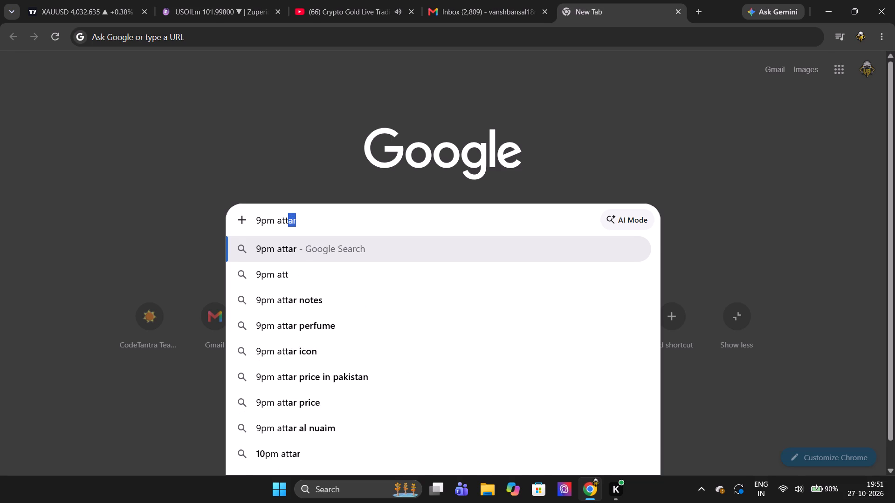
{"action": "key", "text": "Down"}
{"action": "key", "text": "Return"}
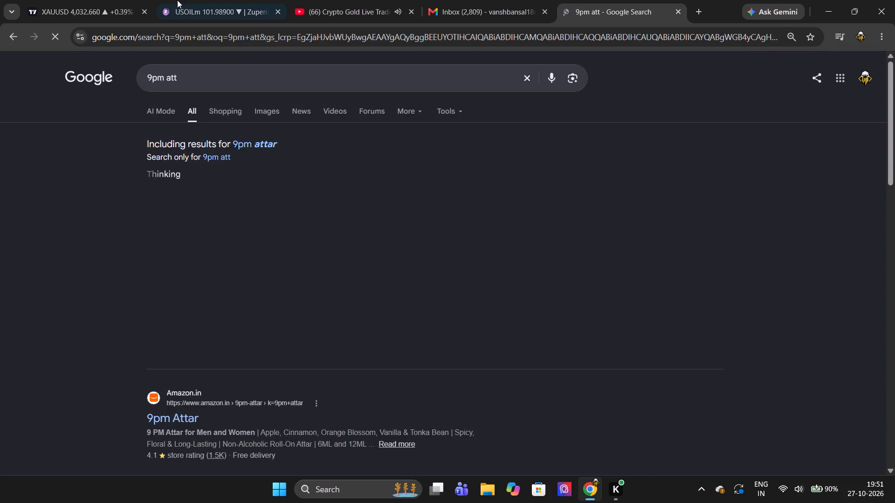
Compare the streamer's XAUUSD short on YouTube with the latest candles below the blue line on the TradingView gold chart.
{"action": "left_click", "coordinate": [113, 0]}
{"action": "left_click", "coordinate": [300, 0]}
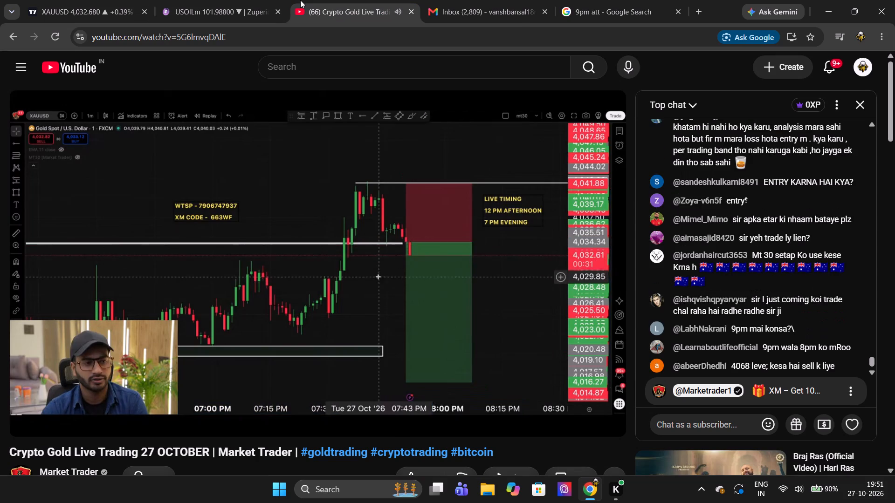
{"action": "left_click", "coordinate": [117, 0]}
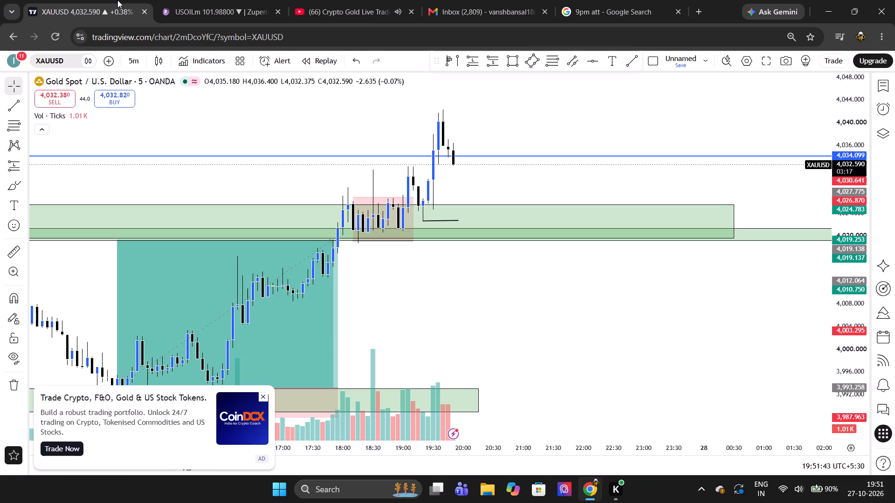
{"action": "scroll", "coordinate": [216, 136], "scroll_direction": "down", "scroll_amount": 1}
{"action": "scroll", "coordinate": [216, 136], "scroll_direction": "up", "scroll_amount": 1}
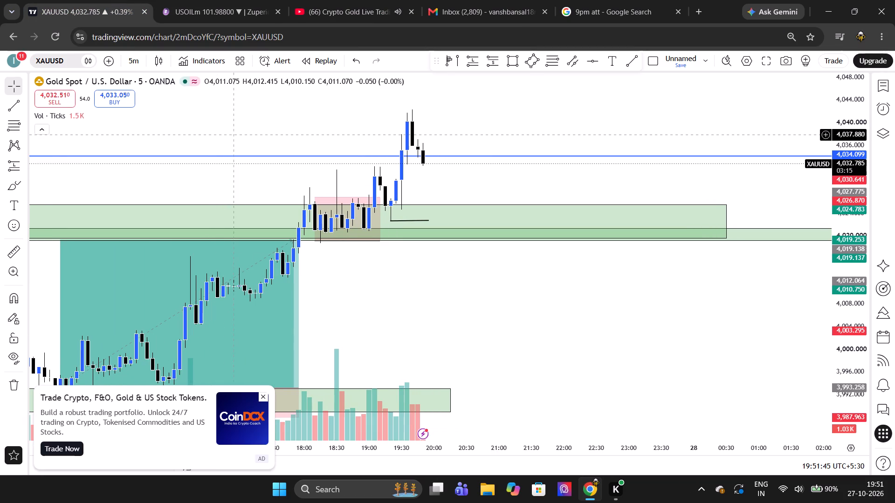
Sell 0.05 lots of XAUUSDm at market on the Zuperior demo account.
{"action": "scroll", "coordinate": [238, 133], "scroll_direction": "down", "scroll_amount": 2}
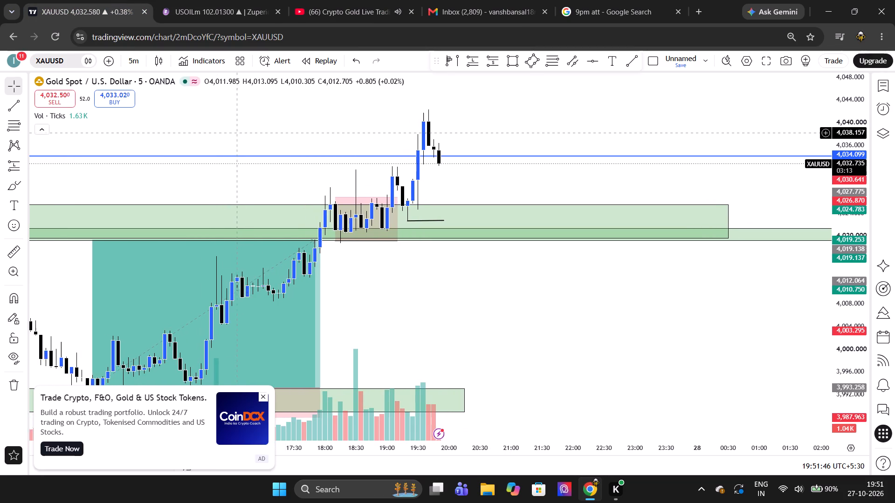
{"action": "scroll", "coordinate": [238, 133], "scroll_direction": "down", "scroll_amount": 1}
{"action": "left_click", "coordinate": [205, 0]}
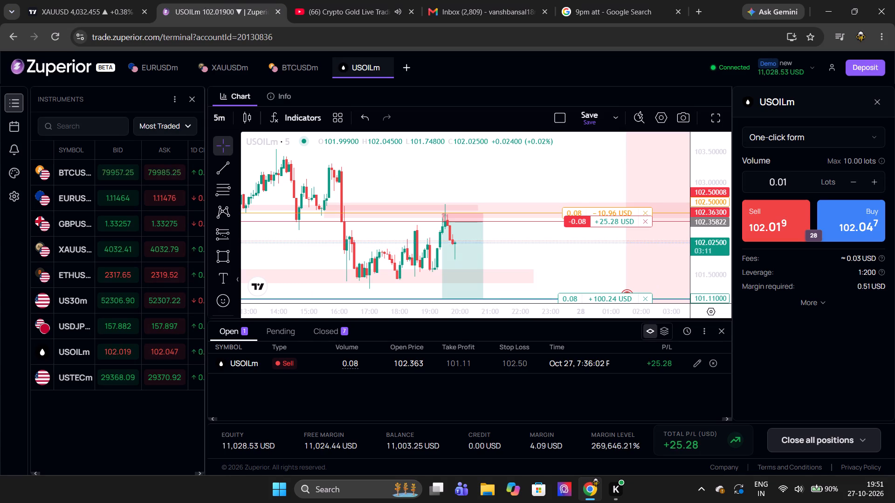
{"action": "left_click", "coordinate": [218, 63]}
{"action": "left_click", "coordinate": [93, 0]}
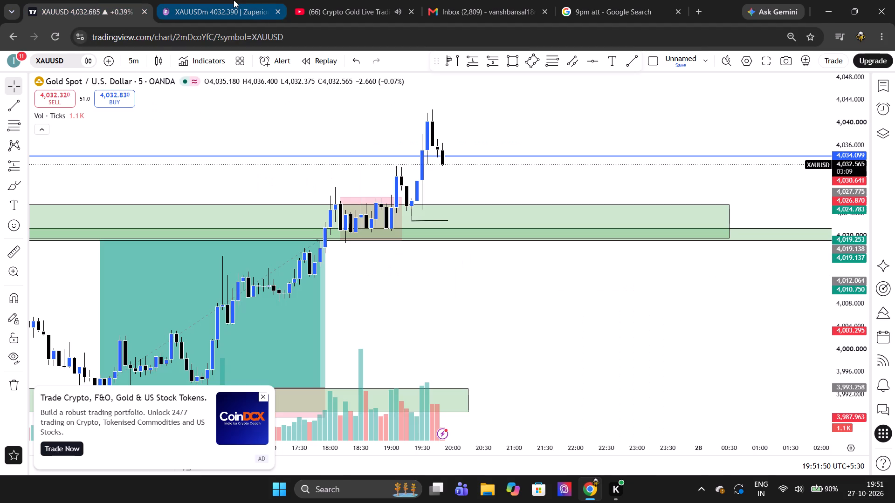
{"action": "left_click", "coordinate": [234, 0]}
{"action": "scroll", "coordinate": [427, 168], "scroll_direction": "up", "scroll_amount": 3}
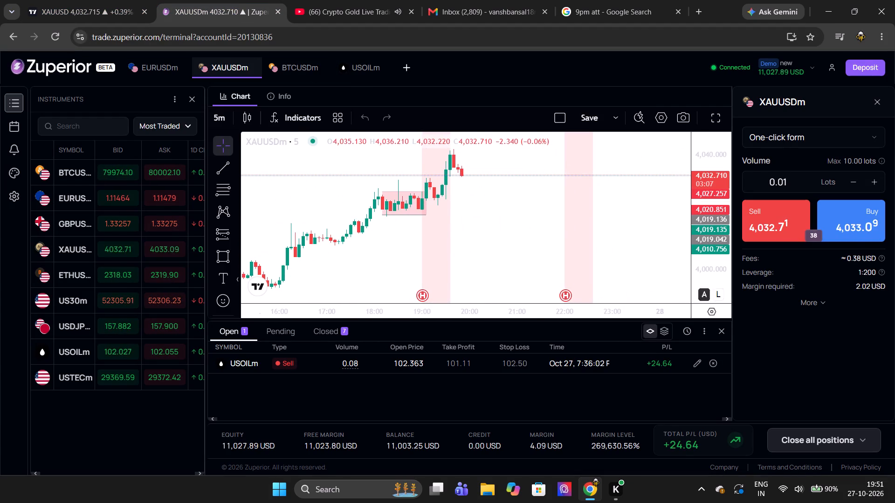
{"action": "left_click", "coordinate": [795, 180]}
{"action": "key", "text": "BackSpace"}
{"action": "key", "text": "5"}
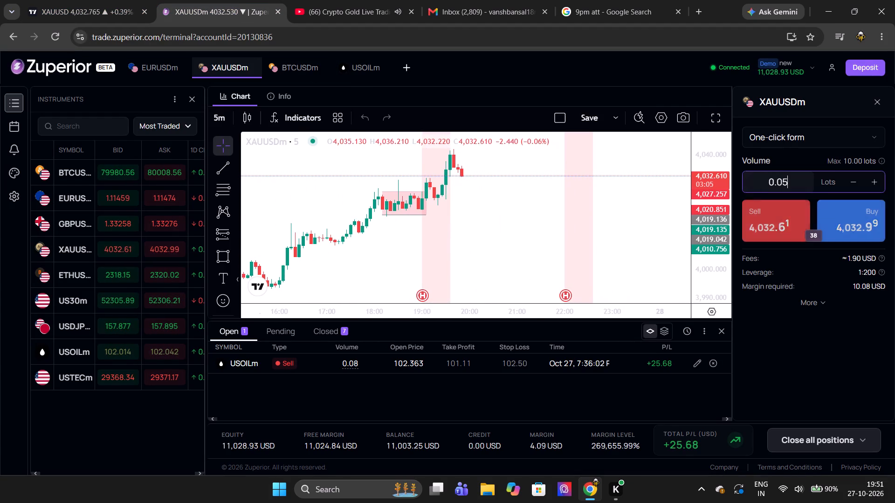
{"action": "left_click", "coordinate": [773, 227]}
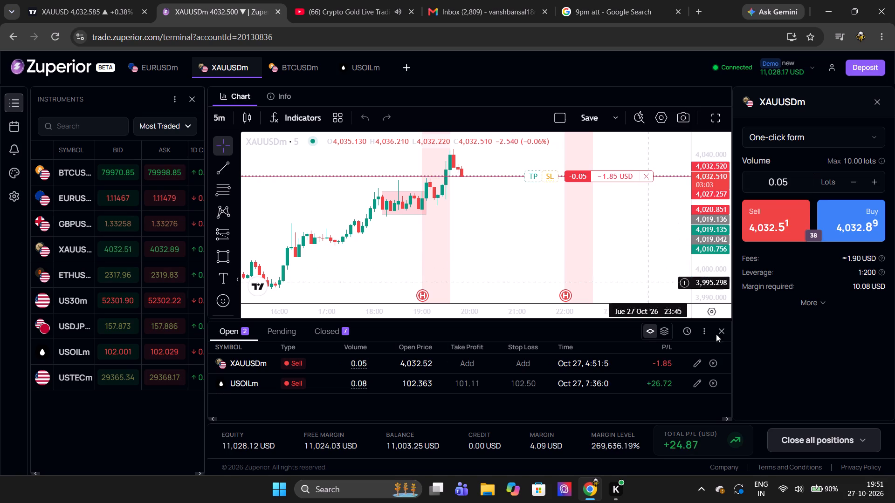
Collapse the positions list and set the XAUUSDm short's stop loss on the chart to 4,043.03.
{"action": "left_click", "coordinate": [728, 330]}
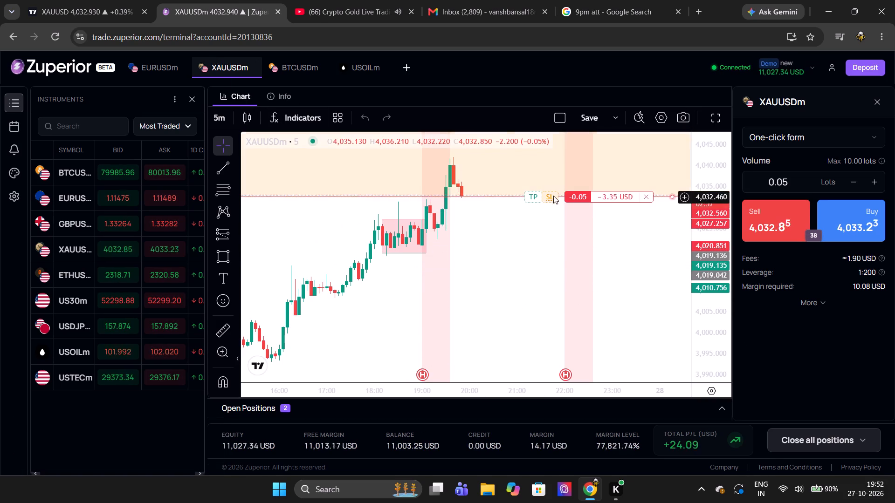
{"action": "left_click_drag", "start_coordinate": [549, 196], "coordinate": [561, 151]}
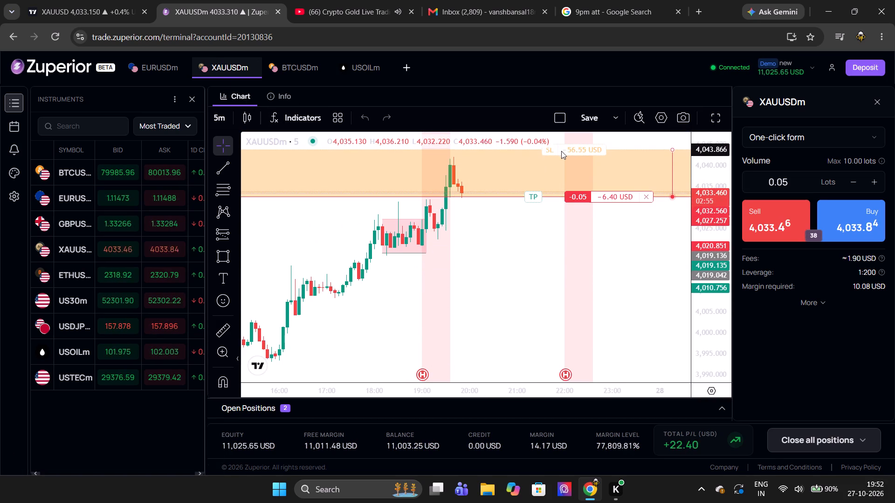
{"action": "left_click_drag", "start_coordinate": [561, 151], "coordinate": [565, 153]}
{"action": "left_click", "coordinate": [523, 238]}
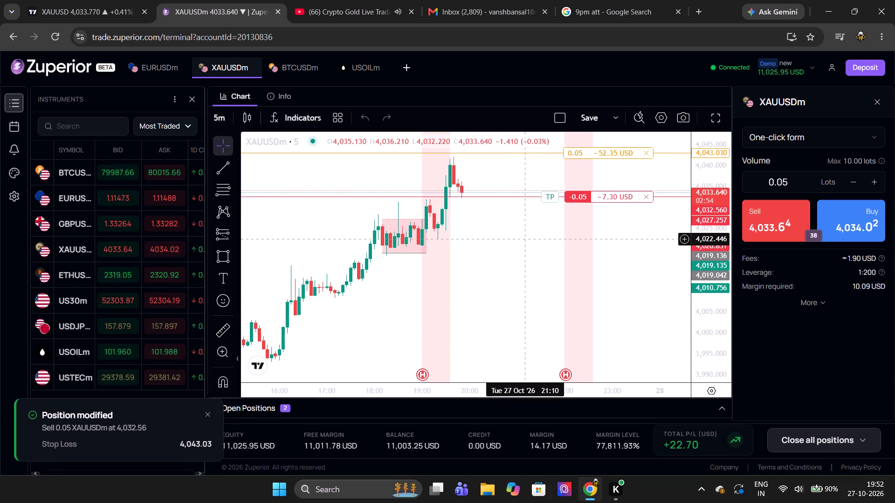
Compare gold price action around the short entry on the Zuperior chart, the YouTube stream and the TradingView chart.
{"action": "scroll", "coordinate": [523, 238], "scroll_direction": "down", "scroll_amount": 2}
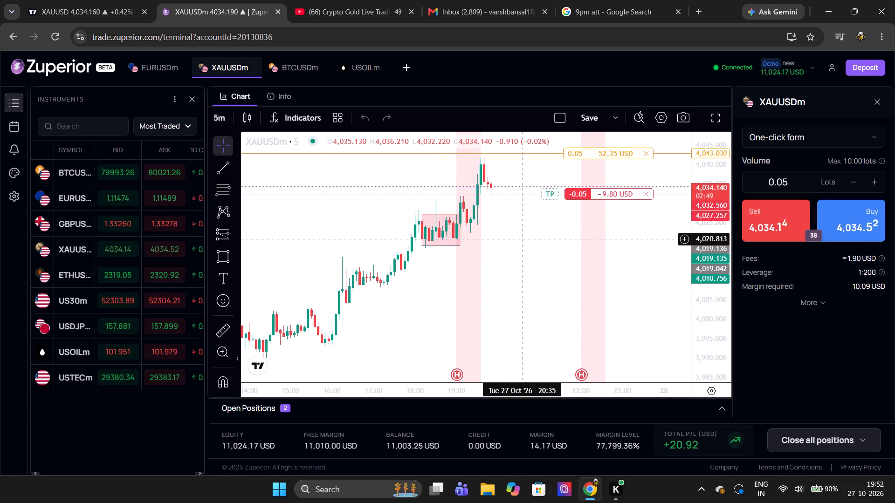
{"action": "scroll", "coordinate": [523, 238], "scroll_direction": "down", "scroll_amount": 2}
{"action": "scroll", "coordinate": [419, 256], "scroll_direction": "down", "scroll_amount": 1}
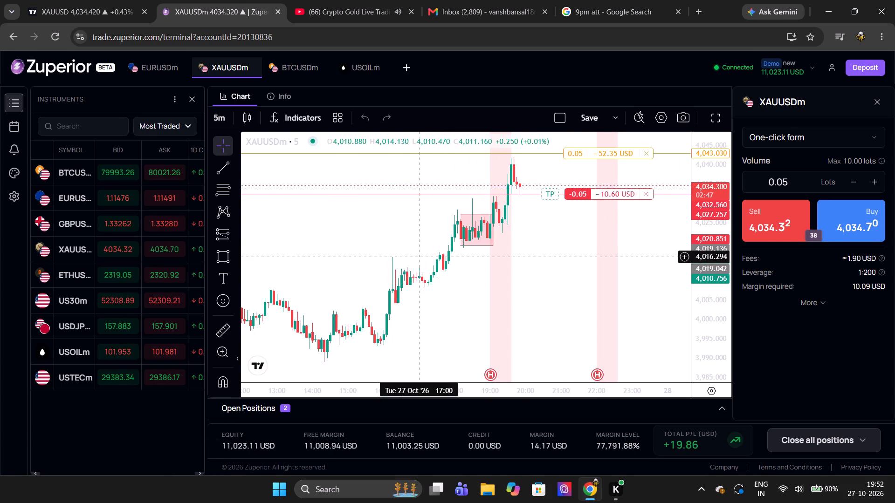
{"action": "scroll", "coordinate": [419, 256], "scroll_direction": "down", "scroll_amount": 1}
{"action": "left_click", "coordinate": [103, 0]}
{"action": "left_click", "coordinate": [269, 0]}
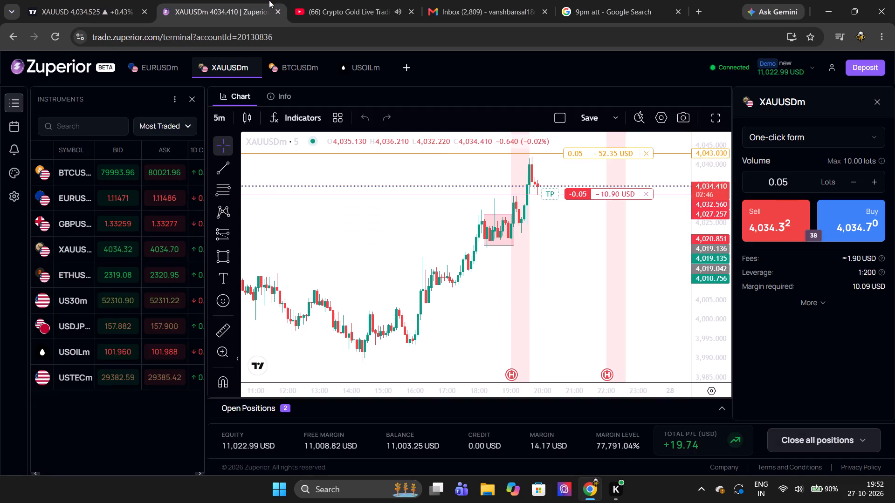
{"action": "left_click", "coordinate": [330, 0]}
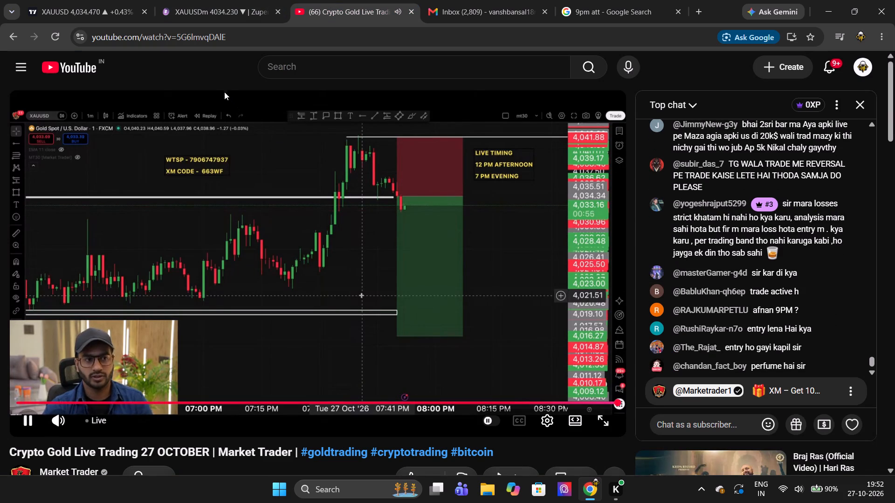
{"action": "left_click", "coordinate": [102, 0]}
{"action": "scroll", "coordinate": [226, 143], "scroll_direction": "up", "scroll_amount": 1}
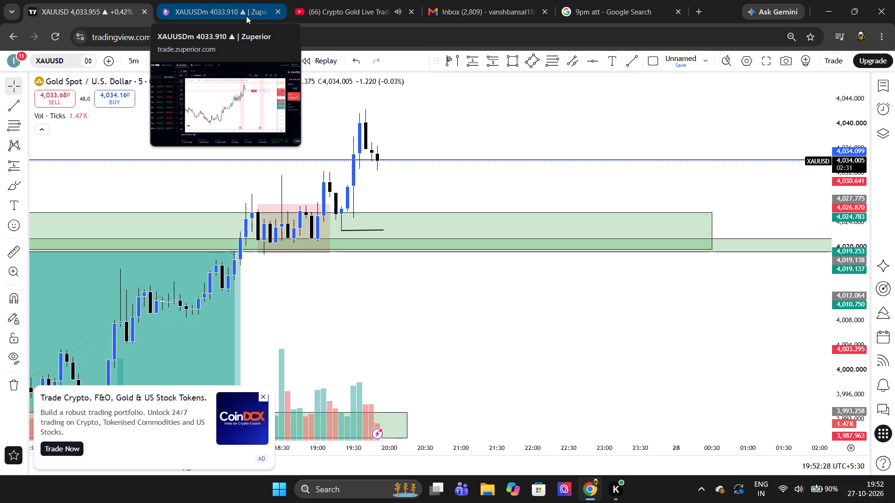
{"action": "left_click", "coordinate": [246, 16]}
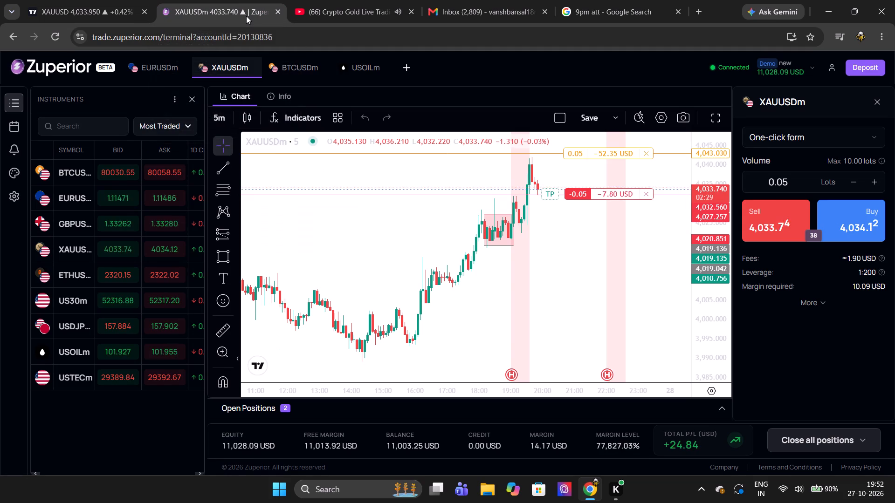
{"action": "left_click", "coordinate": [134, 0]}
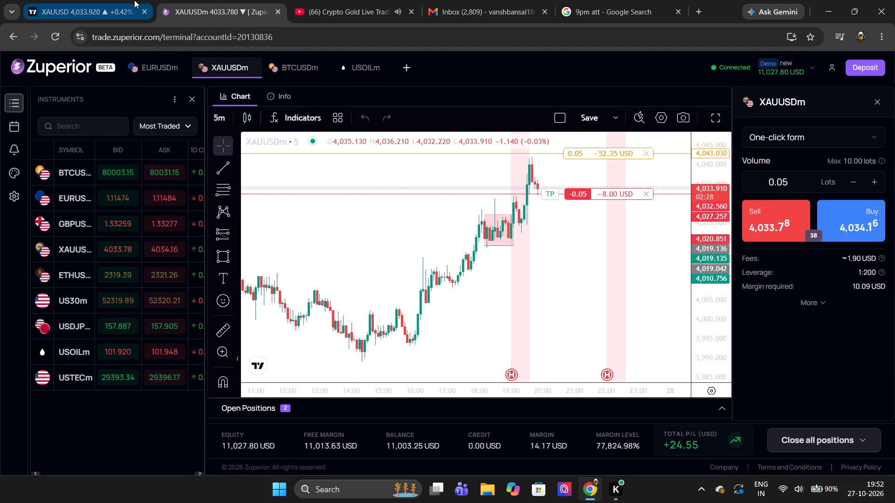
{"action": "scroll", "coordinate": [268, 211], "scroll_direction": "right", "scroll_amount": 1}
{"action": "scroll", "coordinate": [268, 211], "scroll_direction": "up", "scroll_amount": 1}
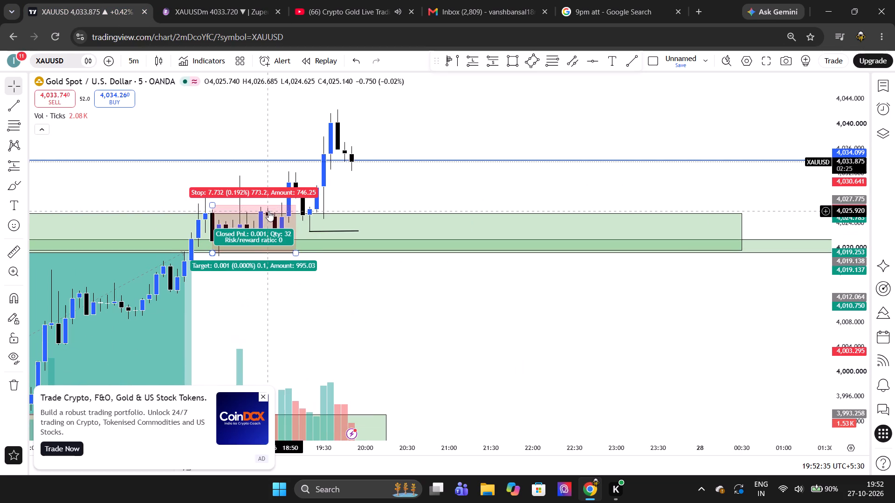
{"action": "scroll", "coordinate": [196, 127], "scroll_direction": "down", "scroll_amount": 1}
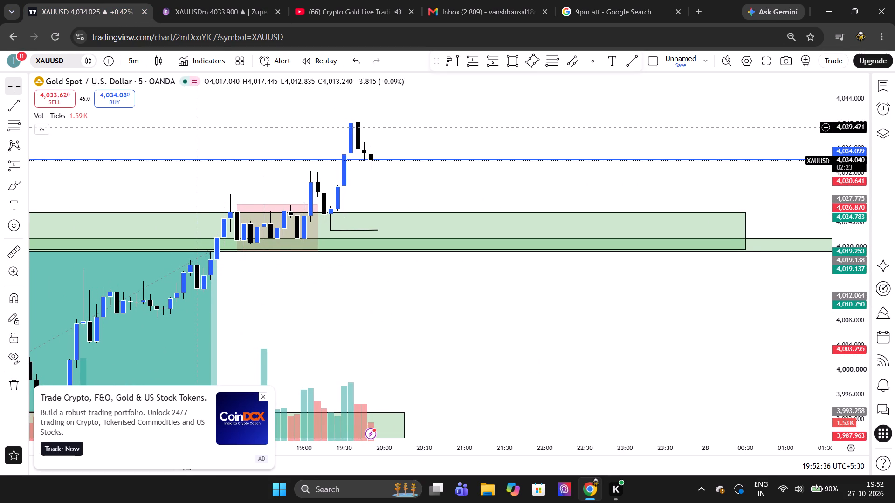
{"action": "scroll", "coordinate": [196, 127], "scroll_direction": "down", "scroll_amount": 1}
Draw a short position on Zuperior's XAUUSDm chart with entry at about 4,032.60 and stop at about 4,043.03.
{"action": "left_click", "coordinate": [220, 0]}
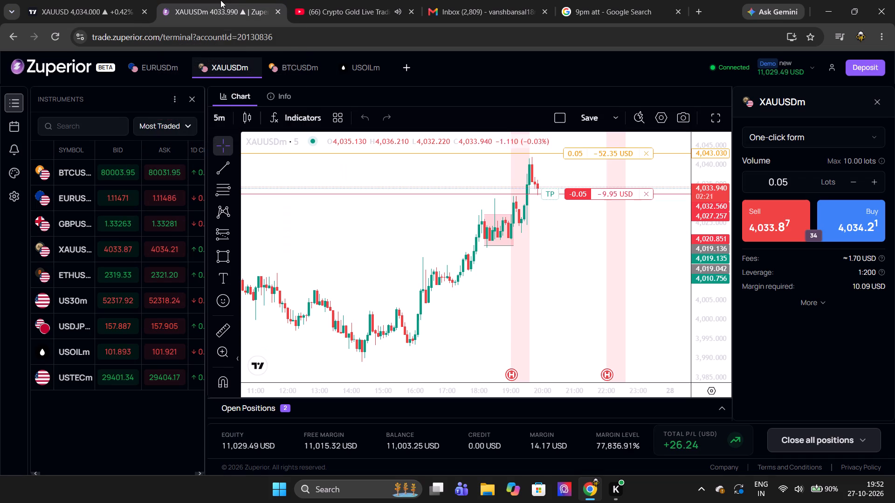
{"action": "scroll", "coordinate": [406, 179], "scroll_direction": "up", "scroll_amount": 1}
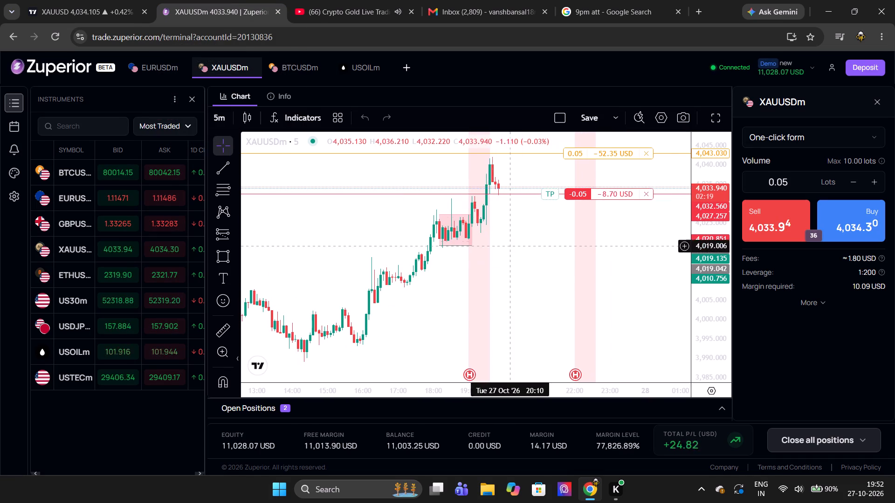
{"action": "scroll", "coordinate": [514, 229], "scroll_direction": "down", "scroll_amount": 1}
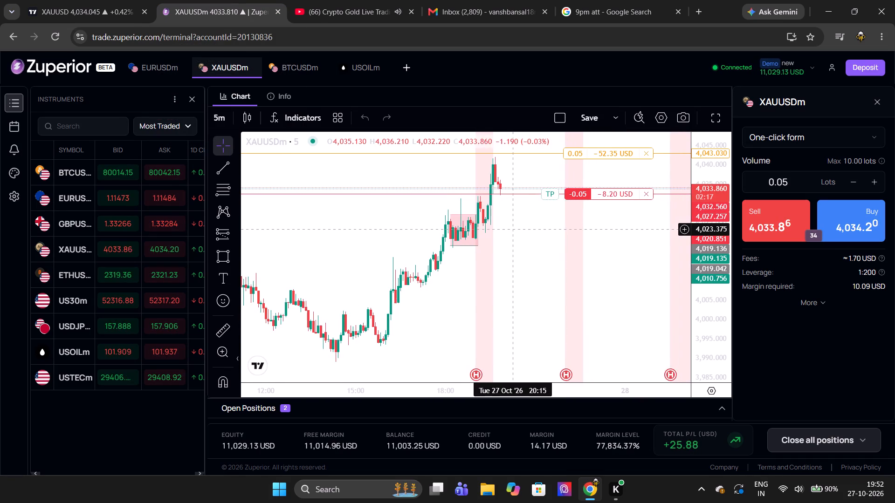
{"action": "scroll", "coordinate": [514, 229], "scroll_direction": "left", "scroll_amount": 2}
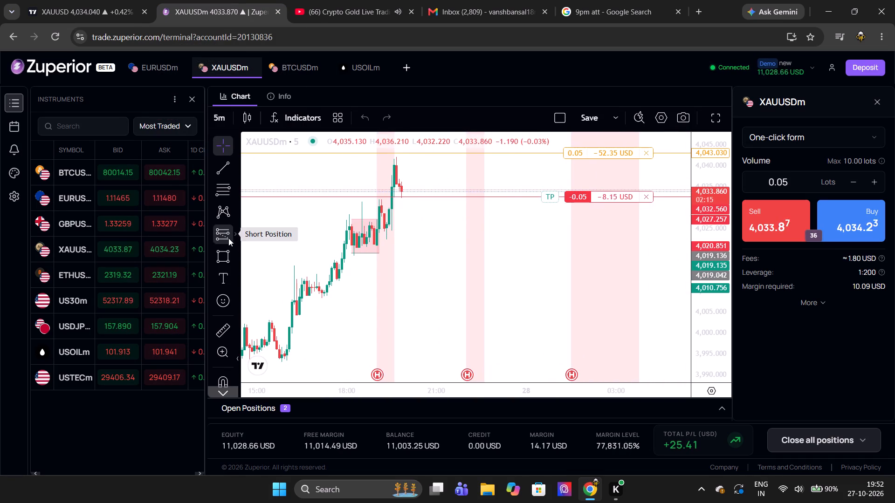
{"action": "left_click", "coordinate": [238, 234]}
{"action": "left_click", "coordinate": [285, 160]}
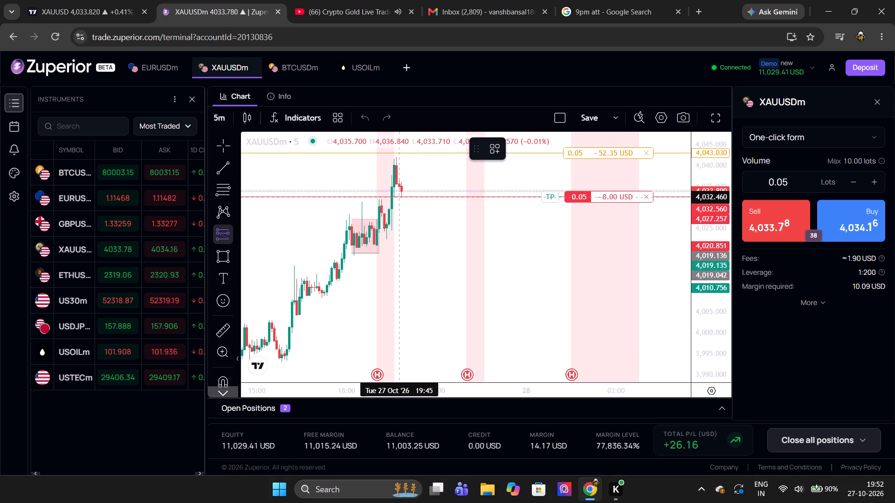
{"action": "left_click", "coordinate": [401, 196]}
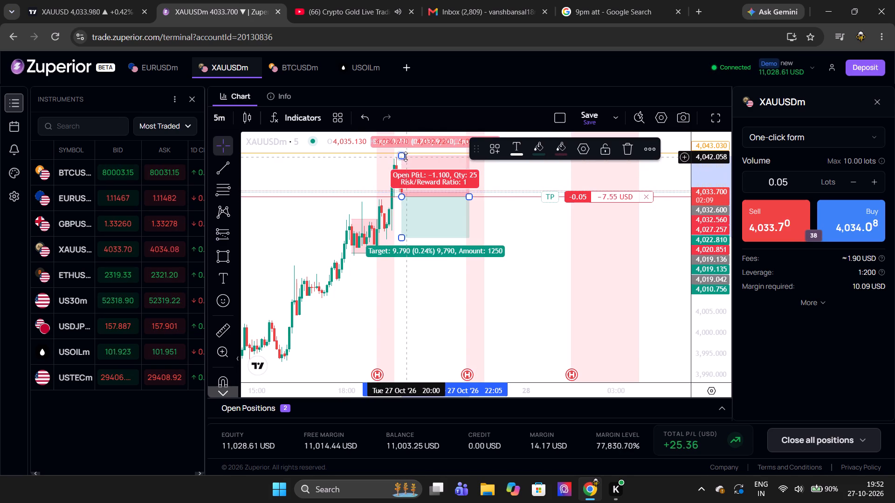
{"action": "left_click_drag", "start_coordinate": [403, 156], "coordinate": [410, 152]}
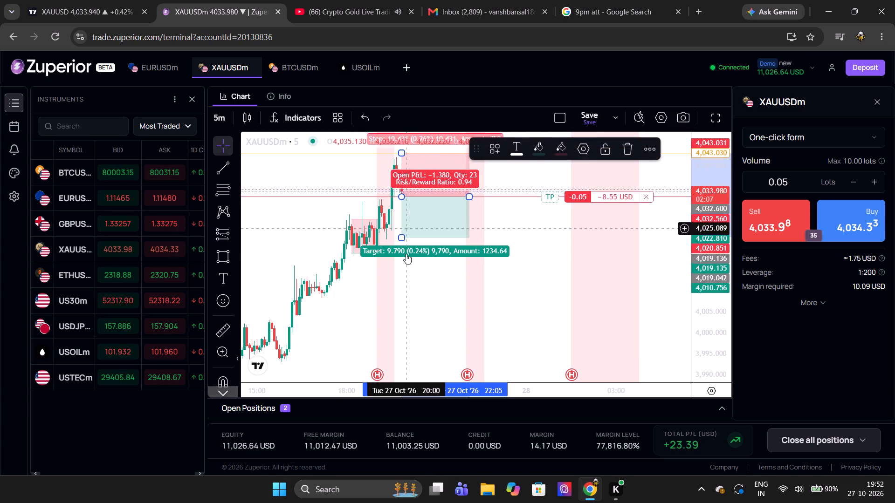
{"action": "left_click", "coordinate": [408, 265]}
Lower the target of the XAUUSDm short position drawing to about 4,013.34.
{"action": "scroll", "coordinate": [399, 255], "scroll_direction": "down", "scroll_amount": 2}
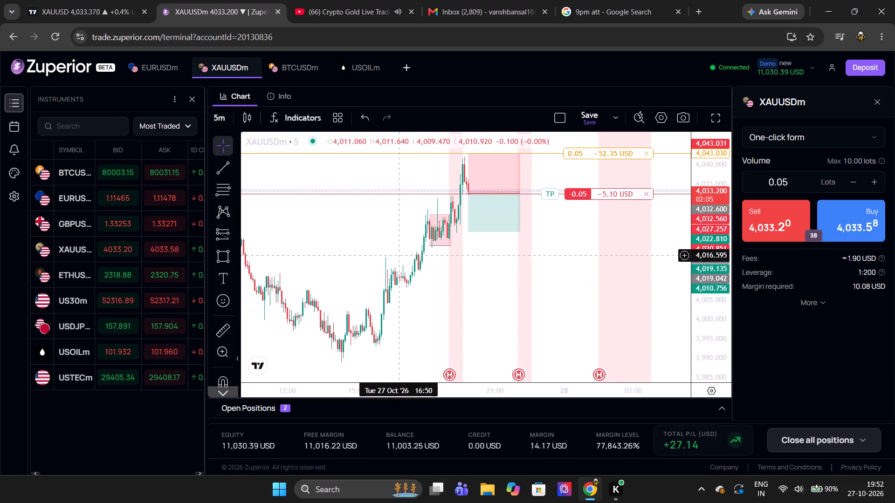
{"action": "scroll", "coordinate": [399, 255], "scroll_direction": "down", "scroll_amount": 4}
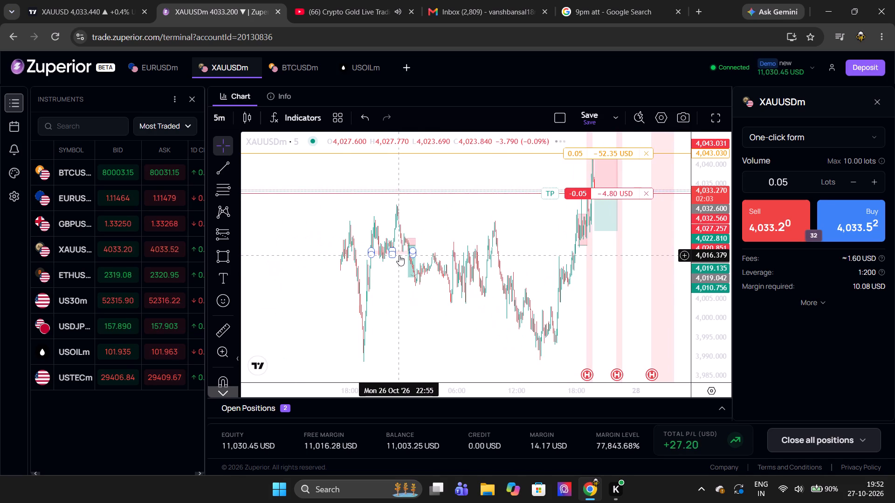
{"action": "scroll", "coordinate": [399, 255], "scroll_direction": "down", "scroll_amount": 2}
{"action": "left_click_drag", "start_coordinate": [594, 233], "coordinate": [590, 267]}
{"action": "left_click", "coordinate": [590, 267]}
{"action": "left_click", "coordinate": [522, 247]}
{"action": "scroll", "coordinate": [522, 247], "scroll_direction": "up", "scroll_amount": 1}
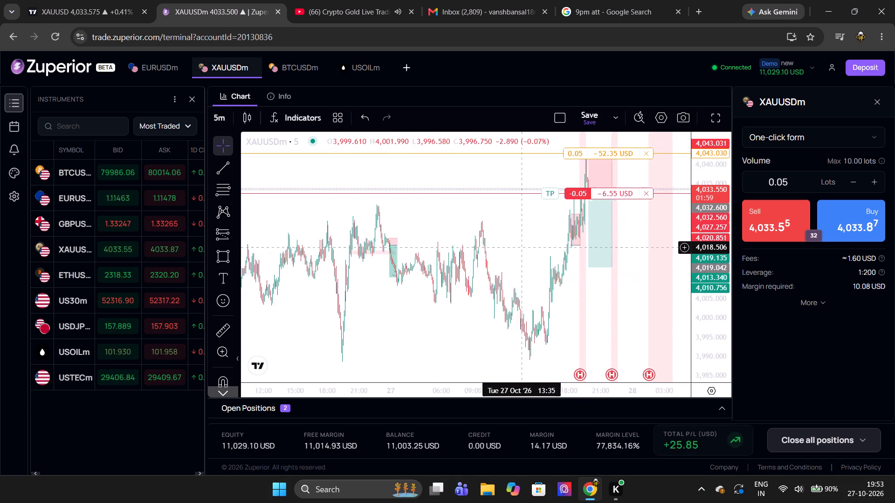
{"action": "scroll", "coordinate": [522, 247], "scroll_direction": "up", "scroll_amount": 7}
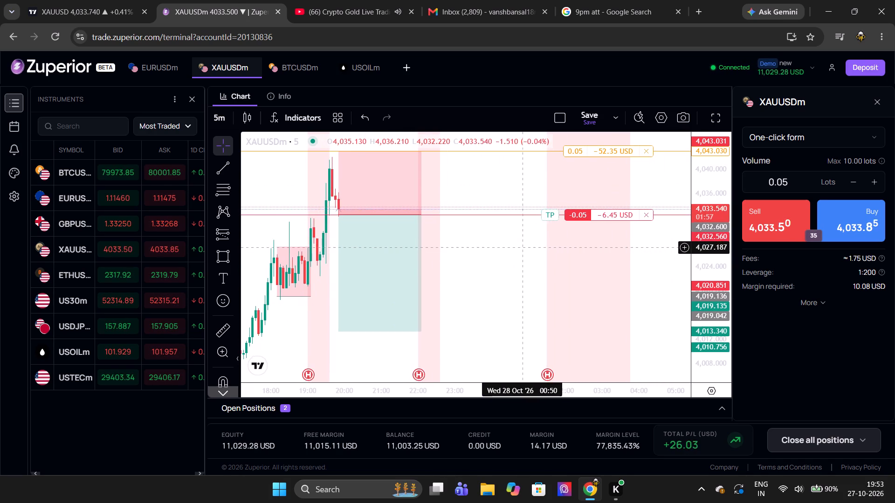
{"action": "scroll", "coordinate": [522, 247], "scroll_direction": "down", "scroll_amount": 1}
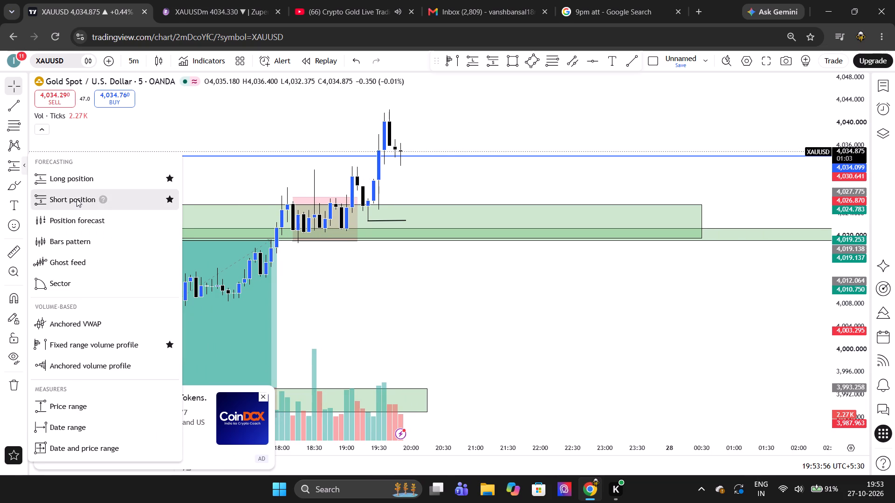
{"action": "left_click", "coordinate": [397, 156]}
{"action": "left_click_drag", "start_coordinate": [395, 93], "coordinate": [407, 101]}
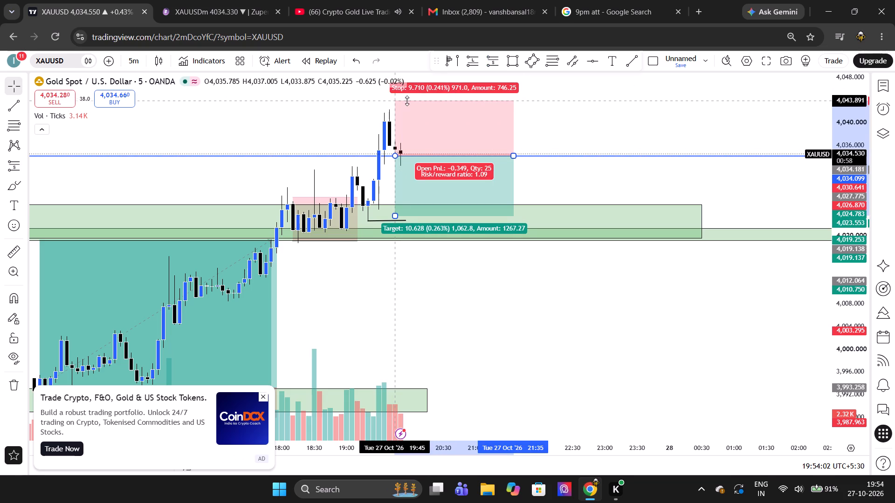
{"action": "left_click_drag", "start_coordinate": [407, 101], "coordinate": [412, 107]}
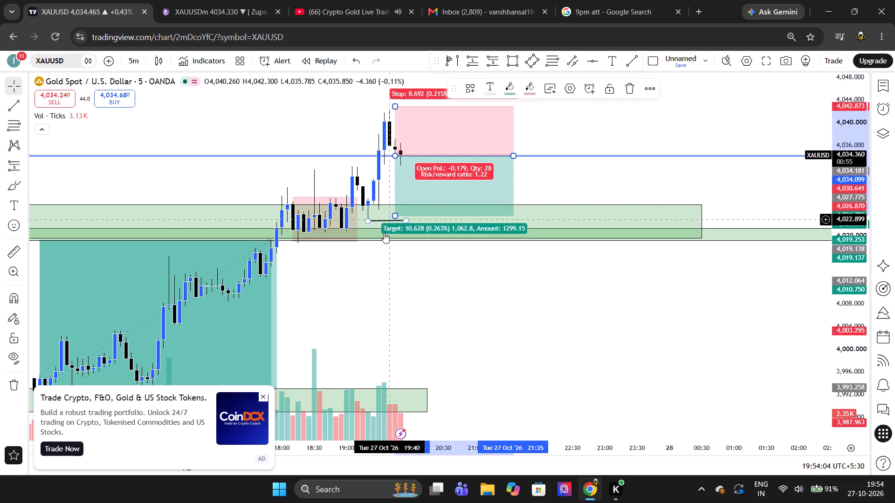
{"action": "left_click", "coordinate": [380, 257]}
Dismiss the CoinDCX advert and the ad-free upgrade offer covering the chart.
{"action": "scroll", "coordinate": [380, 257], "scroll_direction": "down", "scroll_amount": 1}
{"action": "scroll", "coordinate": [380, 257], "scroll_direction": "up", "scroll_amount": 1}
{"action": "scroll", "coordinate": [380, 257], "scroll_direction": "down", "scroll_amount": 1}
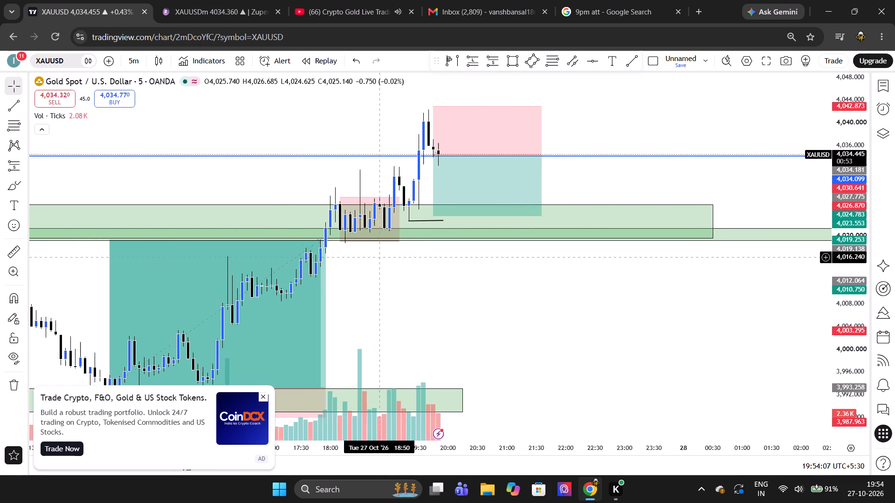
{"action": "scroll", "coordinate": [380, 257], "scroll_direction": "down", "scroll_amount": 1}
{"action": "left_click", "coordinate": [264, 397]}
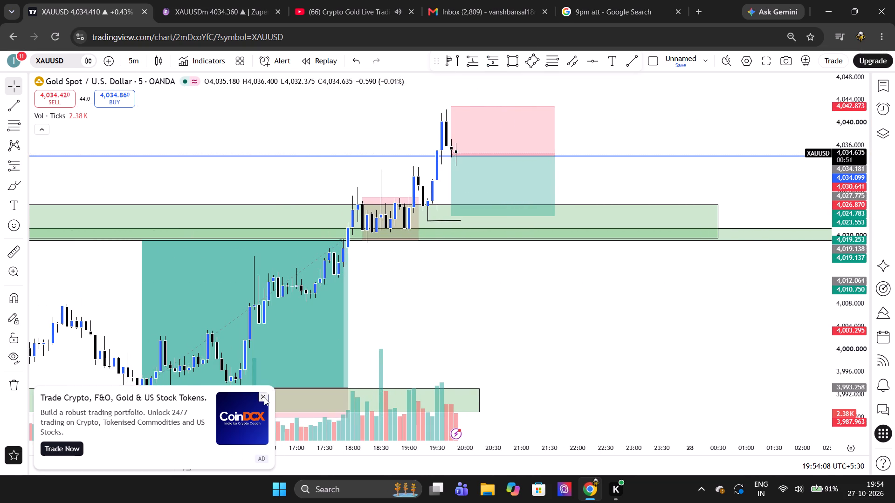
{"action": "scroll", "coordinate": [419, 328], "scroll_direction": "down", "scroll_amount": 4}
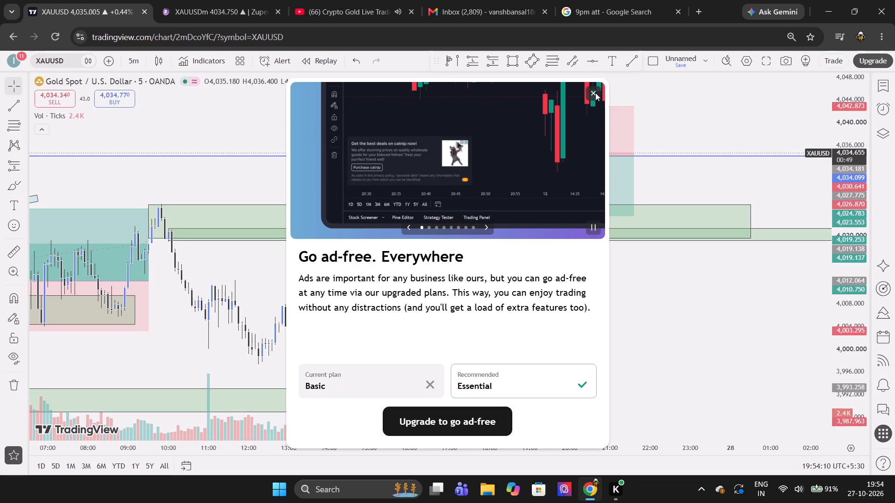
{"action": "left_click", "coordinate": [595, 93]}
Lower the short position drawing's target to about 3,989.00, at the bottom of the lowest green demand zone.
{"action": "scroll", "coordinate": [492, 322], "scroll_direction": "down", "scroll_amount": 6}
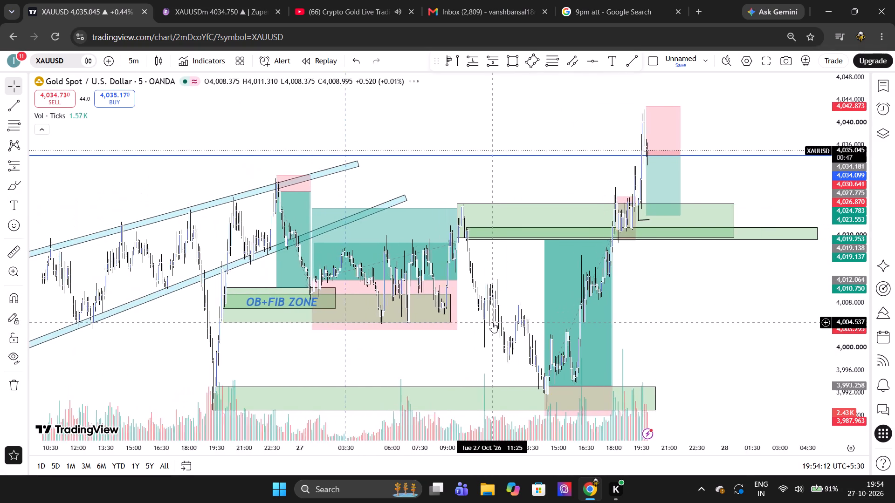
{"action": "scroll", "coordinate": [492, 322], "scroll_direction": "down", "scroll_amount": 1}
{"action": "scroll", "coordinate": [492, 322], "scroll_direction": "up", "scroll_amount": 1}
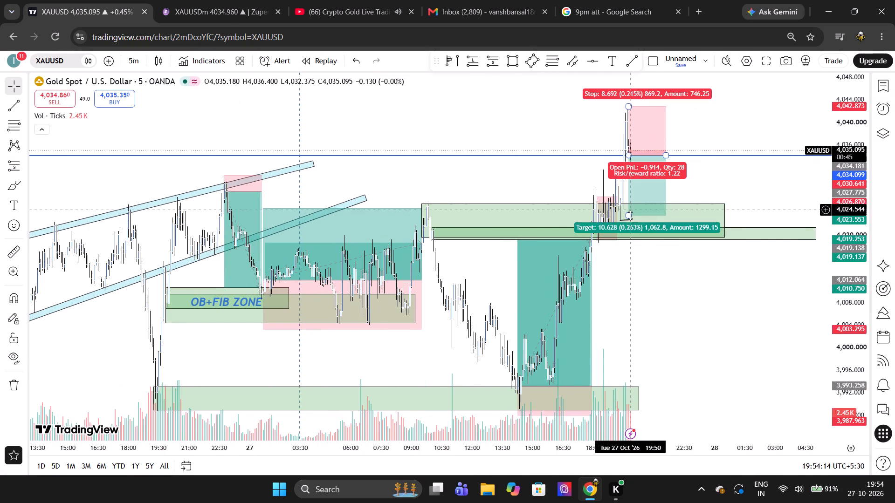
{"action": "left_click", "coordinate": [630, 220]}
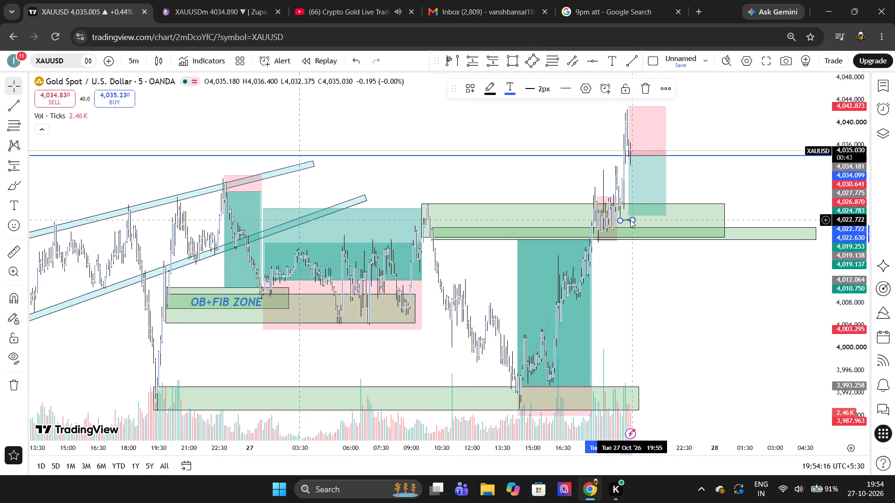
{"action": "left_click_drag", "start_coordinate": [630, 214], "coordinate": [604, 385]}
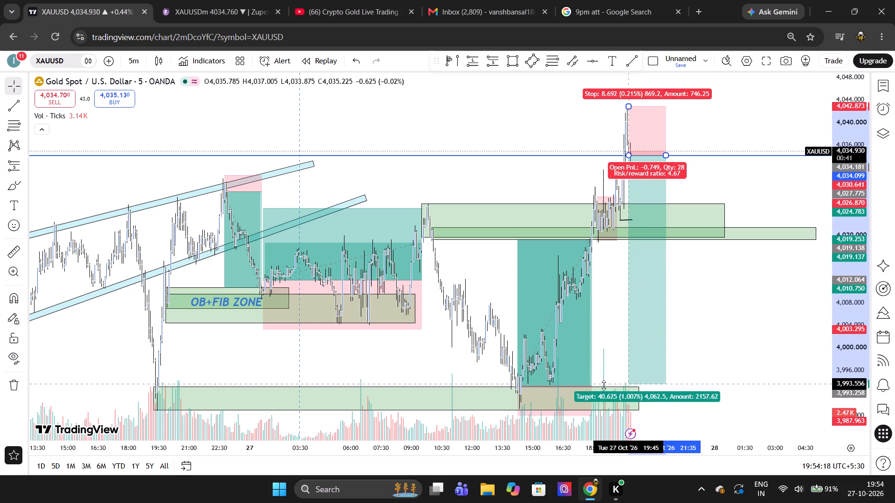
{"action": "left_click_drag", "start_coordinate": [604, 385], "coordinate": [580, 410]}
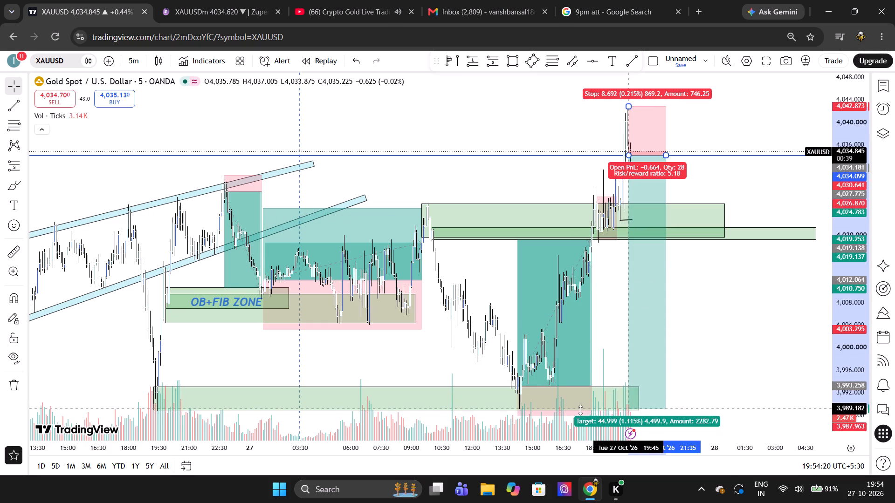
{"action": "left_click_drag", "start_coordinate": [580, 410], "coordinate": [565, 410]}
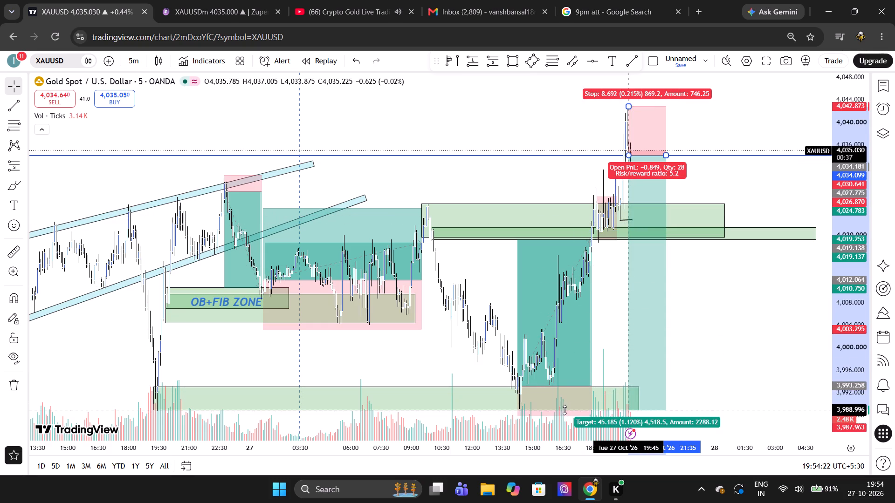
{"action": "left_click_drag", "start_coordinate": [565, 410], "coordinate": [564, 410]}
{"action": "left_click", "coordinate": [629, 285]}
Extend the short position drawing's end time to about 21:40.
{"action": "scroll", "coordinate": [629, 285], "scroll_direction": "up", "scroll_amount": 3}
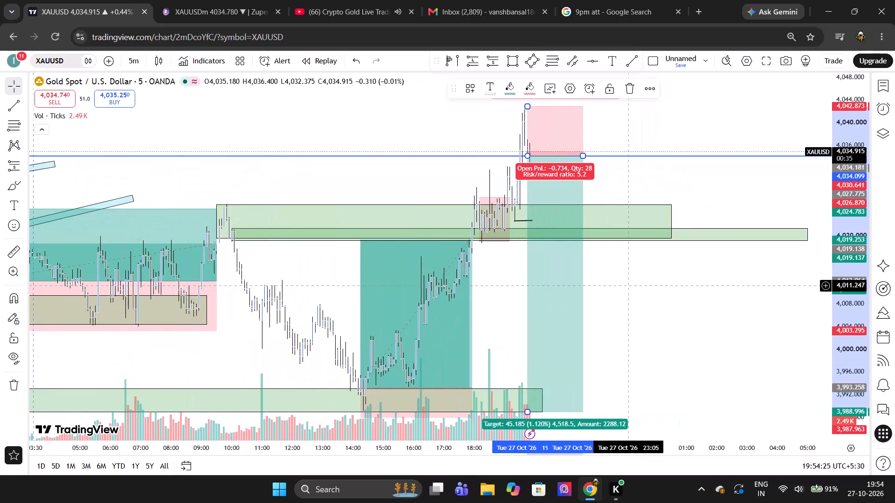
{"action": "left_click", "coordinate": [629, 285]}
{"action": "left_click_drag", "start_coordinate": [582, 156], "coordinate": [586, 158]}
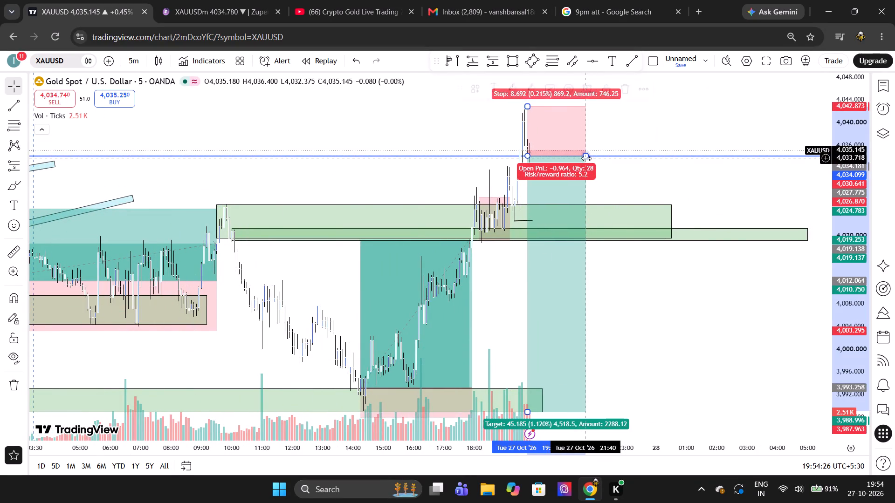
{"action": "left_click", "coordinate": [604, 170]}
Review the XAUUSD short setup on the 5-minute chart and on the 15-minute interval.
{"action": "scroll", "coordinate": [604, 170], "scroll_direction": "up", "scroll_amount": 2}
{"action": "scroll", "coordinate": [604, 170], "scroll_direction": "right", "scroll_amount": 1}
{"action": "scroll", "coordinate": [604, 170], "scroll_direction": "up", "scroll_amount": 1}
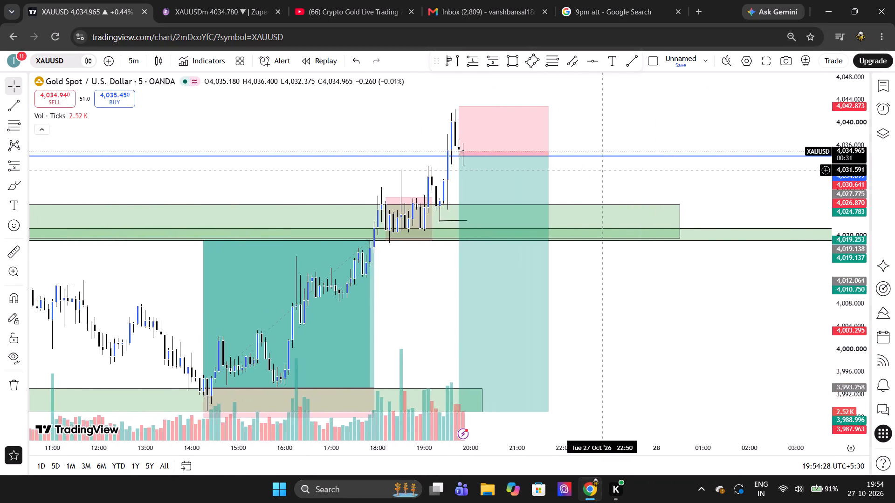
{"action": "scroll", "coordinate": [604, 170], "scroll_direction": "up", "scroll_amount": 1}
{"action": "scroll", "coordinate": [604, 170], "scroll_direction": "down", "scroll_amount": 2}
{"action": "scroll", "coordinate": [604, 170], "scroll_direction": "up", "scroll_amount": 1}
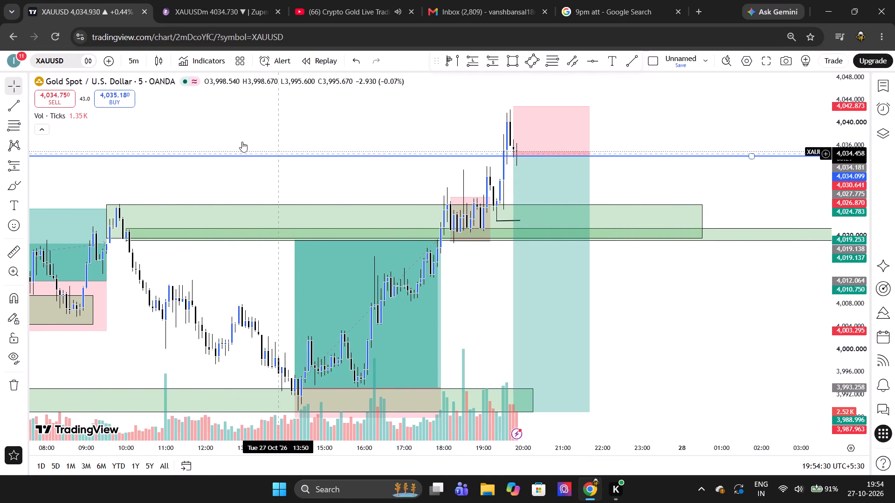
{"action": "left_click", "coordinate": [138, 68]}
{"action": "left_click", "coordinate": [159, 392]}
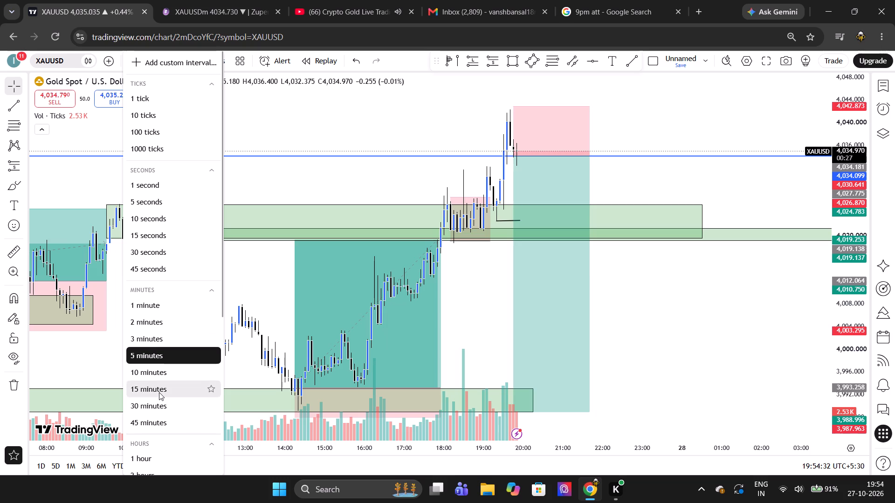
{"action": "scroll", "coordinate": [236, 337], "scroll_direction": "up", "scroll_amount": 1}
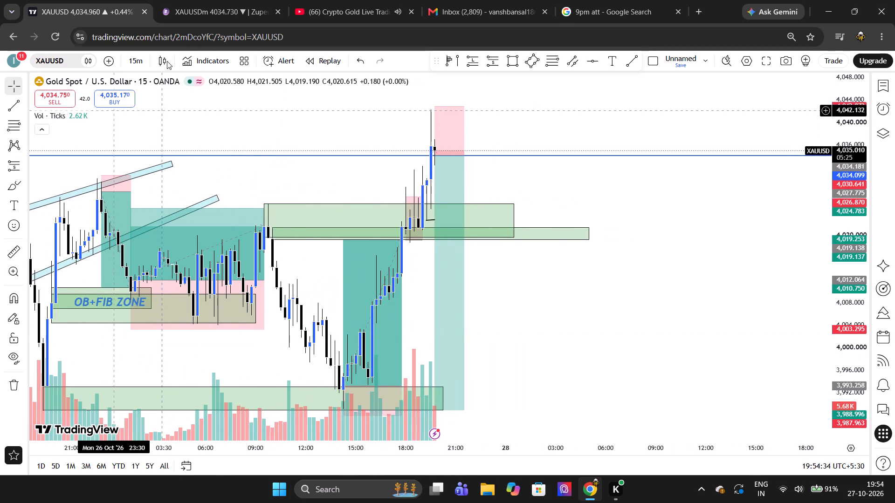
Set the XAUUSD chart interval to 3 minutes.
{"action": "left_click", "coordinate": [141, 62]}
{"action": "left_click", "coordinate": [150, 337]}
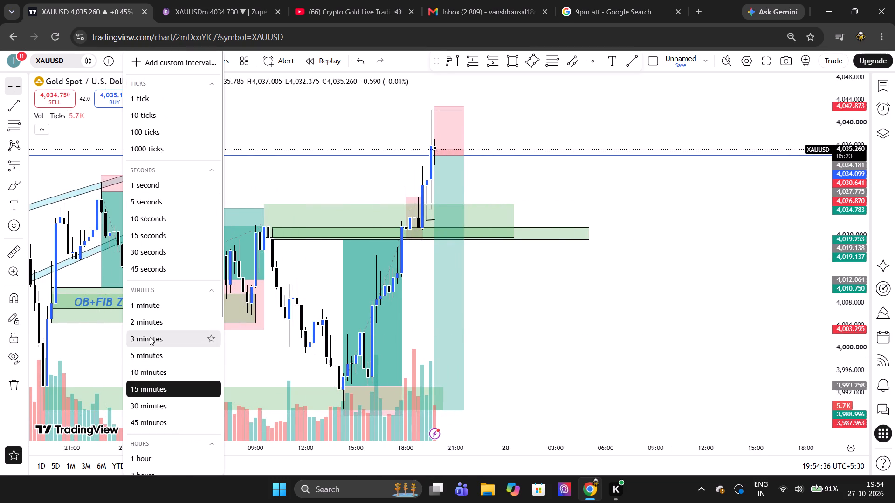
Examine the 3-minute candles around the short position's entry and stop against the preceding rally.
{"action": "scroll", "coordinate": [234, 313], "scroll_direction": "down", "scroll_amount": 4}
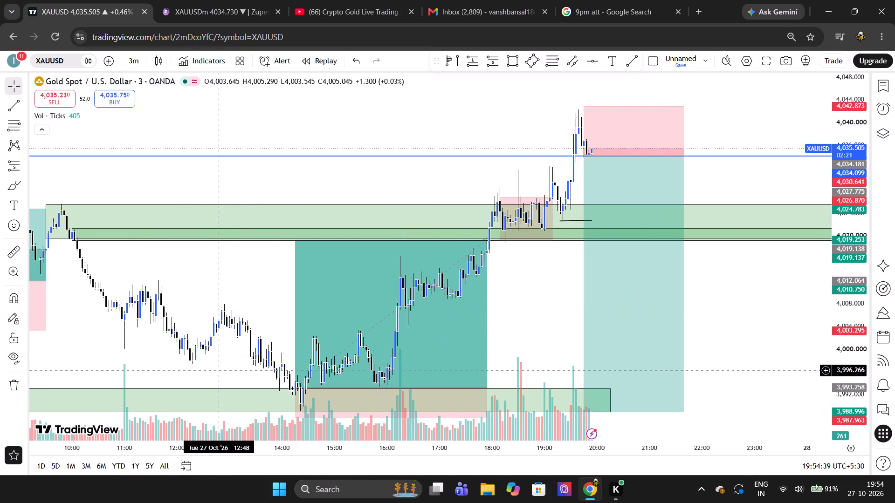
{"action": "scroll", "coordinate": [219, 370], "scroll_direction": "down", "scroll_amount": 2}
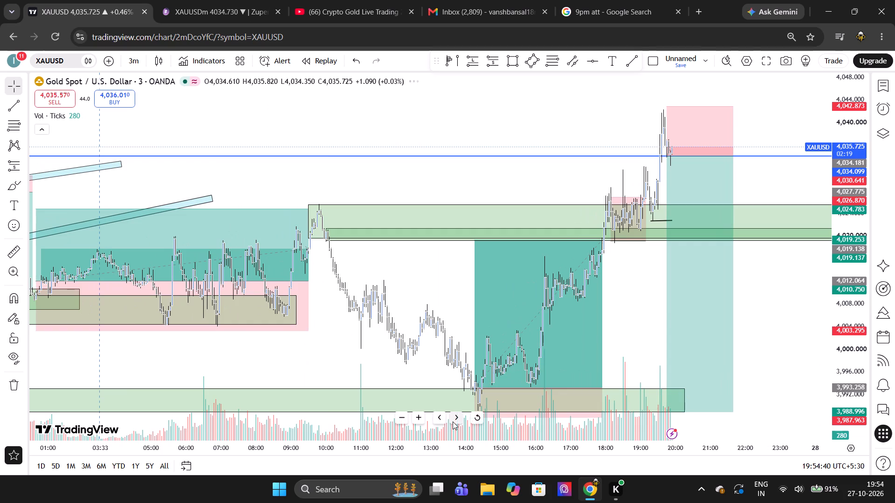
{"action": "scroll", "coordinate": [487, 381], "scroll_direction": "up", "scroll_amount": 4}
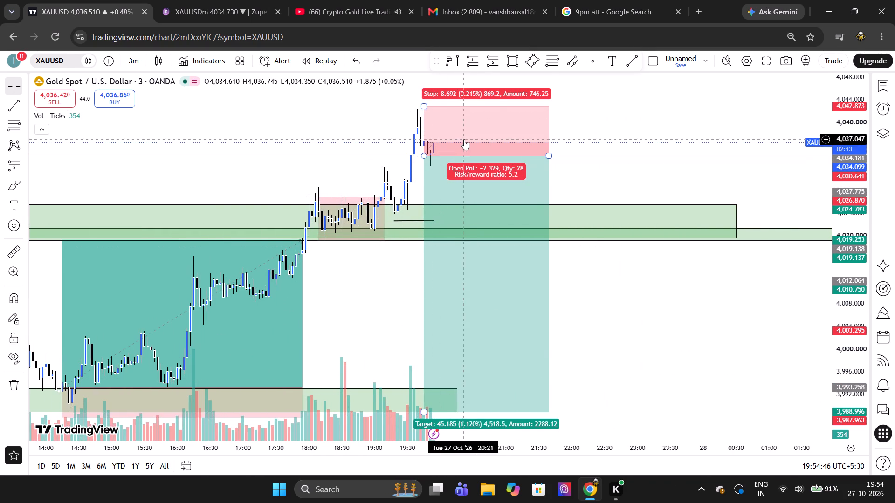
{"action": "left_click", "coordinate": [385, 346]}
{"action": "scroll", "coordinate": [385, 346], "scroll_direction": "right", "scroll_amount": 1}
{"action": "scroll", "coordinate": [385, 346], "scroll_direction": "up", "scroll_amount": 1}
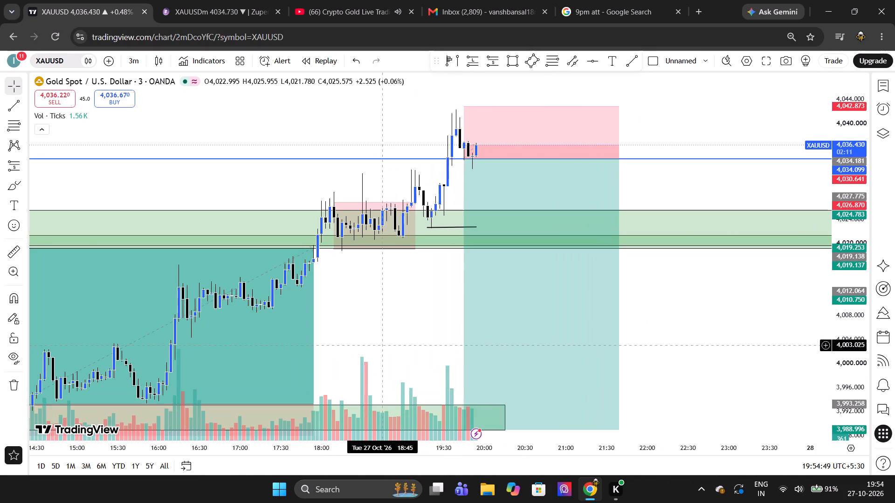
{"action": "scroll", "coordinate": [385, 346], "scroll_direction": "right", "scroll_amount": 1}
{"action": "scroll", "coordinate": [385, 346], "scroll_direction": "up", "scroll_amount": 1}
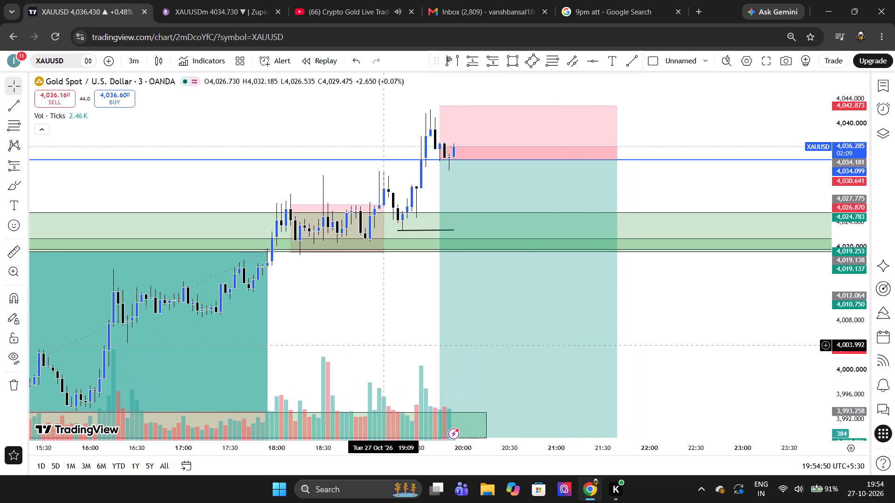
{"action": "scroll", "coordinate": [421, 216], "scroll_direction": "up", "scroll_amount": 2}
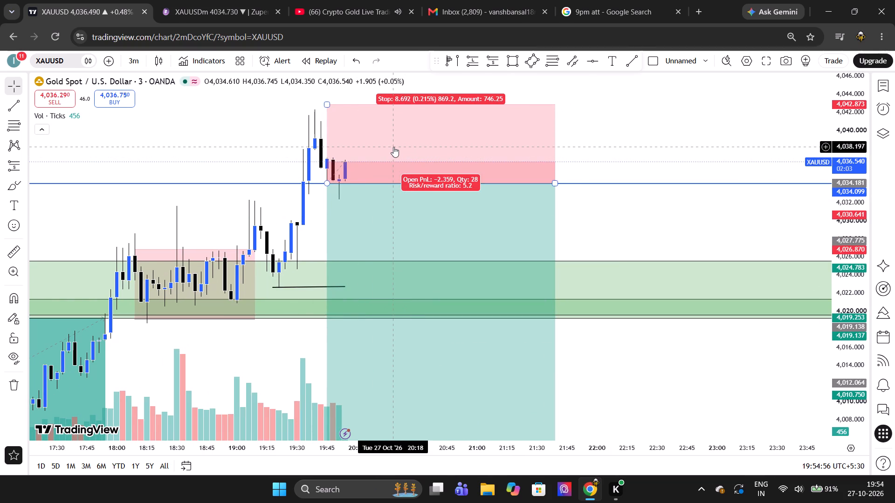
Switch to the YouTube gold livestream and look at the streamer's XAUUSD short setup.
{"action": "left_click", "coordinate": [238, 0]}
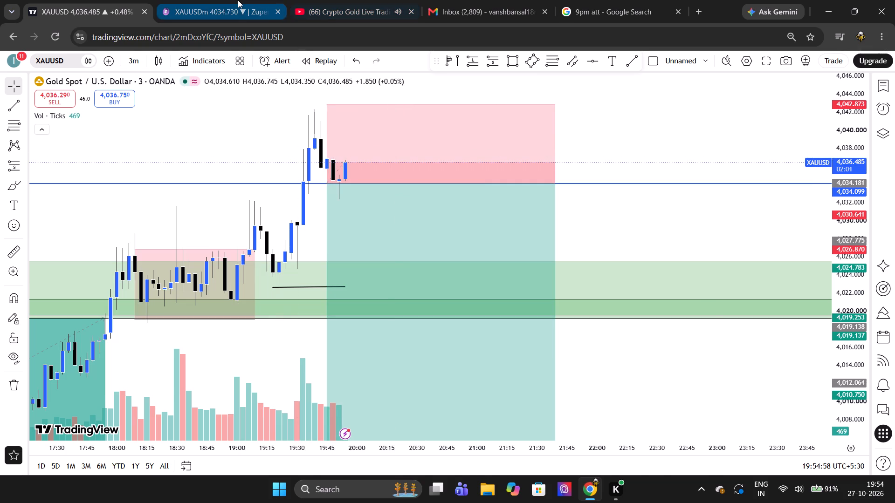
{"action": "left_click", "coordinate": [351, 0]}
{"action": "scroll", "coordinate": [290, 177], "scroll_direction": "down", "scroll_amount": 1}
{"action": "scroll", "coordinate": [290, 177], "scroll_direction": "up", "scroll_amount": 2}
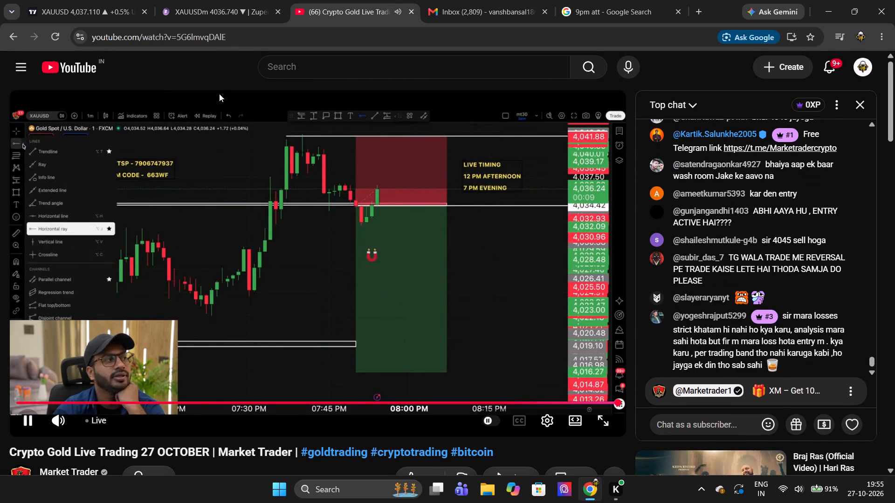
Review the open XAUUSDm short in the Zuperior terminal, and examine USOILm's 5-minute price action around its short's entry, stop and target.
{"action": "left_click", "coordinate": [216, 0]}
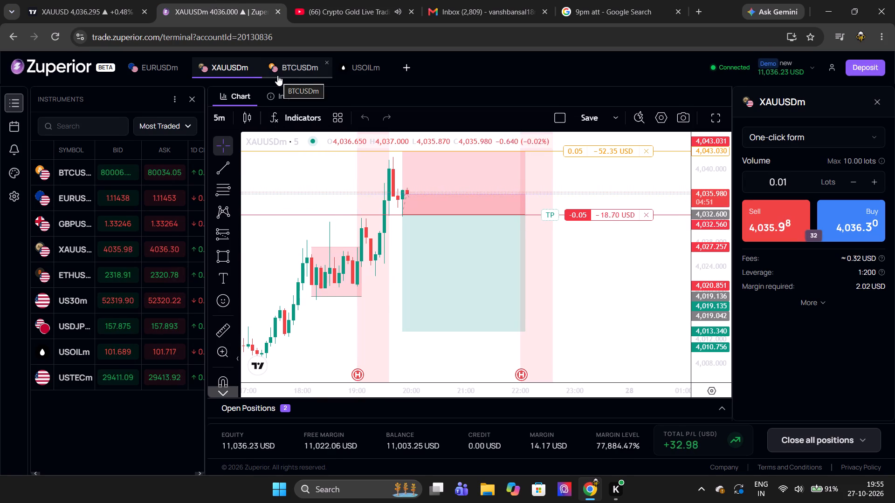
{"action": "left_click", "coordinate": [352, 66]}
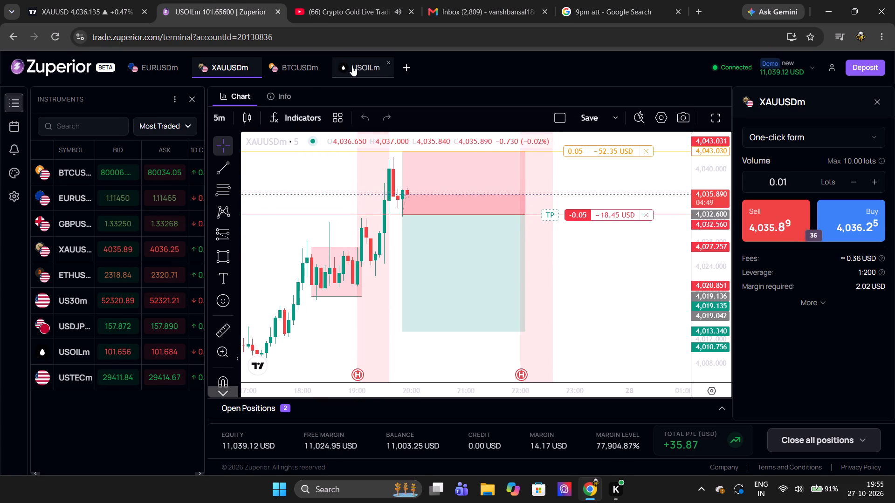
{"action": "scroll", "coordinate": [424, 236], "scroll_direction": "left", "scroll_amount": 3}
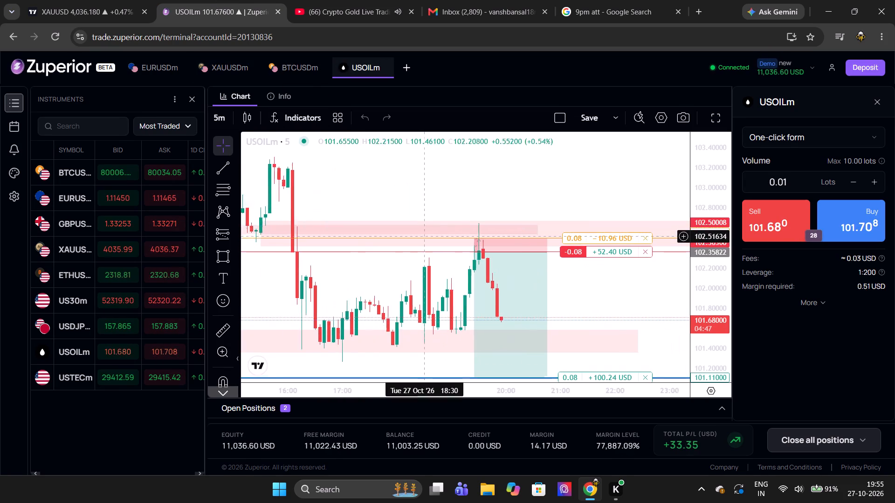
{"action": "scroll", "coordinate": [424, 236], "scroll_direction": "down", "scroll_amount": 4}
{"action": "scroll", "coordinate": [424, 236], "scroll_direction": "left", "scroll_amount": 1}
{"action": "scroll", "coordinate": [424, 236], "scroll_direction": "down", "scroll_amount": 1}
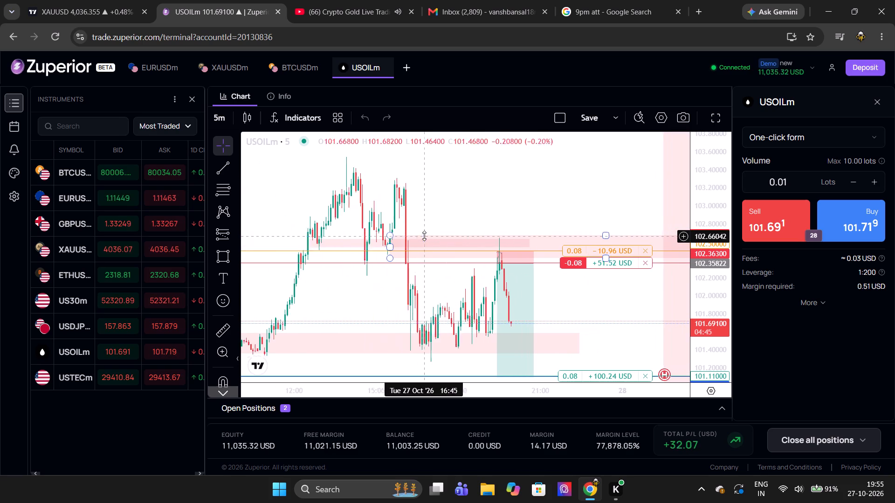
{"action": "scroll", "coordinate": [424, 236], "scroll_direction": "down", "scroll_amount": 1}
{"action": "scroll", "coordinate": [424, 236], "scroll_direction": "up", "scroll_amount": 1}
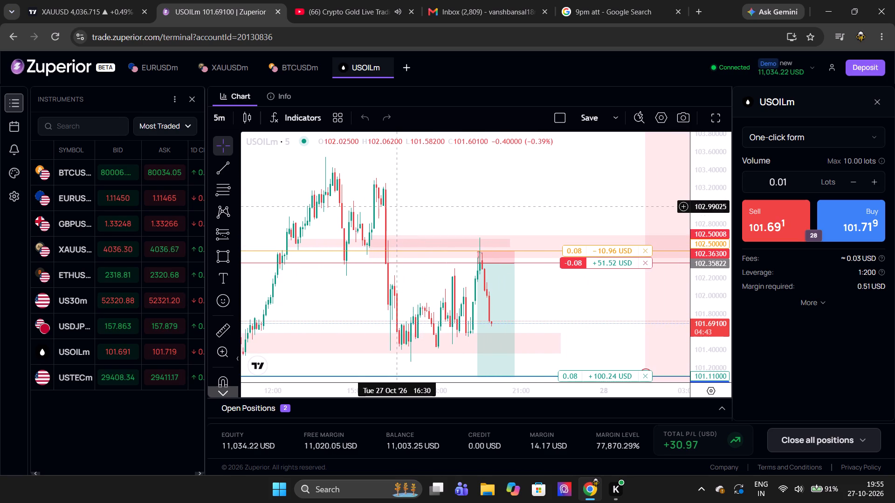
Recheck the 3-minute XAUUSD short setup on TradingView and return to the YouTube gold livestream to compare.
{"action": "left_click", "coordinate": [128, 0]}
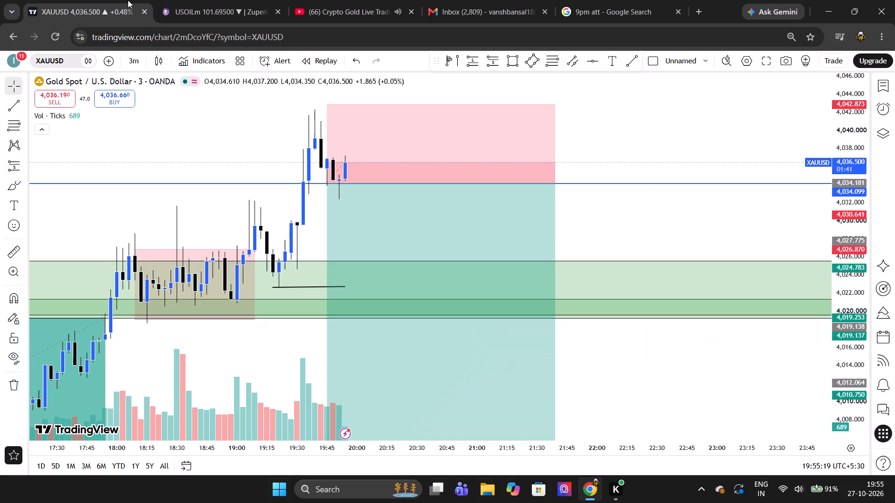
{"action": "left_click", "coordinate": [248, 0]}
{"action": "left_click", "coordinate": [332, 0]}
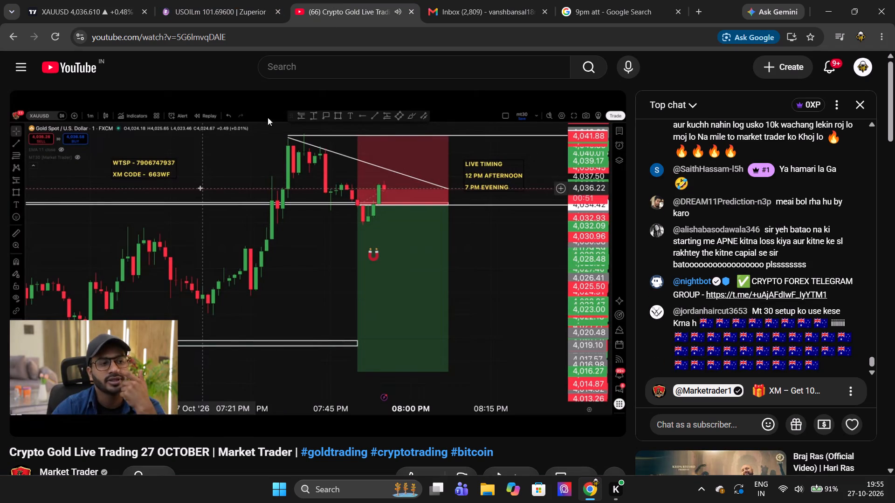
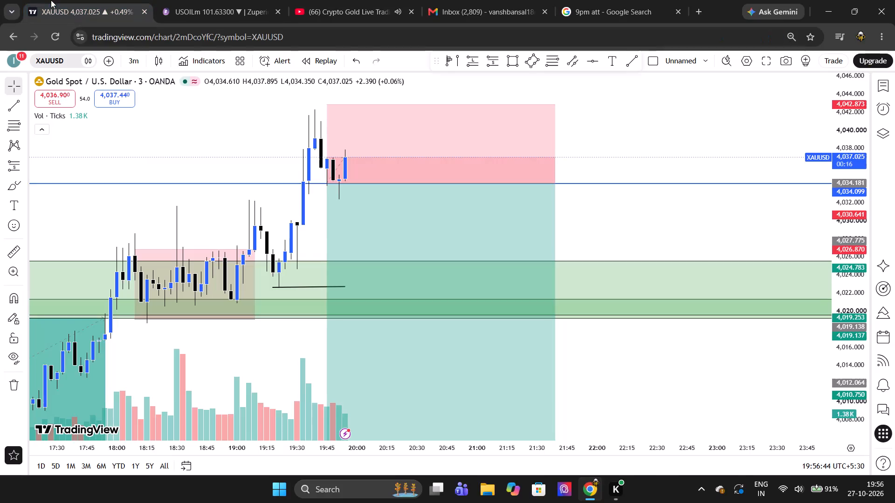
Switch the XAUUSD chart to the 30-minute timeframe and examine the short setup against the channel and demand zones.
{"action": "right_click", "coordinate": [147, 153]}
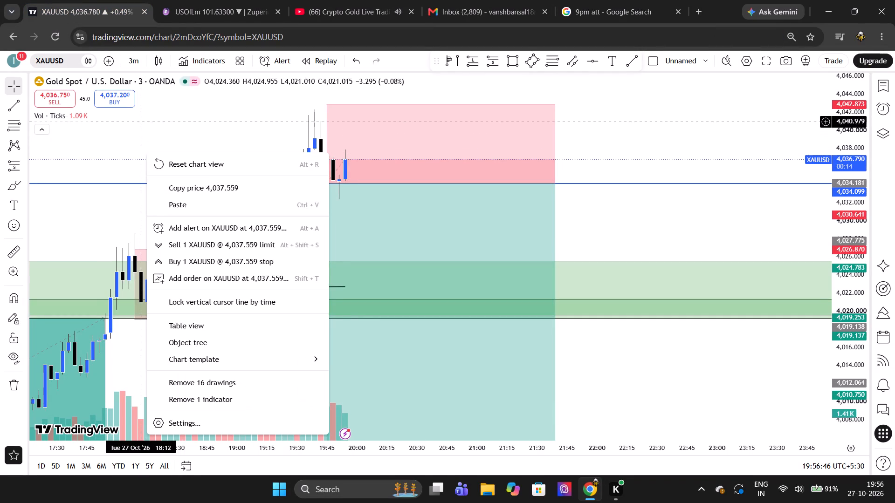
{"action": "left_click", "coordinate": [133, 59]}
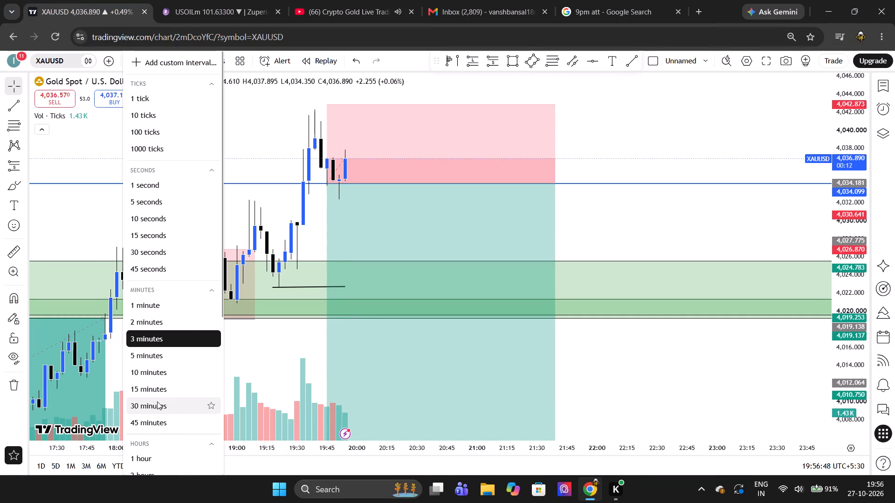
{"action": "left_click", "coordinate": [156, 407]}
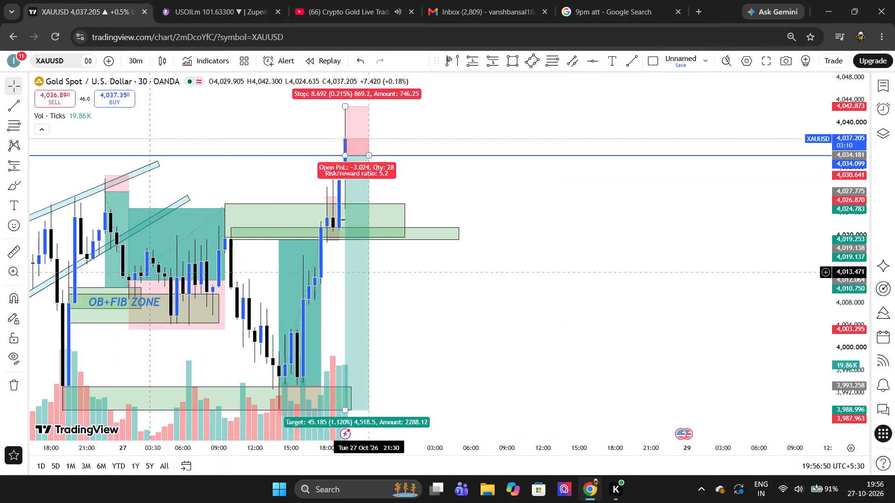
{"action": "scroll", "coordinate": [390, 278], "scroll_direction": "down", "scroll_amount": 1}
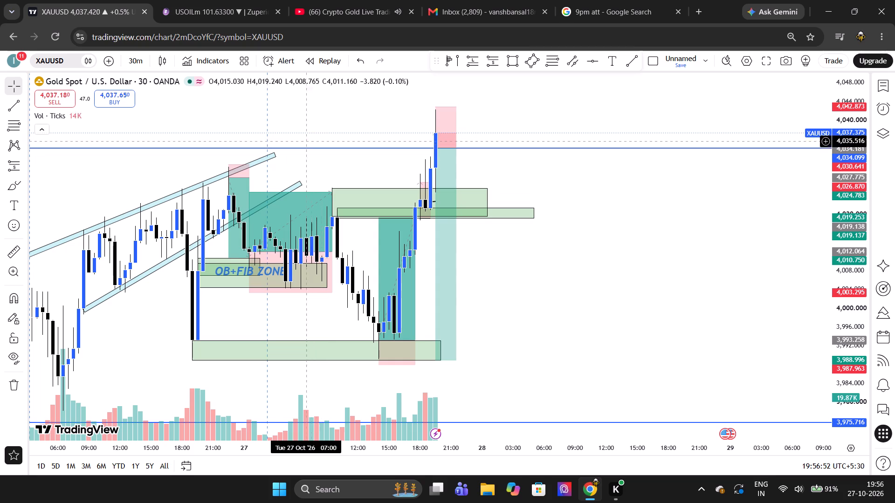
{"action": "right_click", "coordinate": [301, 138]}
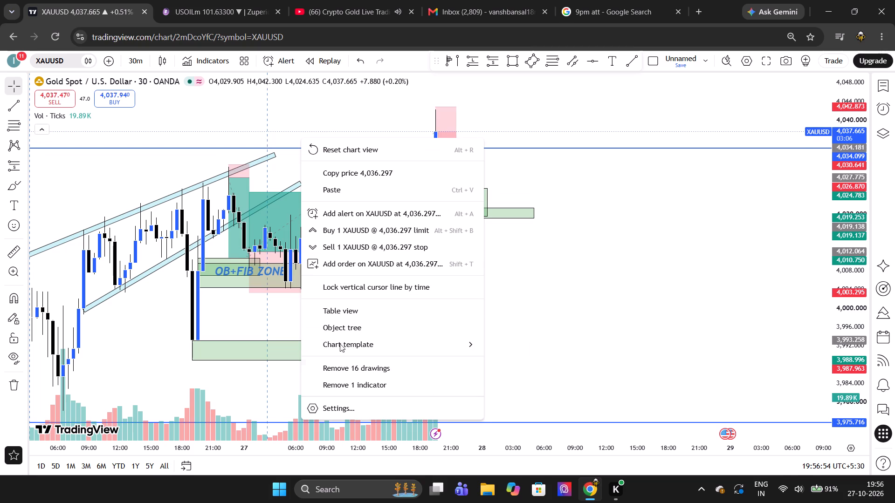
{"action": "left_click", "coordinate": [217, 102]}
Switch the chart to the 1-hour timeframe and examine the short's entry against the wider gold price structure.
{"action": "left_click", "coordinate": [139, 65]}
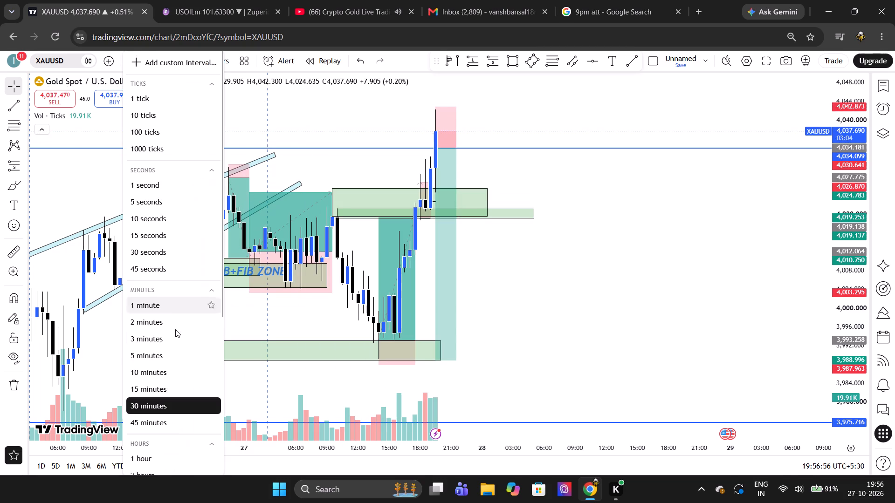
{"action": "scroll", "coordinate": [165, 400], "scroll_direction": "down", "scroll_amount": 1}
{"action": "left_click", "coordinate": [149, 321]}
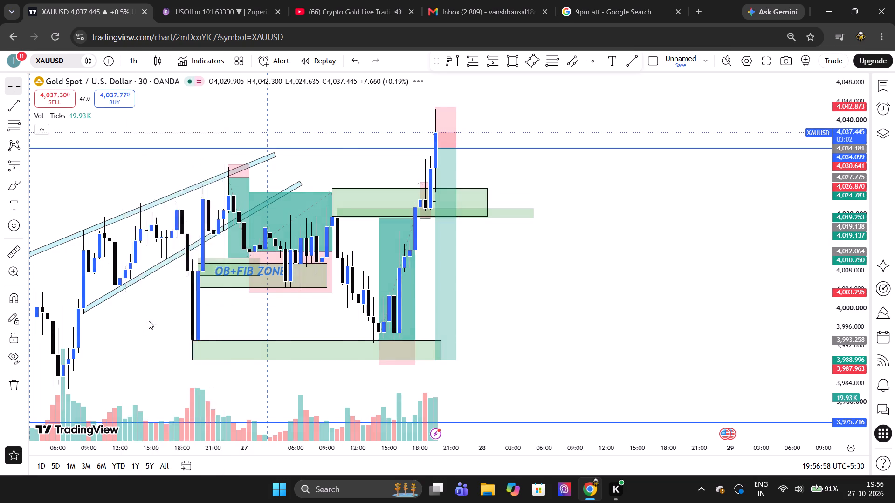
{"action": "scroll", "coordinate": [223, 290], "scroll_direction": "up", "scroll_amount": 1}
{"action": "right_click", "coordinate": [207, 197]}
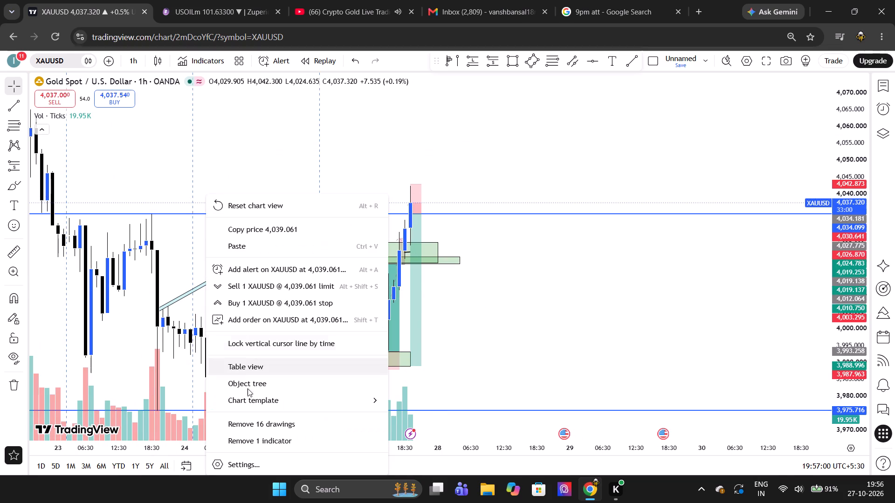
{"action": "left_click_drag", "start_coordinate": [150, 179], "coordinate": [129, 61]}
Switch the chart to the 1-week timeframe and examine the recent weekly candles around the two horizontal levels and OB+FIB zone.
{"action": "left_click", "coordinate": [129, 61]}
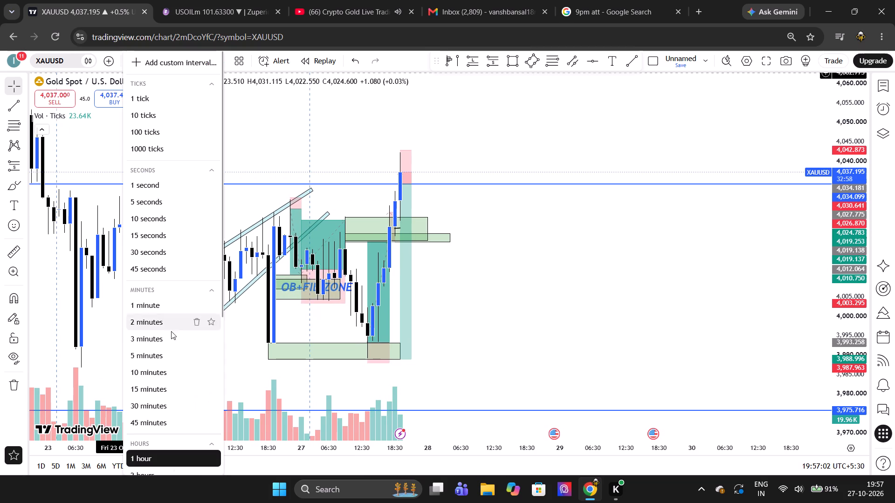
{"action": "scroll", "coordinate": [172, 387], "scroll_direction": "down", "scroll_amount": 1}
{"action": "left_click", "coordinate": [157, 440]}
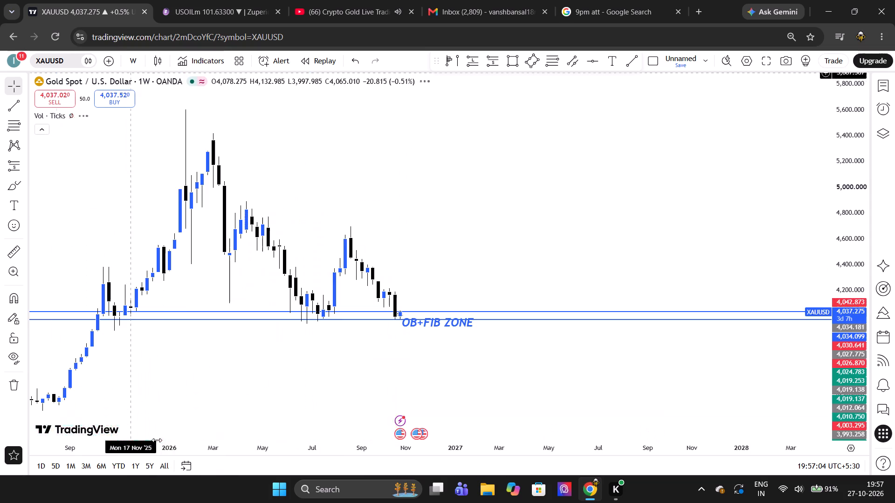
{"action": "scroll", "coordinate": [216, 341], "scroll_direction": "up", "scroll_amount": 4}
{"action": "scroll", "coordinate": [216, 341], "scroll_direction": "down", "scroll_amount": 1}
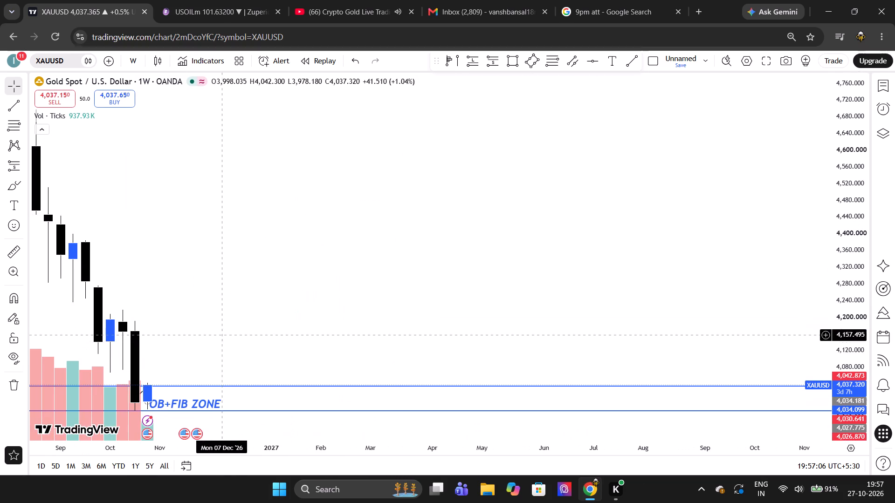
{"action": "right_click", "coordinate": [223, 335]}
{"action": "left_click", "coordinate": [210, 340]}
{"action": "scroll", "coordinate": [210, 340], "scroll_direction": "down", "scroll_amount": 1}
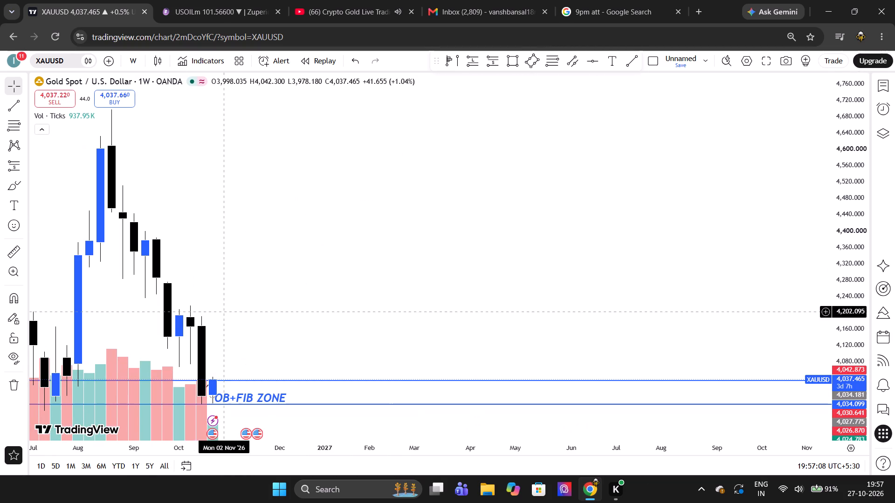
{"action": "right_click", "coordinate": [222, 296]}
{"action": "left_click", "coordinate": [183, 223]}
Switch the XAUUSD chart to the 1-day timeframe.
{"action": "left_click", "coordinate": [131, 68]}
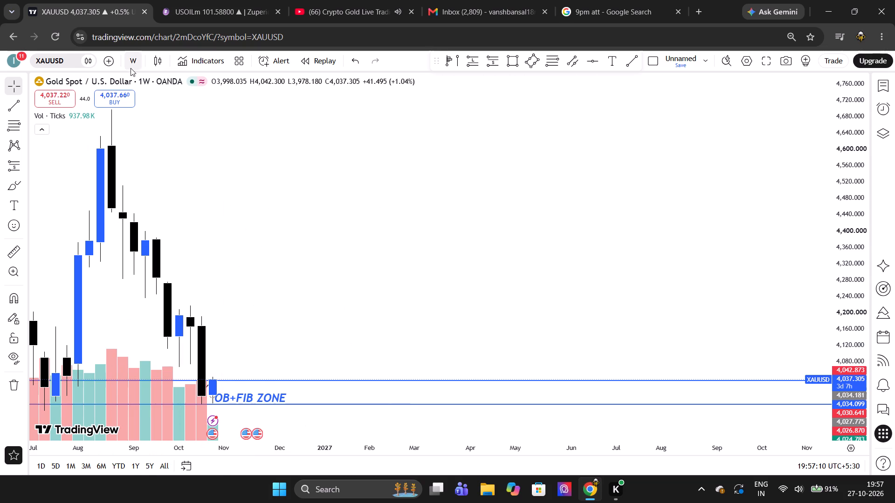
{"action": "scroll", "coordinate": [171, 401], "scroll_direction": "down", "scroll_amount": 2}
{"action": "left_click", "coordinate": [160, 396]}
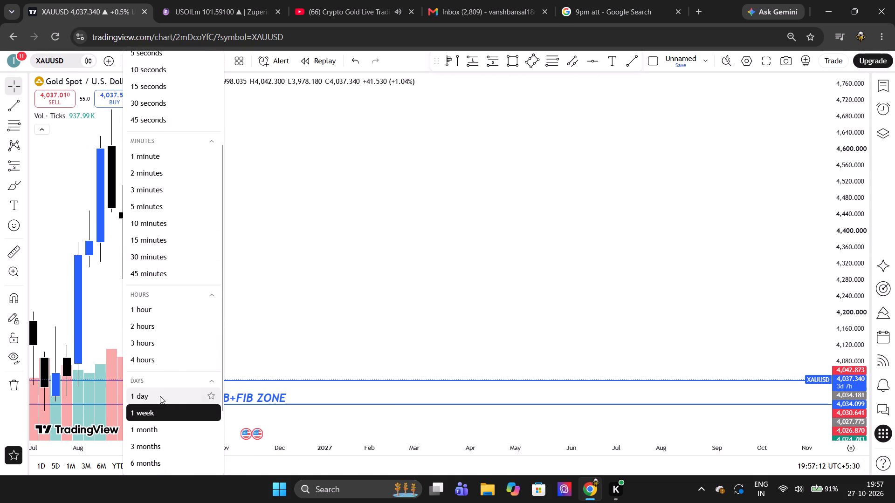
Examine the daily candles around the two horizontal levels and OB+FIB zone, and reset the chart view to show the wider price history.
{"action": "scroll", "coordinate": [207, 348], "scroll_direction": "up", "scroll_amount": 1}
{"action": "scroll", "coordinate": [284, 250], "scroll_direction": "right", "scroll_amount": 1}
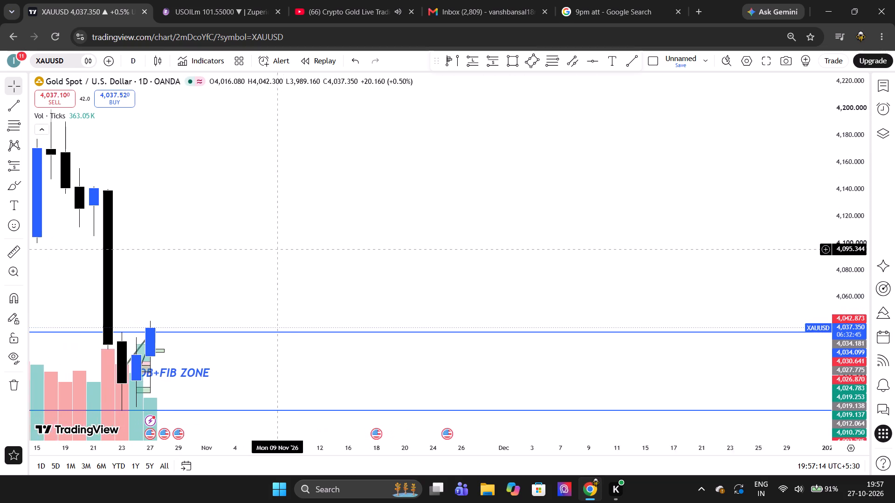
{"action": "scroll", "coordinate": [284, 250], "scroll_direction": "right", "scroll_amount": 2}
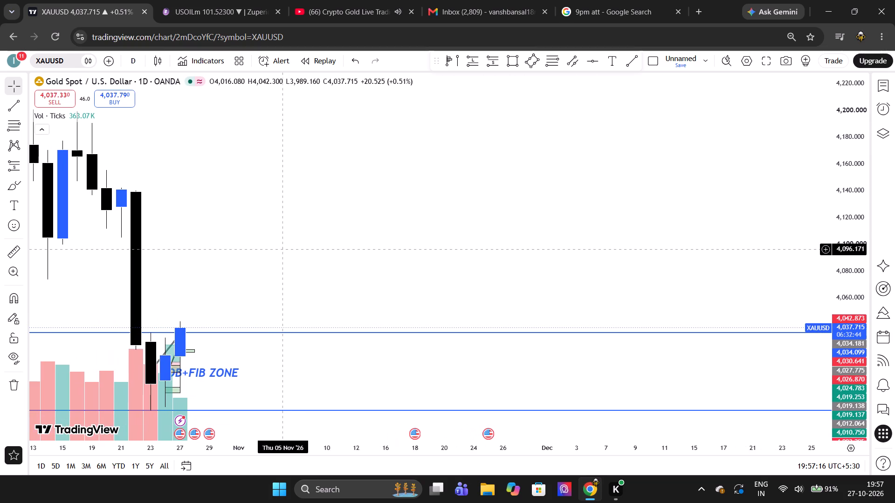
{"action": "right_click", "coordinate": [284, 250]}
{"action": "left_click", "coordinate": [309, 208]}
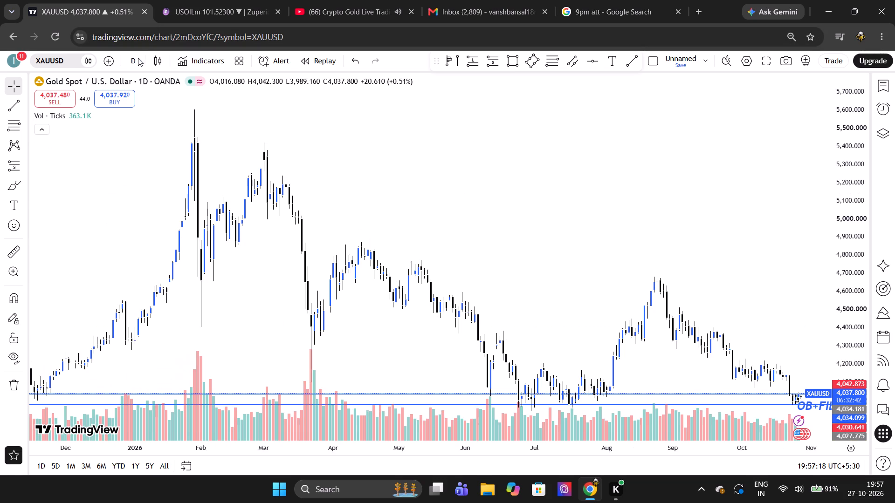
Switch the XAUUSD chart to the 5-minute timeframe, reset its view, and examine the short setup against the recent candles and demand zones.
{"action": "left_click", "coordinate": [136, 57]}
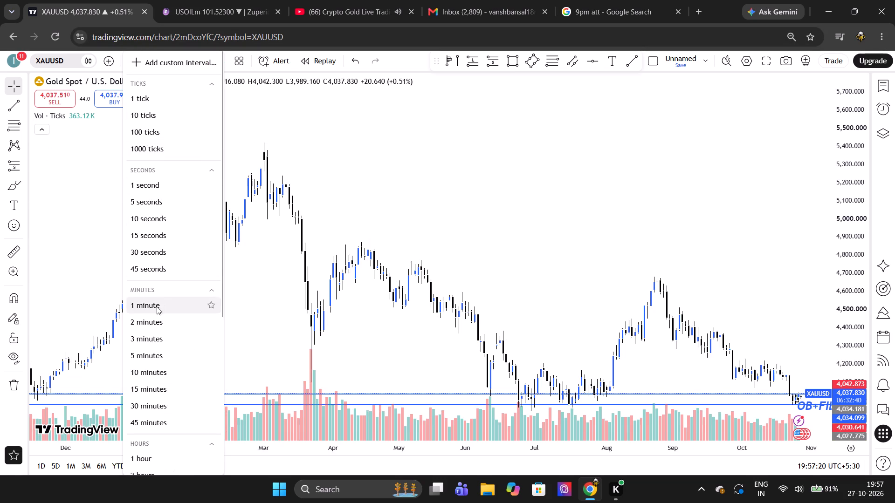
{"action": "left_click", "coordinate": [155, 348]}
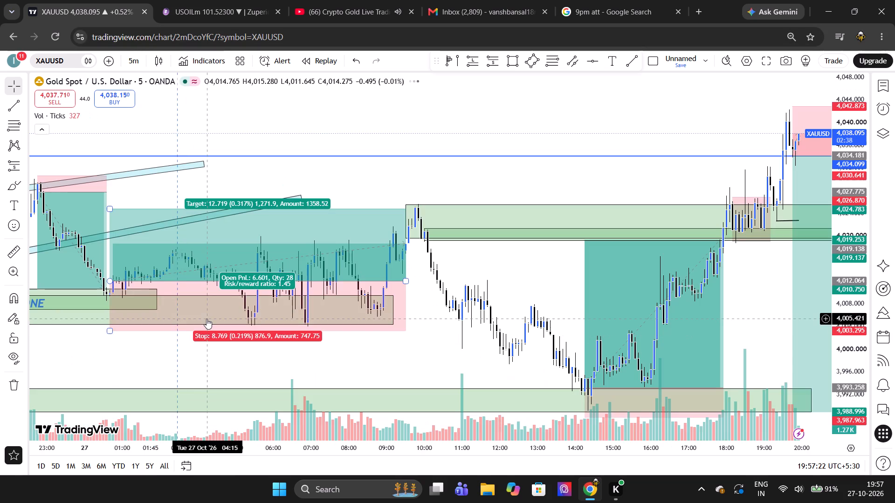
{"action": "scroll", "coordinate": [207, 319], "scroll_direction": "left", "scroll_amount": 4}
{"action": "right_click", "coordinate": [529, 122]}
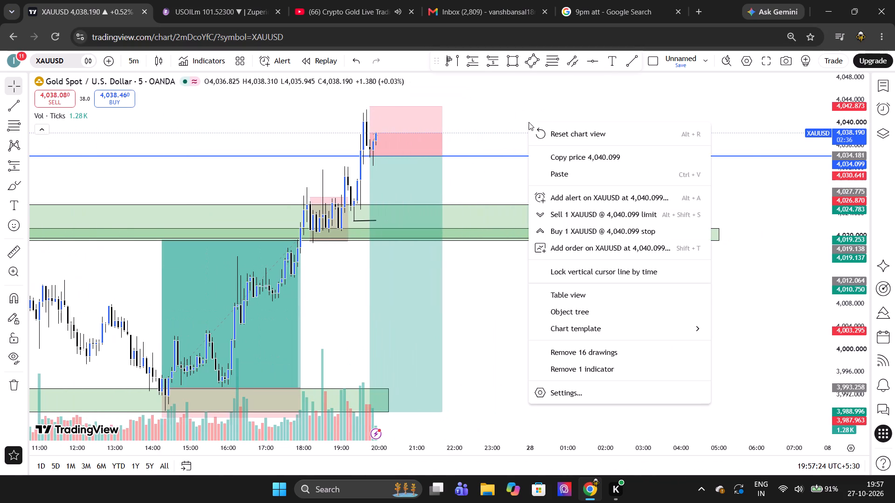
{"action": "left_click", "coordinate": [564, 129]}
{"action": "scroll", "coordinate": [564, 129], "scroll_direction": "up", "scroll_amount": 1}
{"action": "scroll", "coordinate": [564, 129], "scroll_direction": "left", "scroll_amount": 1}
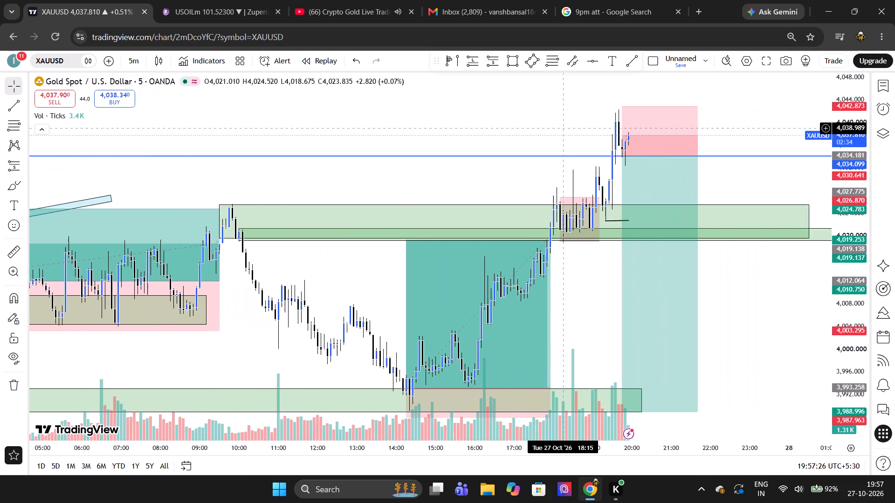
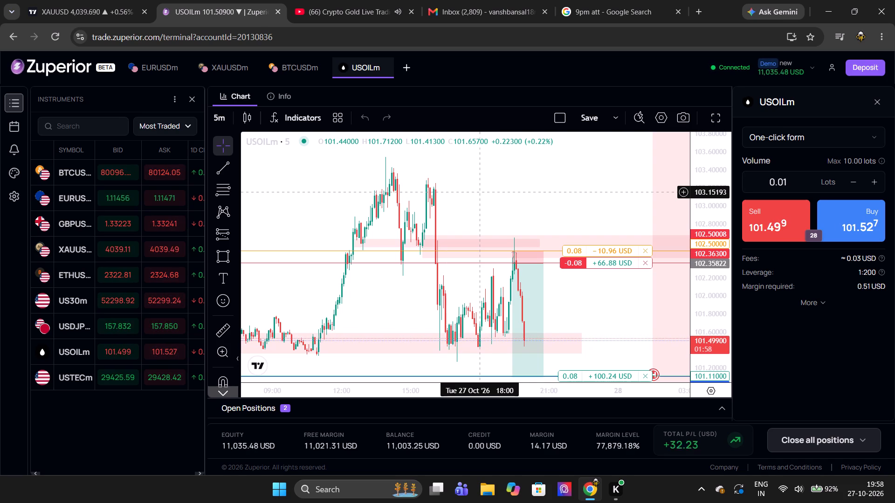
Bring the YouTube gold livestream to its live edge and compare its short with the setup on the TradingView XAUUSD 5-minute chart.
{"action": "left_click", "coordinate": [145, 0]}
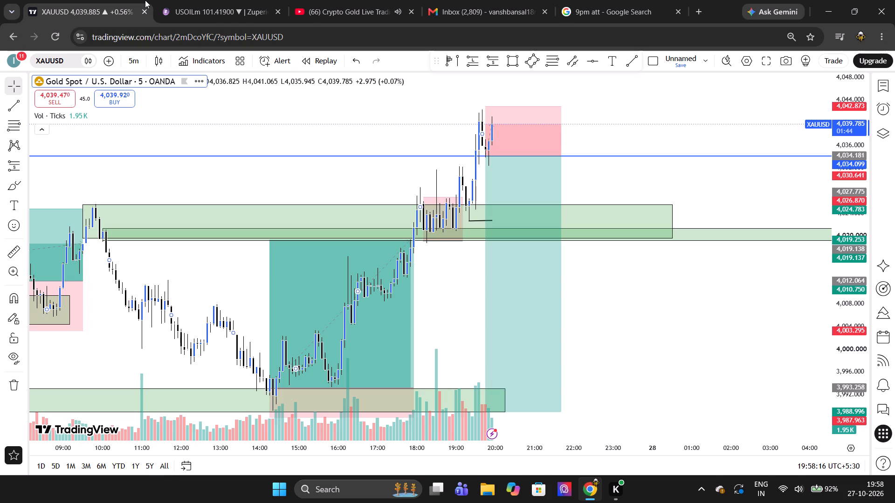
{"action": "left_click", "coordinate": [205, 0]}
{"action": "left_click", "coordinate": [302, 0]}
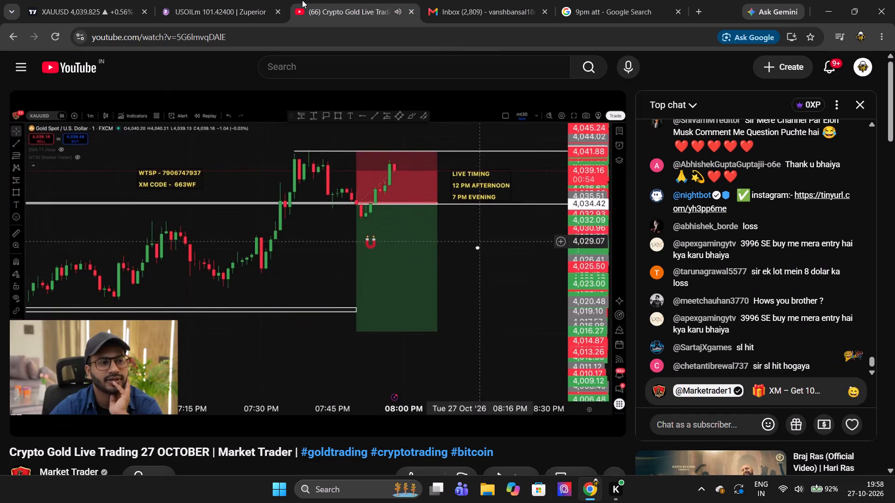
{"action": "key", "text": "Left"}
{"action": "key", "text": "Left"}
{"action": "key", "text": "Left"}
{"action": "key", "text": "Right"}
{"action": "key", "text": "Right"}
{"action": "key", "text": "Right"}
{"action": "key", "text": "Right"}
{"action": "key", "text": "Right"}
{"action": "key", "text": "Right"}
{"action": "key", "text": "Right"}
{"action": "key", "text": "Right"}
{"action": "key", "text": "Right"}
{"action": "key", "text": "Right"}
{"action": "key", "text": "Right"}
{"action": "key", "text": "Right"}
{"action": "key", "text": "Right"}
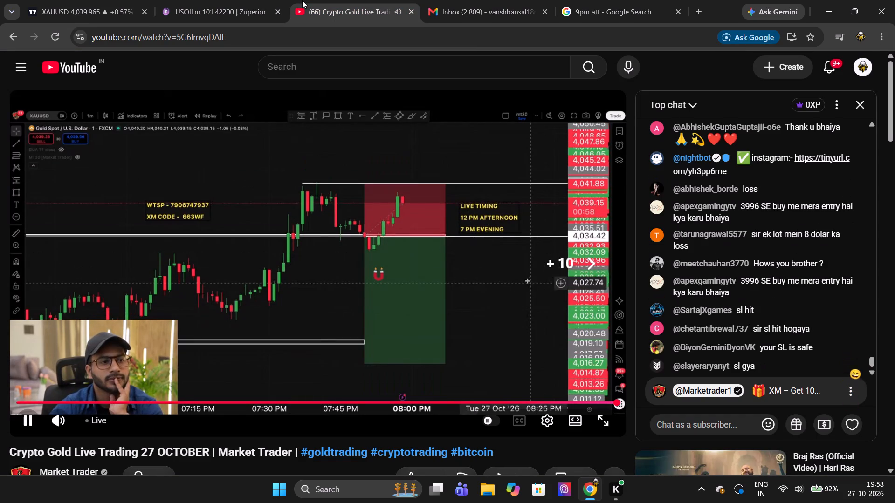
{"action": "left_click", "coordinate": [140, 0]}
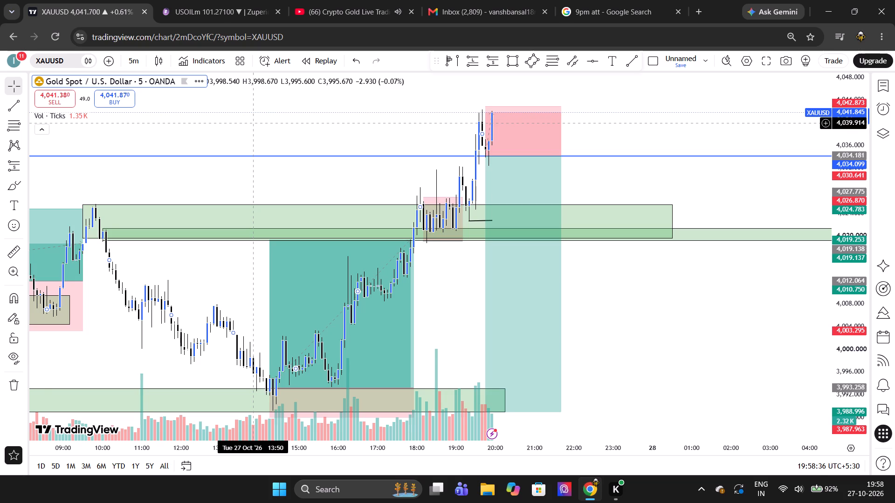
{"action": "scroll", "coordinate": [254, 123], "scroll_direction": "up", "scroll_amount": 2}
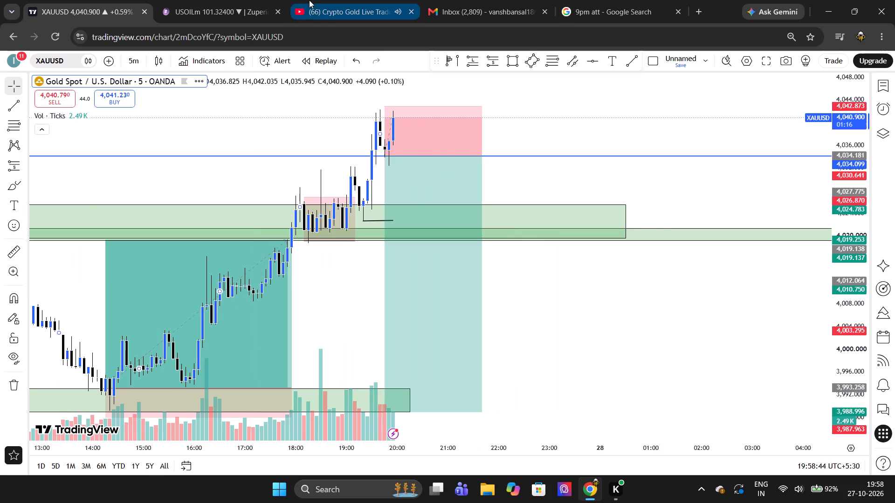
On the Zuperior terminal, move the stop loss of the 0.08-lot USOILm short to 102.09.
{"action": "left_click", "coordinate": [252, 0]}
{"action": "scroll", "coordinate": [328, 187], "scroll_direction": "up", "scroll_amount": 1}
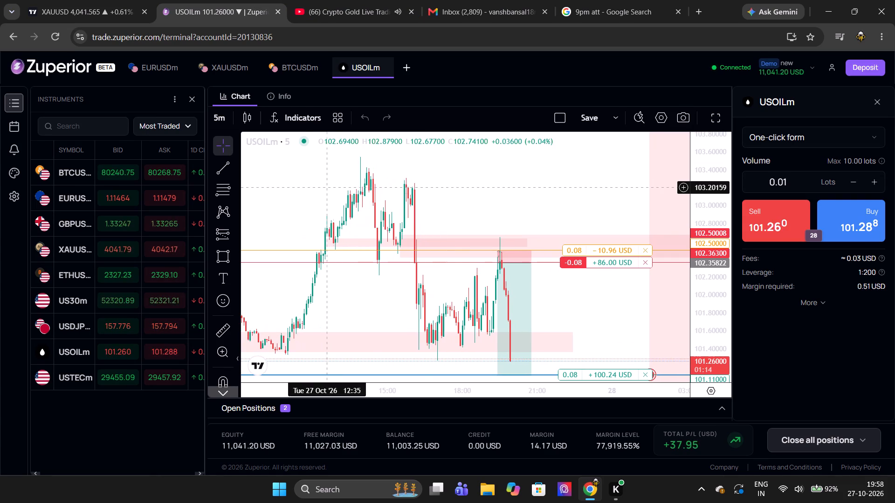
{"action": "scroll", "coordinate": [432, 204], "scroll_direction": "up", "scroll_amount": 1}
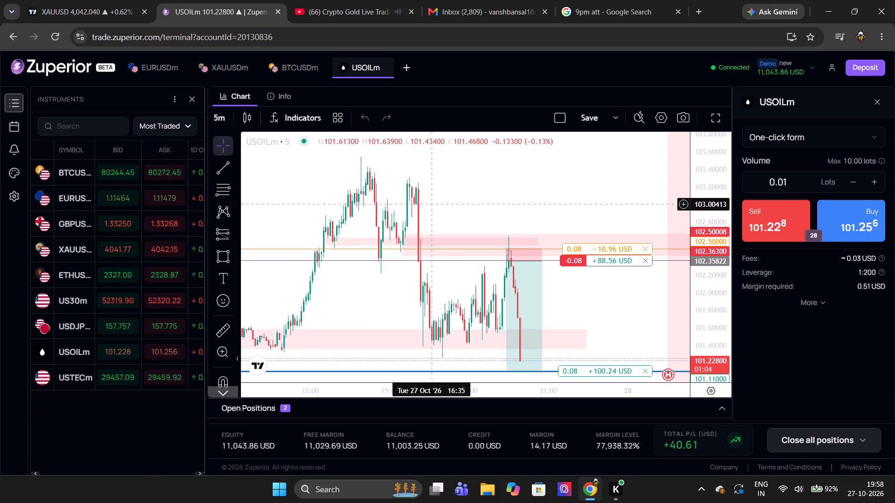
{"action": "scroll", "coordinate": [432, 204], "scroll_direction": "up", "scroll_amount": 1}
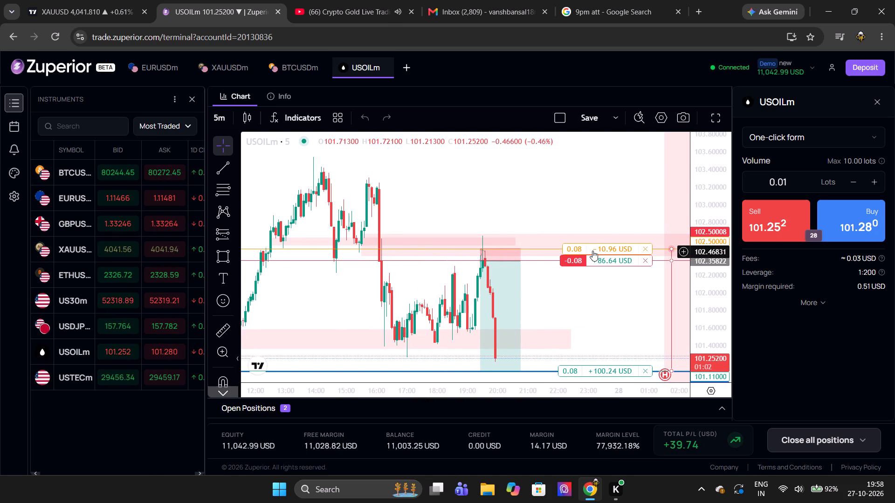
{"action": "left_click_drag", "start_coordinate": [592, 250], "coordinate": [623, 284]}
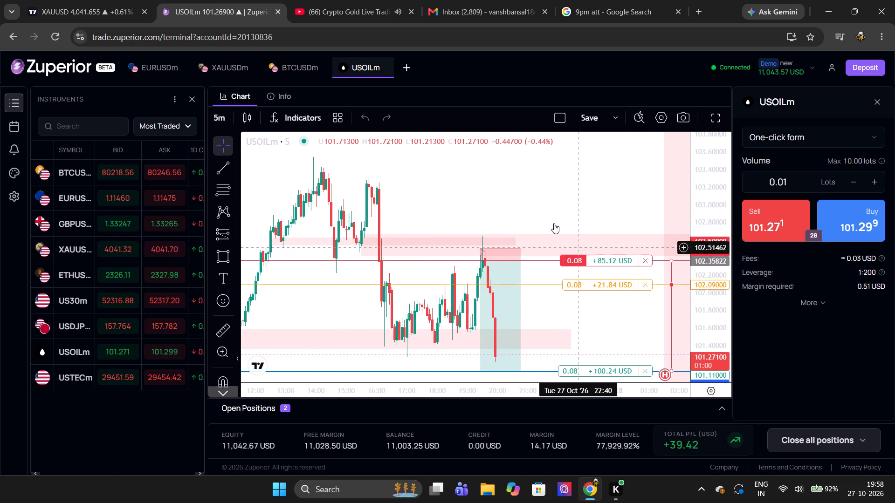
{"action": "left_click", "coordinate": [549, 217]}
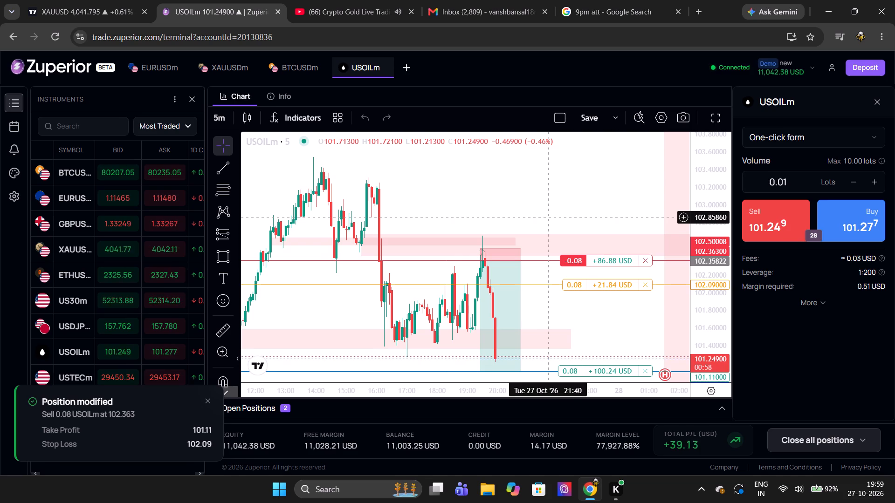
{"action": "scroll", "coordinate": [549, 217], "scroll_direction": "right", "scroll_amount": 1}
{"action": "scroll", "coordinate": [549, 217], "scroll_direction": "up", "scroll_amount": 1}
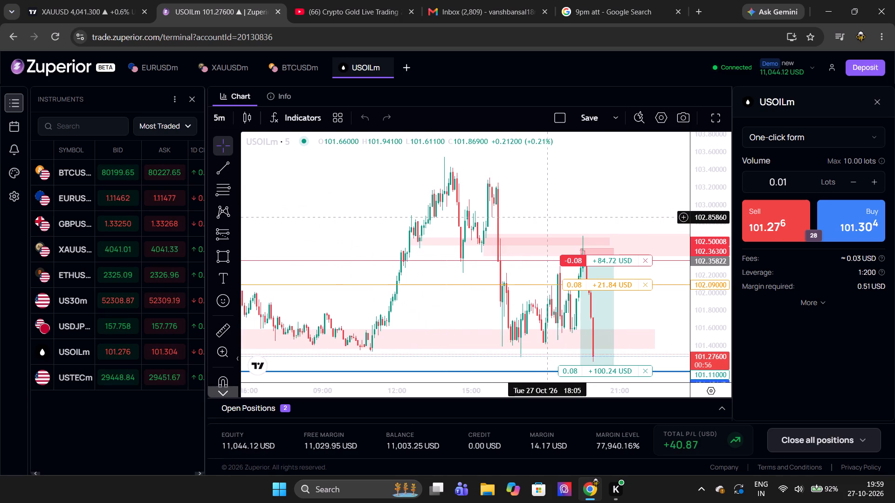
{"action": "scroll", "coordinate": [549, 217], "scroll_direction": "up", "scroll_amount": 1}
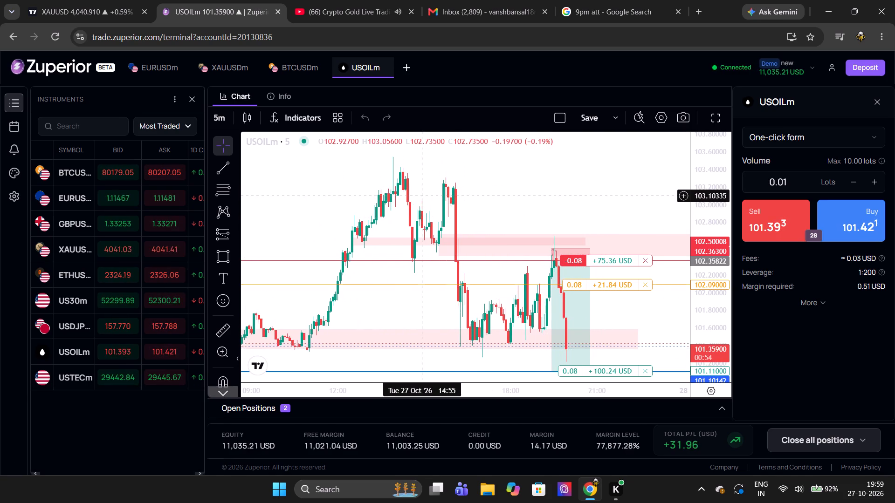
{"action": "scroll", "coordinate": [422, 195], "scroll_direction": "up", "scroll_amount": 1}
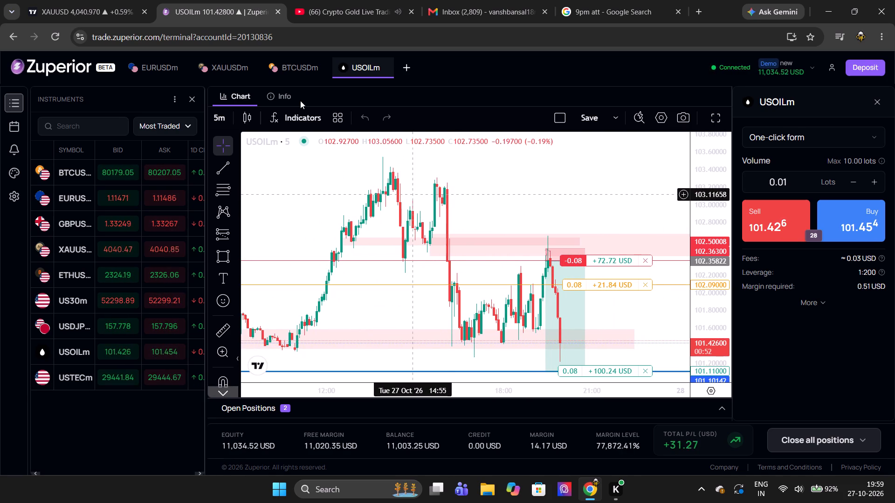
Examine the latest 5-minute candles against the short setup's stop and entry levels on the TradingView XAUUSD chart.
{"action": "left_click", "coordinate": [140, 0]}
{"action": "scroll", "coordinate": [269, 147], "scroll_direction": "up", "scroll_amount": 1}
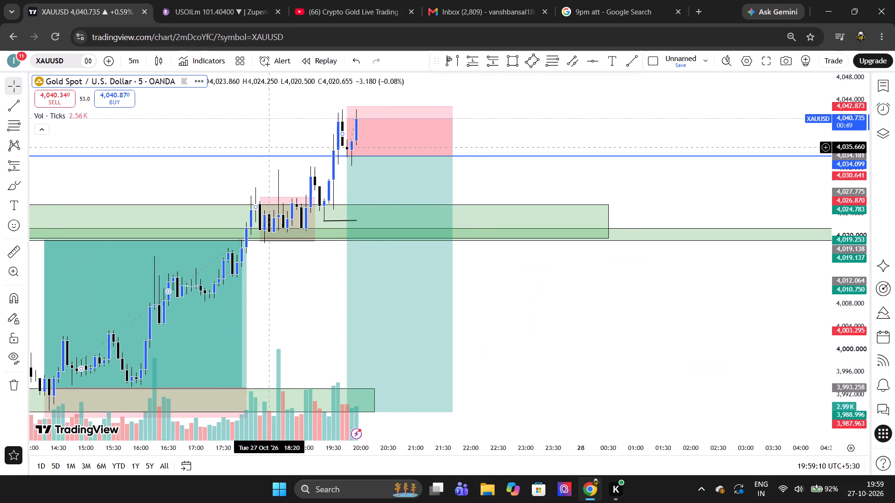
{"action": "scroll", "coordinate": [269, 147], "scroll_direction": "up", "scroll_amount": 1}
{"action": "scroll", "coordinate": [236, 154], "scroll_direction": "right", "scroll_amount": 1}
{"action": "scroll", "coordinate": [236, 154], "scroll_direction": "up", "scroll_amount": 1}
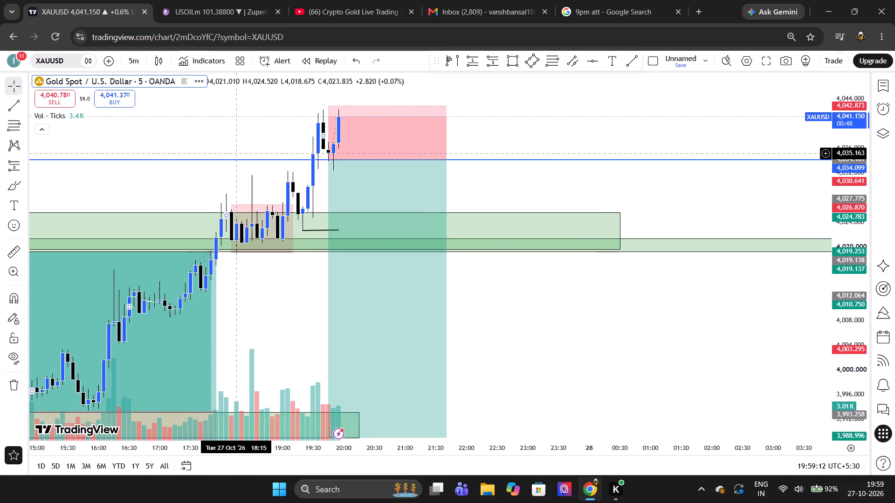
{"action": "scroll", "coordinate": [236, 154], "scroll_direction": "up", "scroll_amount": 1}
{"action": "left_click", "coordinate": [479, 150]}
{"action": "scroll", "coordinate": [479, 150], "scroll_direction": "right", "scroll_amount": 1}
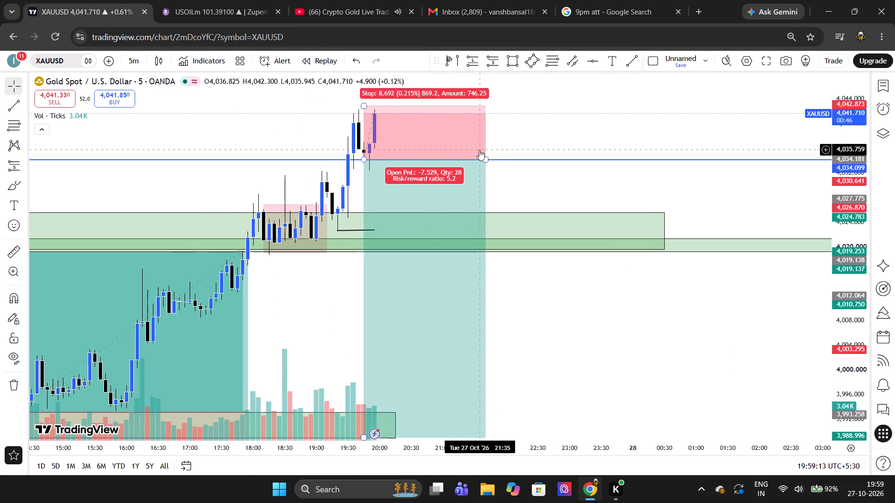
{"action": "scroll", "coordinate": [479, 150], "scroll_direction": "right", "scroll_amount": 1}
{"action": "left_click", "coordinate": [585, 139]}
{"action": "scroll", "coordinate": [585, 139], "scroll_direction": "up", "scroll_amount": 1}
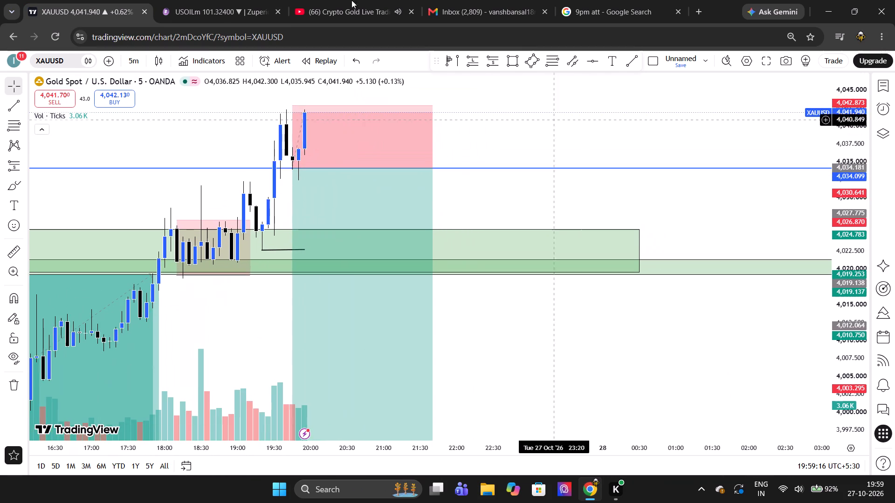
Switch the Zuperior terminal to XAUUSDm and examine the 0.05-lot short's price action near its stop loss.
{"action": "left_click", "coordinate": [234, 0]}
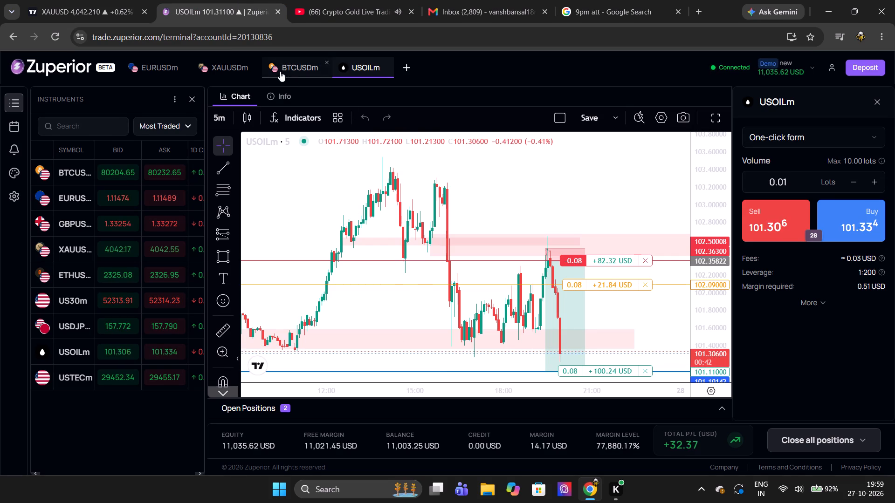
{"action": "left_click", "coordinate": [227, 66]}
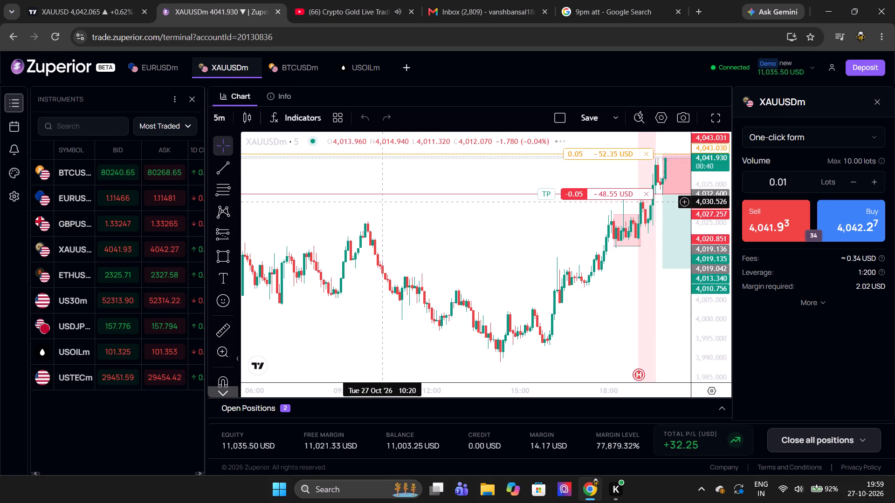
{"action": "scroll", "coordinate": [416, 237], "scroll_direction": "left", "scroll_amount": 2}
{"action": "scroll", "coordinate": [416, 237], "scroll_direction": "up", "scroll_amount": 6}
{"action": "scroll", "coordinate": [416, 237], "scroll_direction": "down", "scroll_amount": 3}
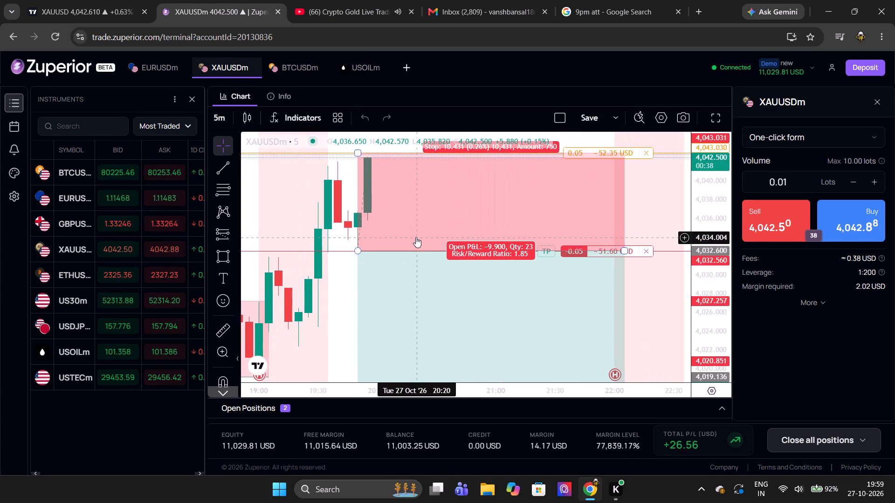
{"action": "scroll", "coordinate": [416, 237], "scroll_direction": "down", "scroll_amount": 1}
{"action": "scroll", "coordinate": [358, 273], "scroll_direction": "down", "scroll_amount": 4}
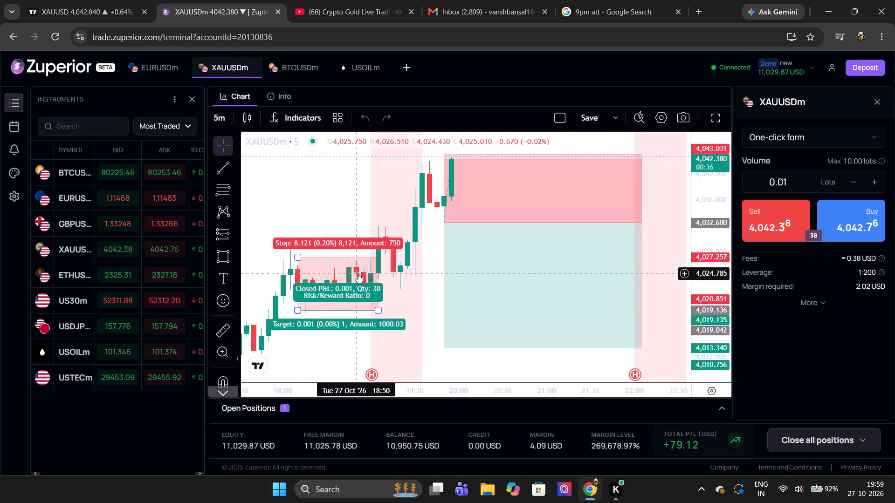
{"action": "scroll", "coordinate": [358, 273], "scroll_direction": "down", "scroll_amount": 1}
Check the short's stop area on the TradingView XAUUSD chart and compare it with the YouTube gold livestream.
{"action": "left_click", "coordinate": [135, 0]}
{"action": "scroll", "coordinate": [205, 165], "scroll_direction": "down", "scroll_amount": 1}
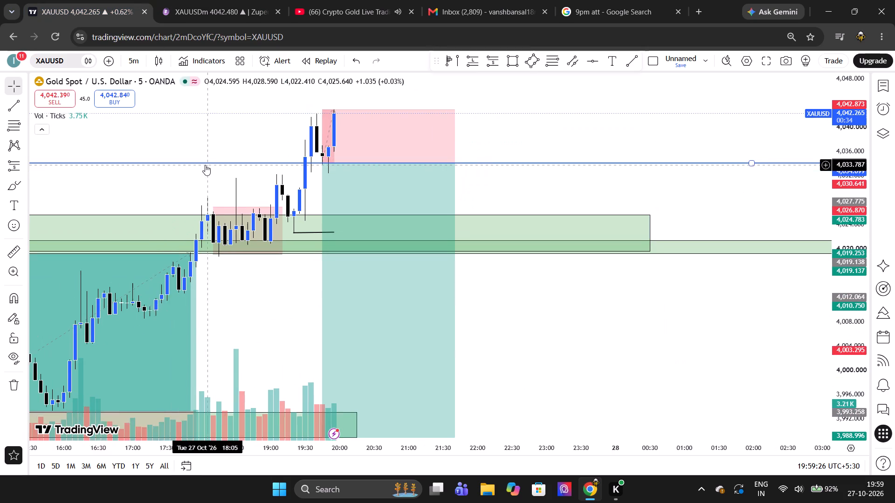
{"action": "scroll", "coordinate": [205, 165], "scroll_direction": "down", "scroll_amount": 1}
{"action": "left_click", "coordinate": [320, 0]}
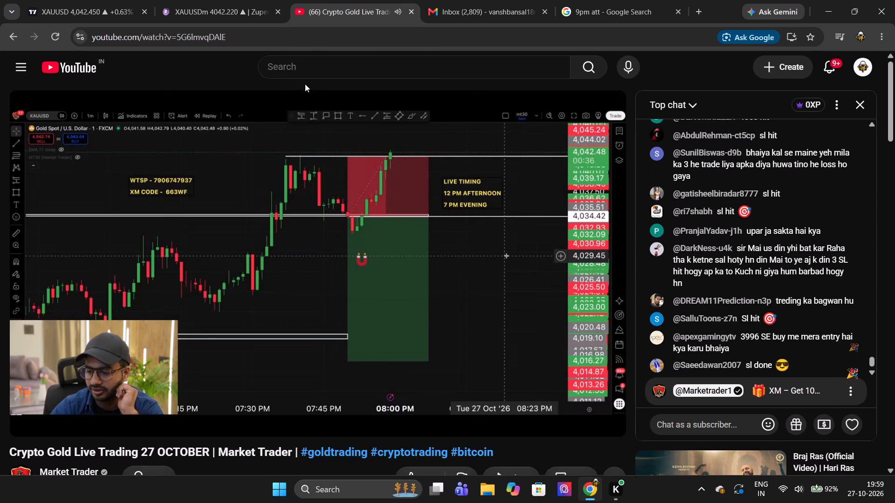
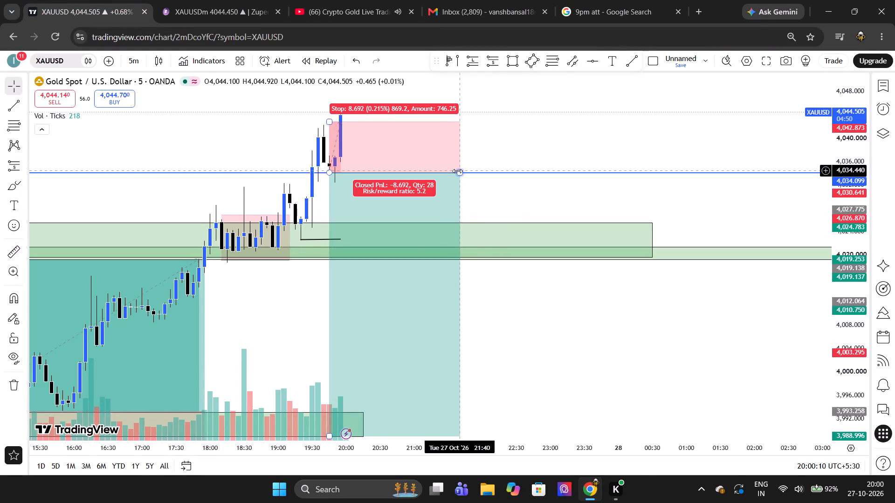
Shorten the short-position box on the TradingView XAUUSD 5-minute chart so it ends at 20:30.
{"action": "left_click_drag", "start_coordinate": [457, 171], "coordinate": [381, 163]}
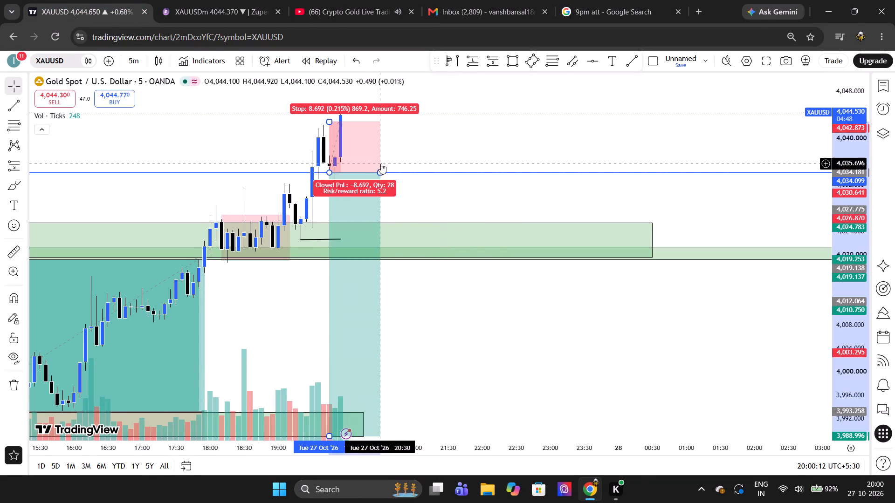
Switch the Zuperior terminal to USOILm and examine the 0.08-lot short's price action between its stop loss and take profit.
{"action": "left_click", "coordinate": [234, 0]}
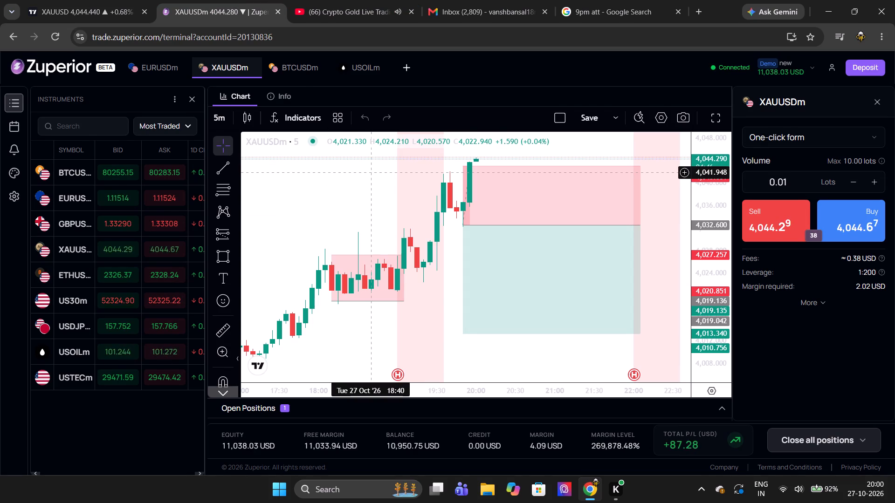
{"action": "left_click", "coordinate": [367, 61]}
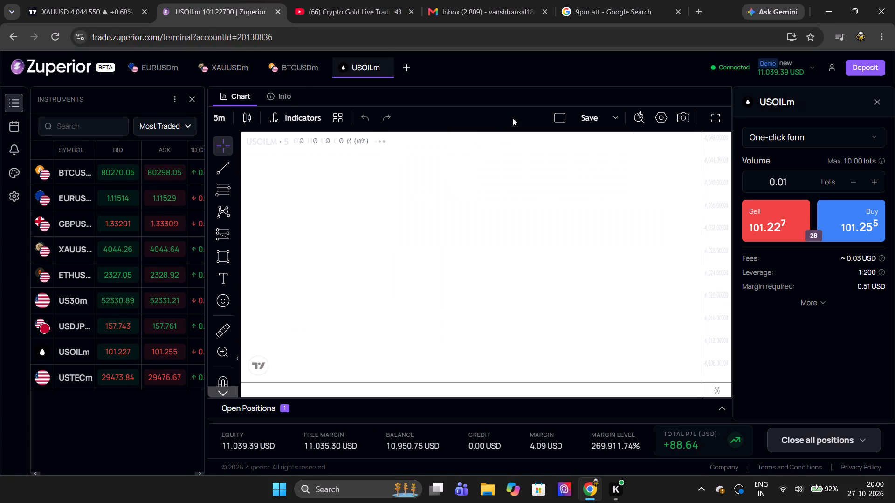
{"action": "scroll", "coordinate": [484, 172], "scroll_direction": "left", "scroll_amount": 3}
{"action": "scroll", "coordinate": [484, 172], "scroll_direction": "down", "scroll_amount": 2}
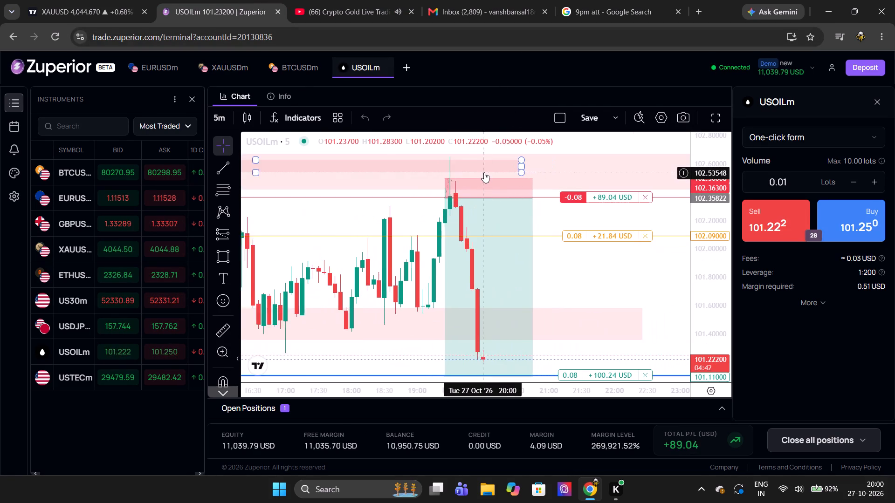
{"action": "scroll", "coordinate": [486, 288], "scroll_direction": "down", "scroll_amount": 6}
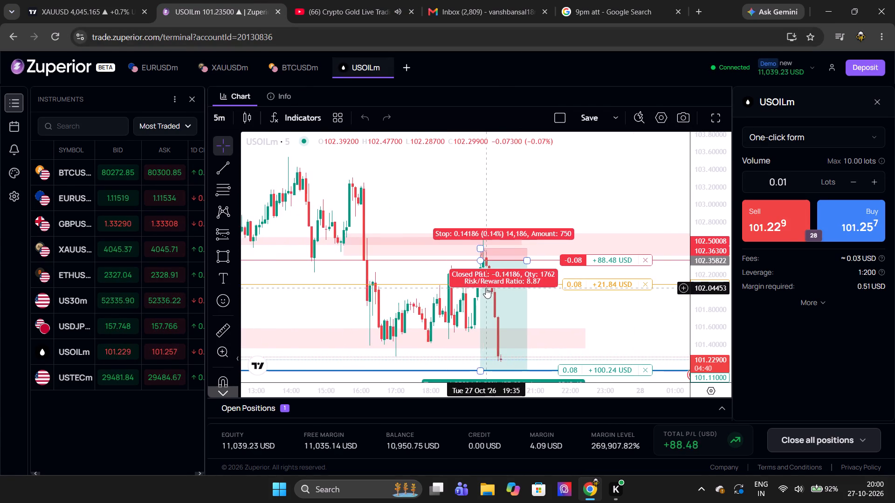
{"action": "scroll", "coordinate": [486, 288], "scroll_direction": "down", "scroll_amount": 1}
{"action": "scroll", "coordinate": [554, 323], "scroll_direction": "up", "scroll_amount": 3}
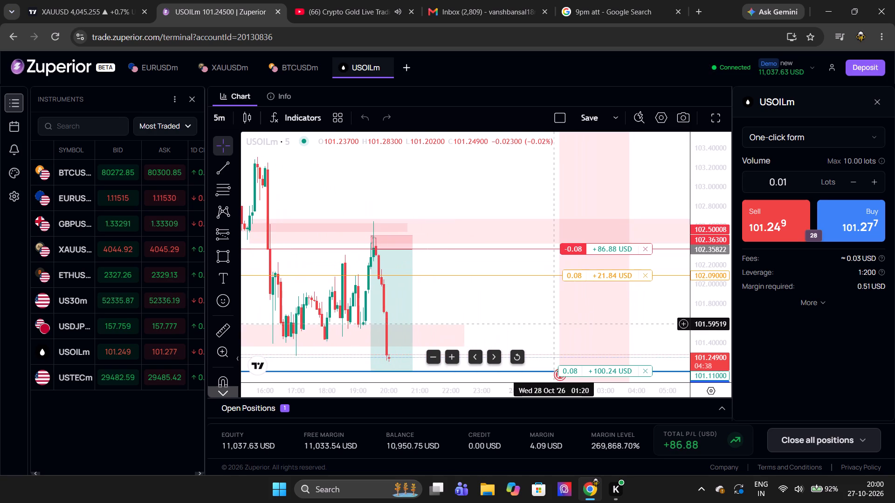
{"action": "scroll", "coordinate": [554, 323], "scroll_direction": "up", "scroll_amount": 1}
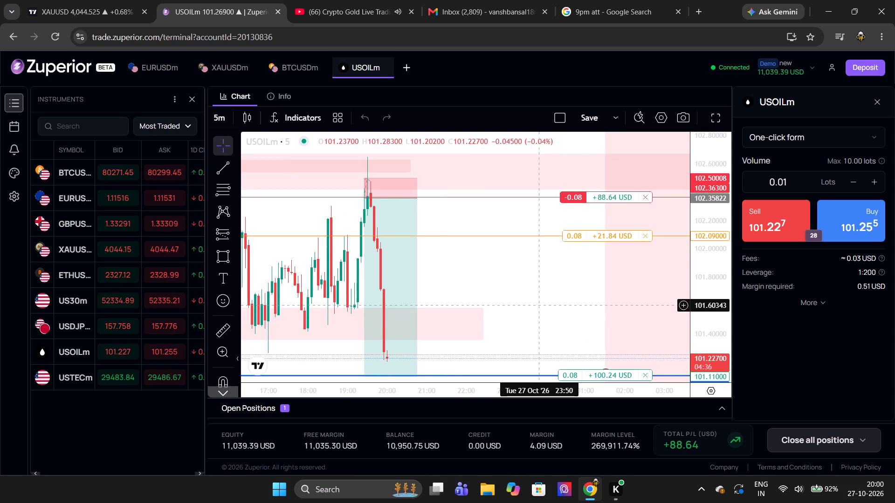
Return to the TradingView XAUUSD chart and switch it to the 4-hour interval.
{"action": "left_click", "coordinate": [117, 0]}
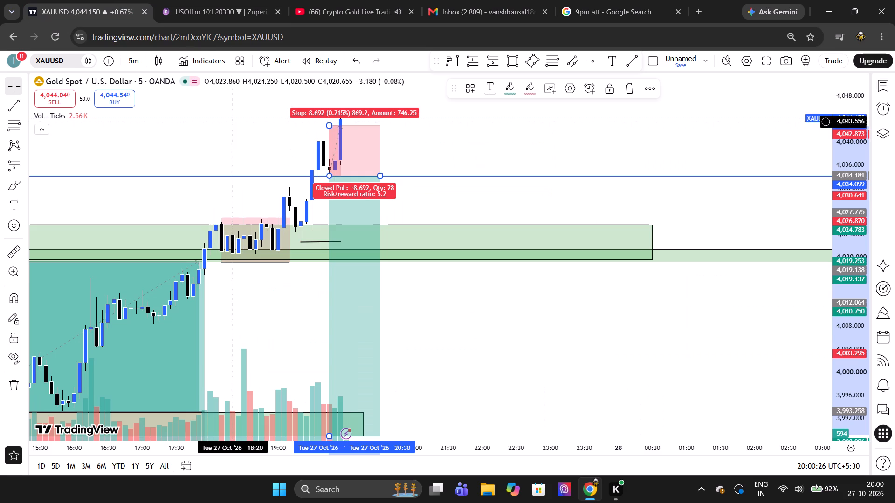
{"action": "left_click", "coordinate": [233, 120]}
{"action": "scroll", "coordinate": [242, 137], "scroll_direction": "down", "scroll_amount": 1}
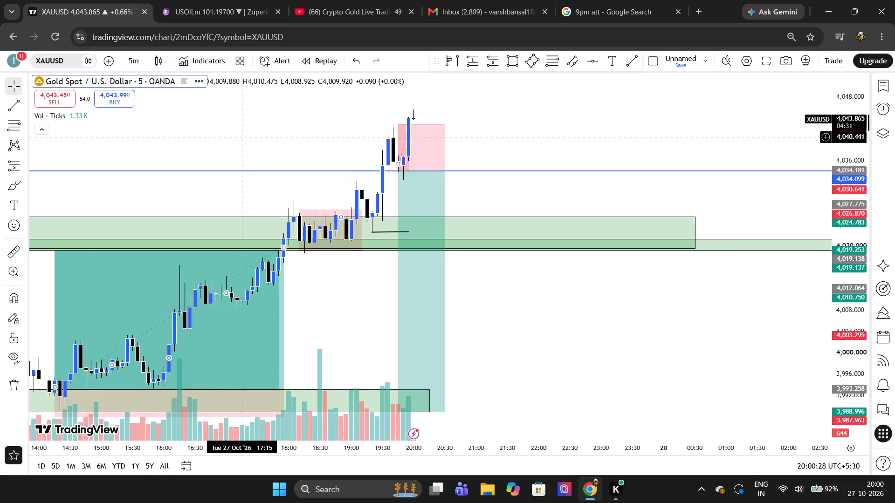
{"action": "scroll", "coordinate": [242, 137], "scroll_direction": "down", "scroll_amount": 1}
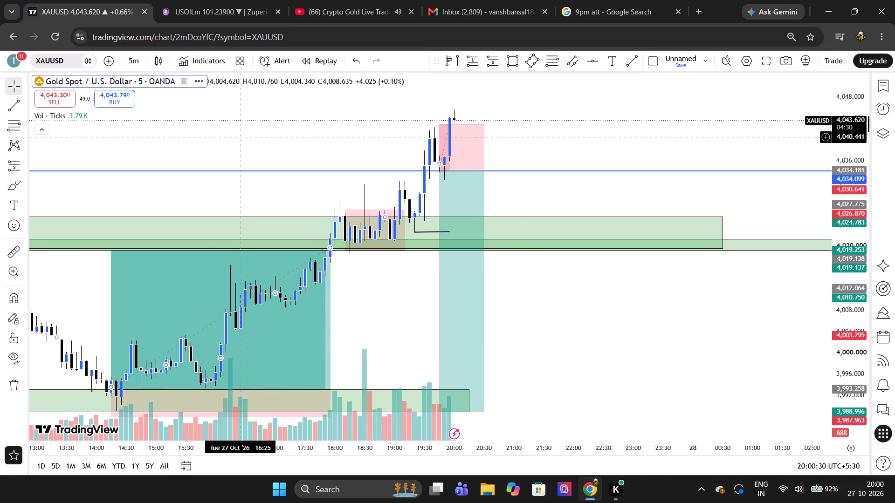
{"action": "type", "text": "4j"}
{"action": "key", "text": "BackSpace"}
{"action": "key", "text": "h"}
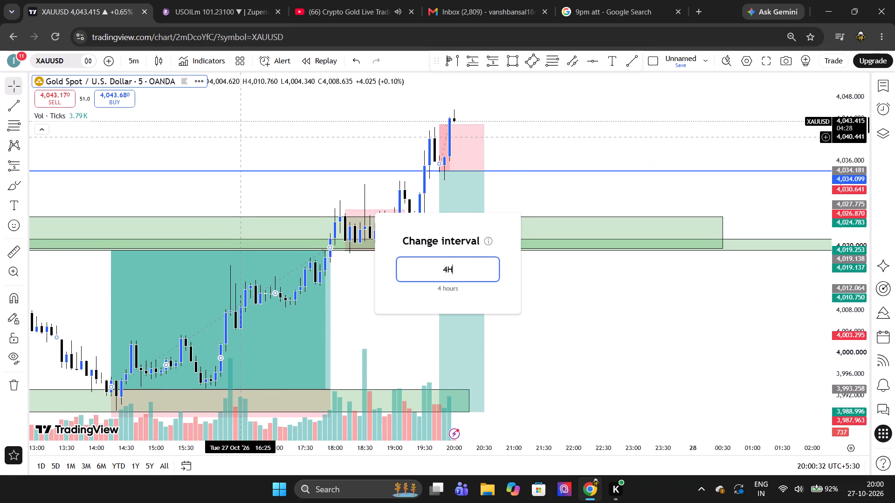
{"action": "key", "text": "Return"}
Place a horizontal line at 4,048.413 on the 4-hour XAUUSD chart, above the latest candle.
{"action": "scroll", "coordinate": [344, 251], "scroll_direction": "up", "scroll_amount": 2}
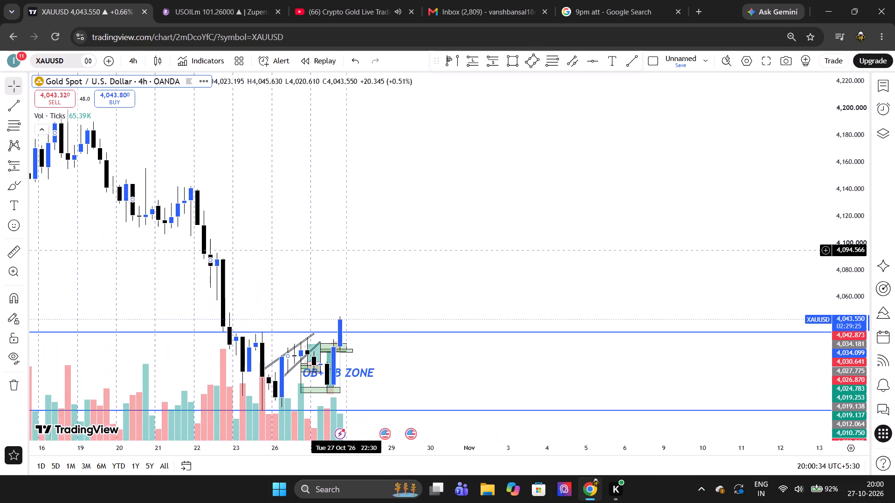
{"action": "scroll", "coordinate": [344, 251], "scroll_direction": "up", "scroll_amount": 1}
{"action": "scroll", "coordinate": [362, 315], "scroll_direction": "up", "scroll_amount": 2}
{"action": "scroll", "coordinate": [362, 315], "scroll_direction": "right", "scroll_amount": 2}
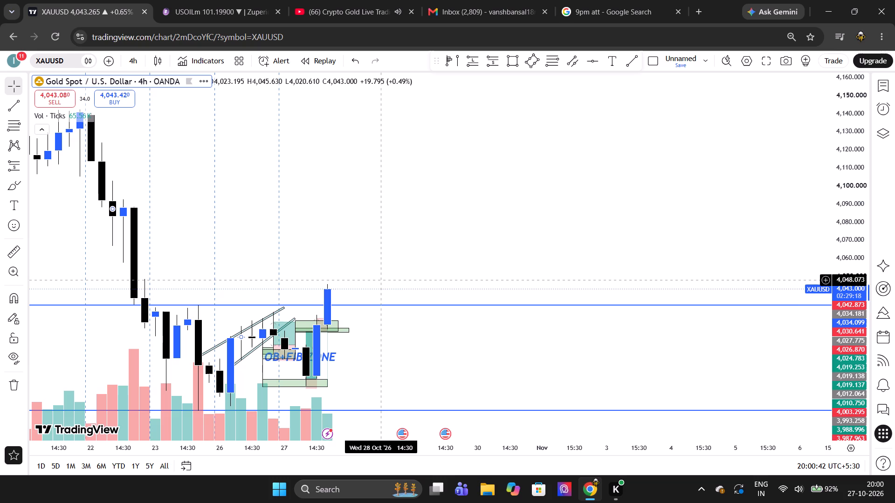
{"action": "scroll", "coordinate": [376, 280], "scroll_direction": "right", "scroll_amount": 1}
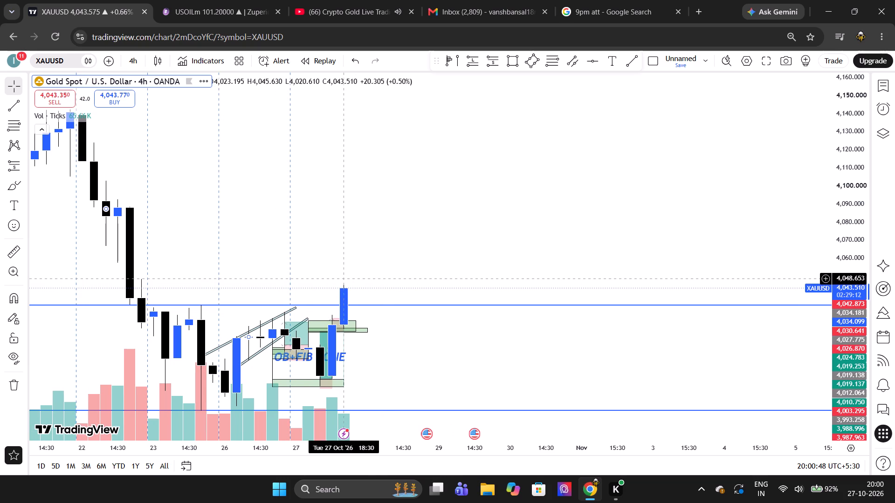
{"action": "scroll", "coordinate": [349, 279], "scroll_direction": "right", "scroll_amount": 2}
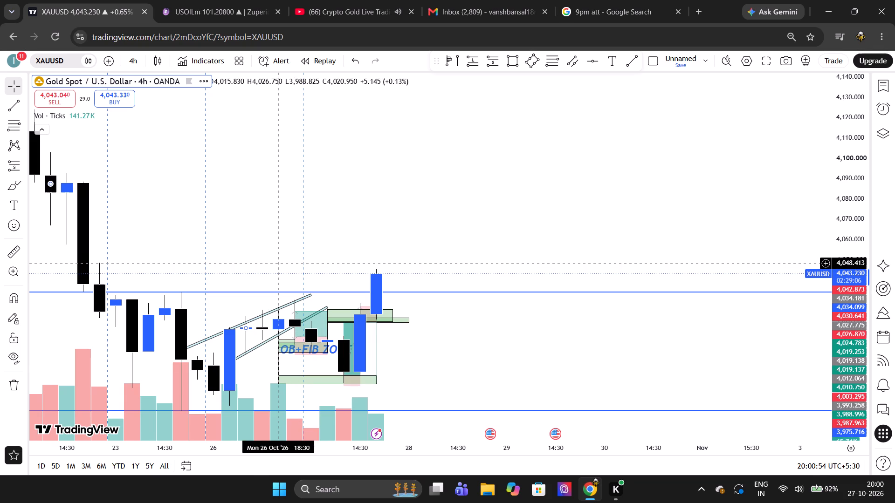
{"action": "key", "text": "alt+h"}
{"action": "left_click", "coordinate": [246, 218]}
{"action": "scroll", "coordinate": [246, 218], "scroll_direction": "down", "scroll_amount": 1}
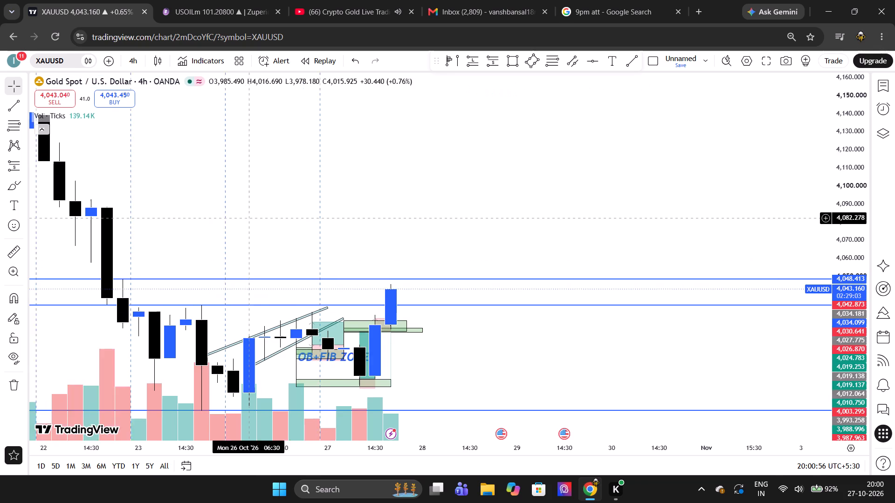
{"action": "scroll", "coordinate": [246, 218], "scroll_direction": "down", "scroll_amount": 1}
{"action": "scroll", "coordinate": [246, 218], "scroll_direction": "up", "scroll_amount": 1}
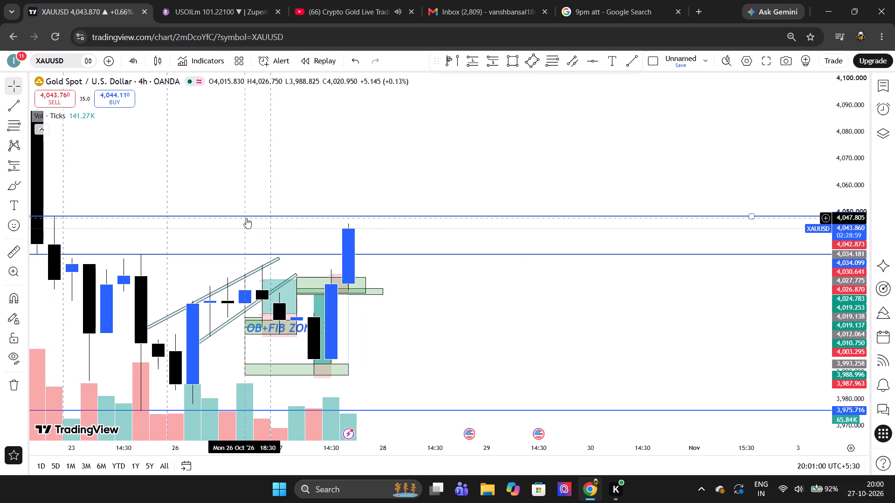
Set the XAUUSD chart back to the 5-minute interval and bring the short setup and the 4,048.413 line into view.
{"action": "key", "text": "5"}
{"action": "key", "text": "Return"}
{"action": "scroll", "coordinate": [617, 210], "scroll_direction": "down", "scroll_amount": 1}
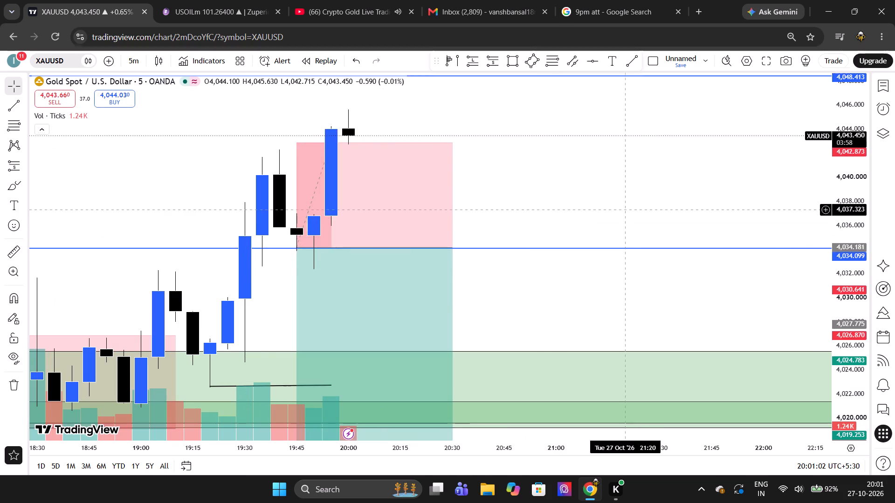
{"action": "scroll", "coordinate": [617, 210], "scroll_direction": "down", "scroll_amount": 3}
{"action": "left_click", "coordinate": [376, 157]}
{"action": "scroll", "coordinate": [376, 157], "scroll_direction": "left", "scroll_amount": 3}
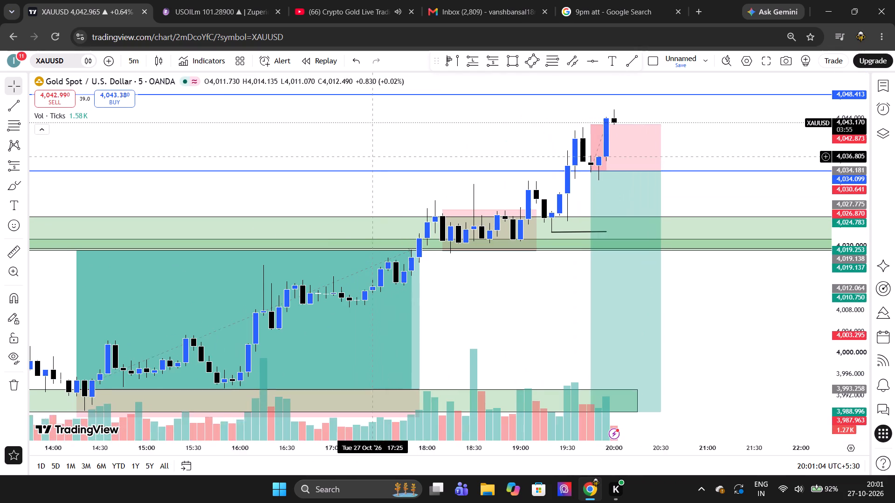
{"action": "scroll", "coordinate": [376, 157], "scroll_direction": "left", "scroll_amount": 1}
Check the open 0.08-lot USOILm short on the Zuperior terminal.
{"action": "left_click", "coordinate": [255, 0]}
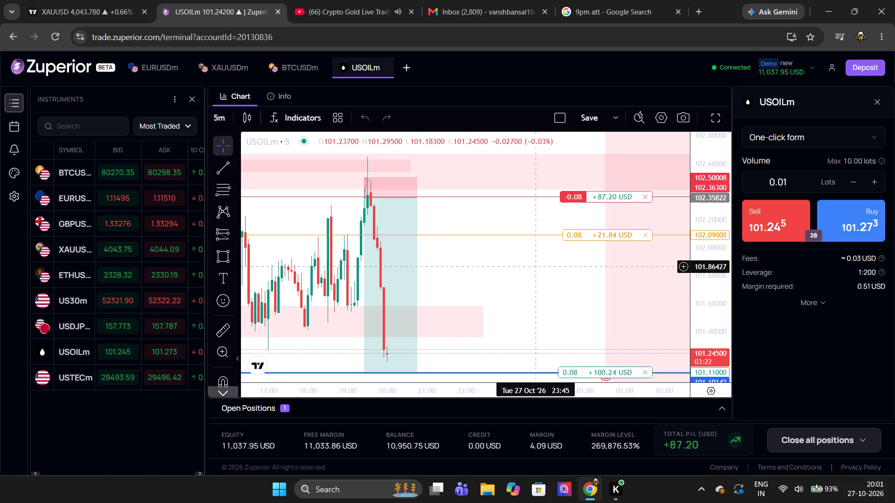
{"action": "left_click", "coordinate": [386, 54]}
Examine the day's 5-minute price action around the short setup, demand zones and horizontal levels on the TradingView XAUUSD chart.
{"action": "left_click", "coordinate": [132, 0]}
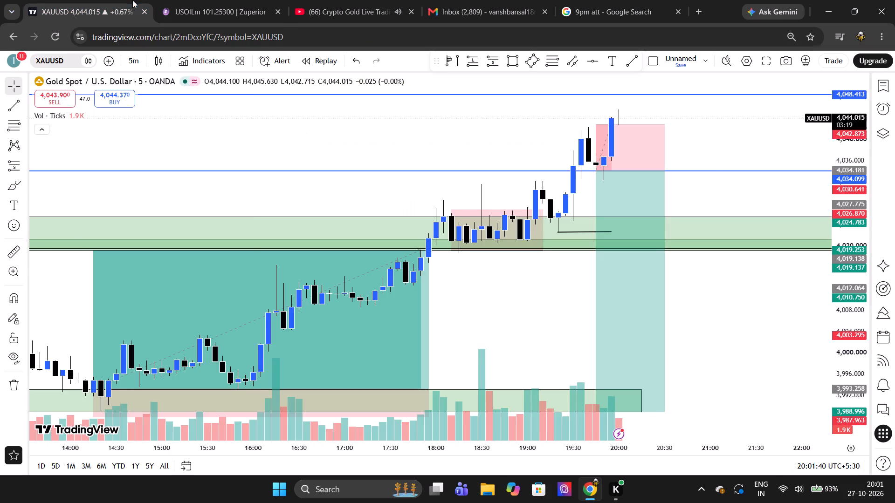
{"action": "scroll", "coordinate": [301, 147], "scroll_direction": "up", "scroll_amount": 1}
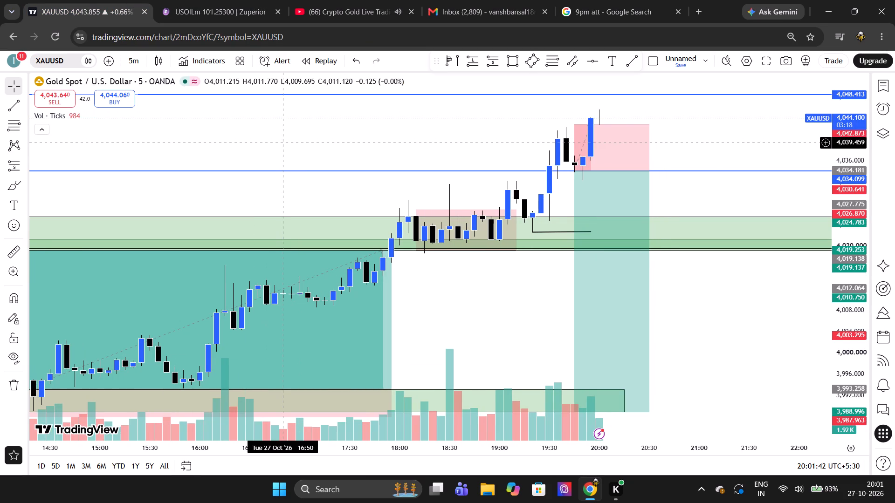
{"action": "scroll", "coordinate": [284, 143], "scroll_direction": "down", "scroll_amount": 2}
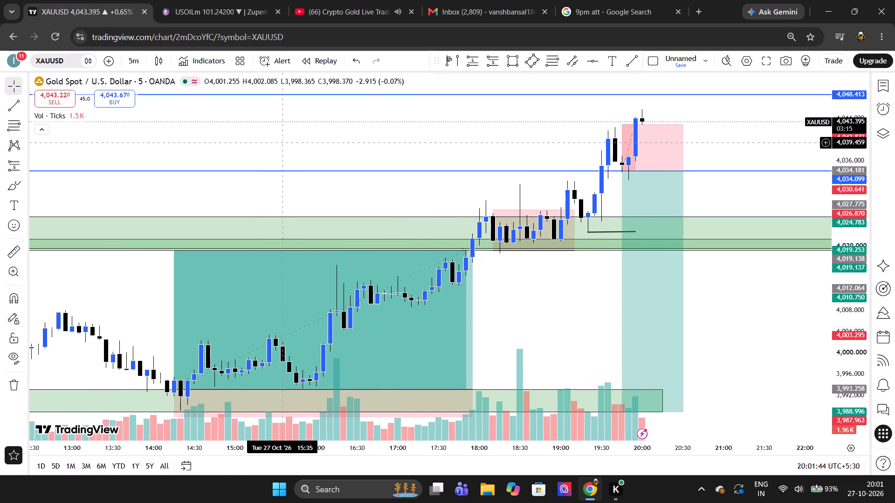
{"action": "scroll", "coordinate": [284, 143], "scroll_direction": "down", "scroll_amount": 3}
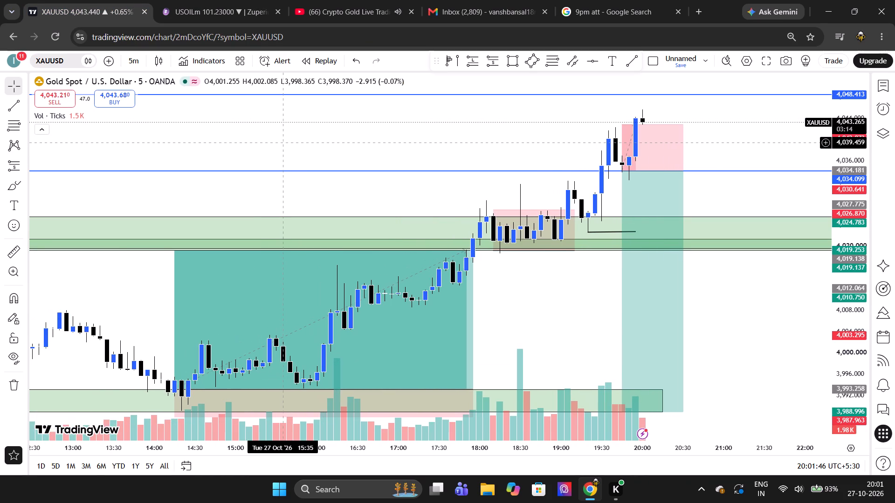
{"action": "scroll", "coordinate": [284, 143], "scroll_direction": "down", "scroll_amount": 3}
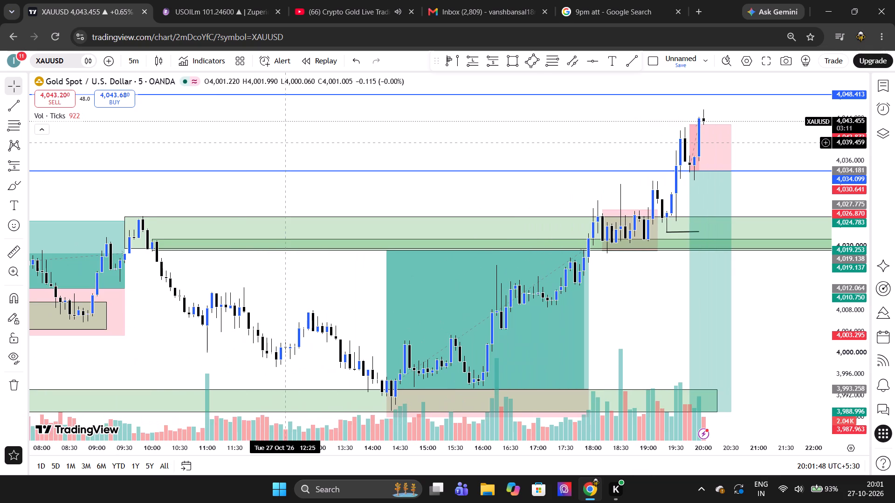
{"action": "scroll", "coordinate": [284, 143], "scroll_direction": "down", "scroll_amount": 1}
{"action": "scroll", "coordinate": [284, 143], "scroll_direction": "up", "scroll_amount": 1}
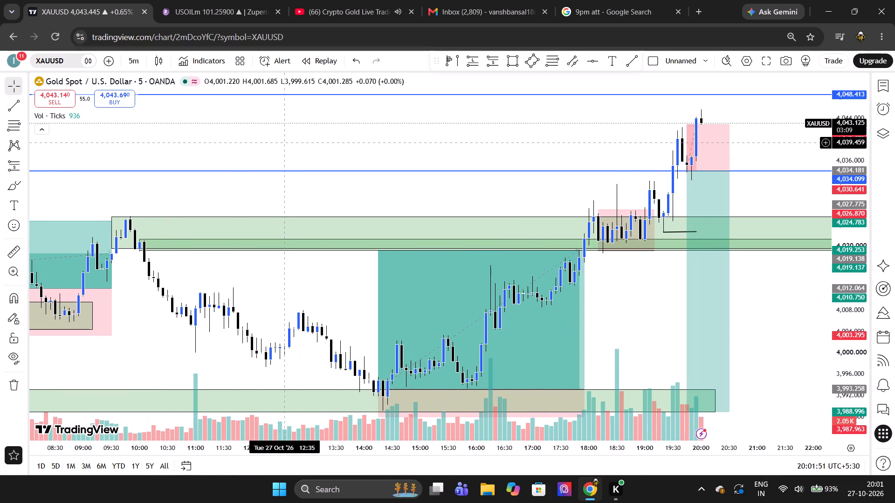
{"action": "scroll", "coordinate": [284, 143], "scroll_direction": "up", "scroll_amount": 1}
Switch to the YouTube gold livestream to check the presenter's XAUUSD chart.
{"action": "left_click", "coordinate": [331, 0]}
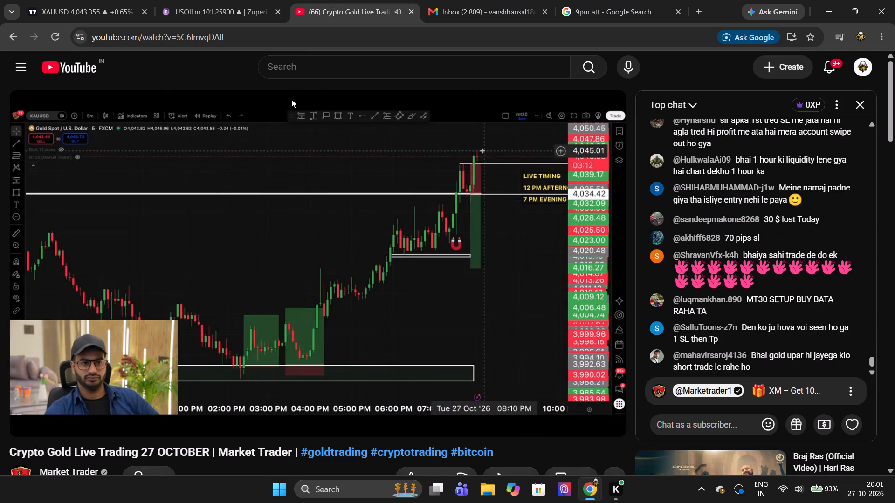
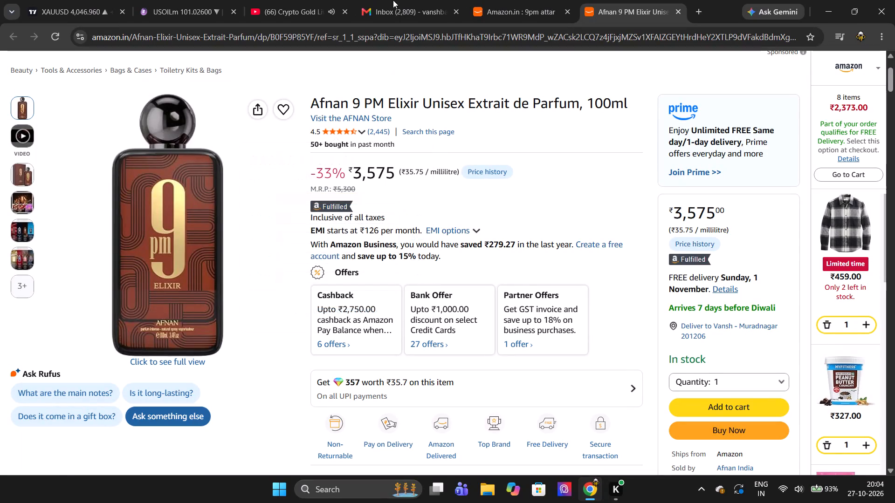
Compare the Amazon "9pm attar" search results with the Afnan 9 PM Elixir product page and close the search results tab.
{"action": "left_click", "coordinate": [497, 0]}
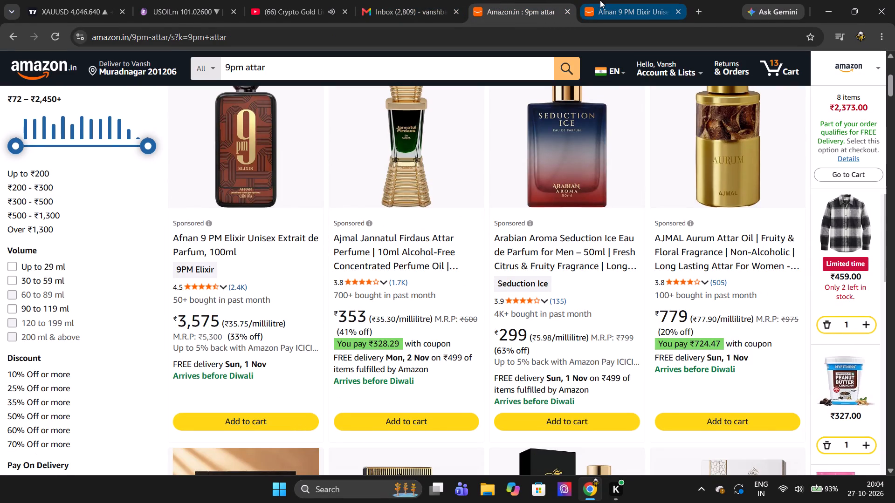
{"action": "left_click", "coordinate": [600, 0]}
{"action": "left_click", "coordinate": [569, 13]}
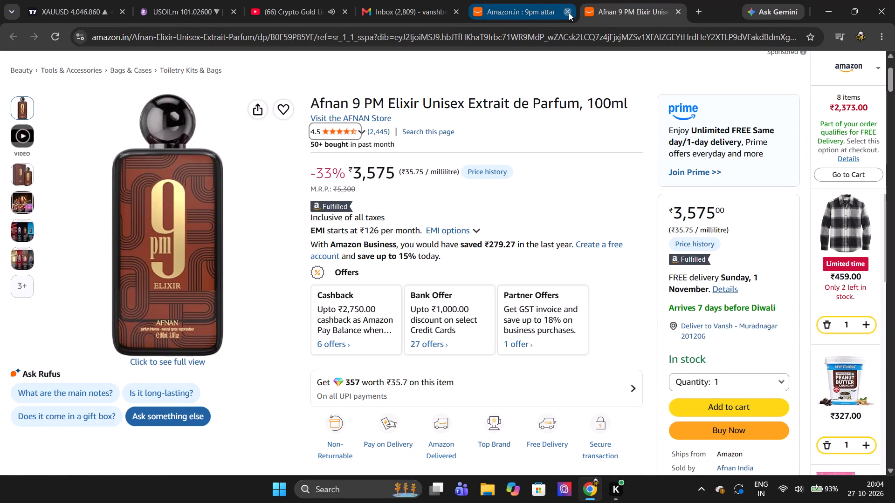
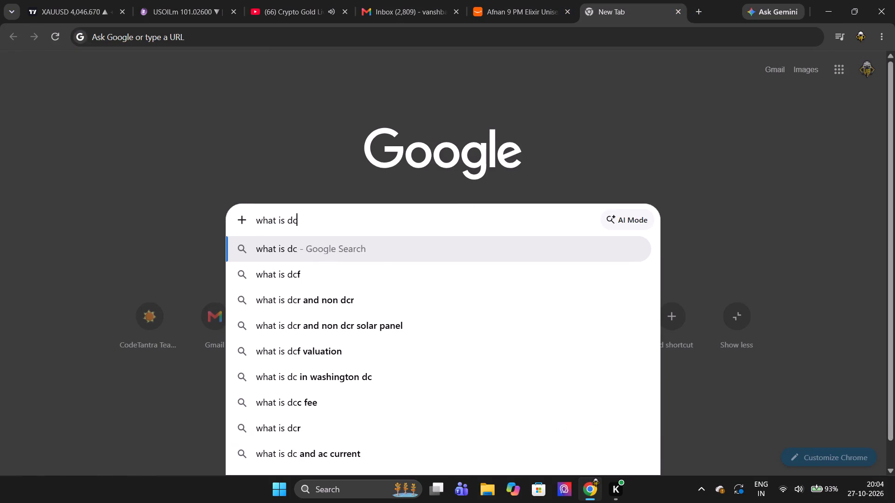
Search Google for "what is docker and why it is used".
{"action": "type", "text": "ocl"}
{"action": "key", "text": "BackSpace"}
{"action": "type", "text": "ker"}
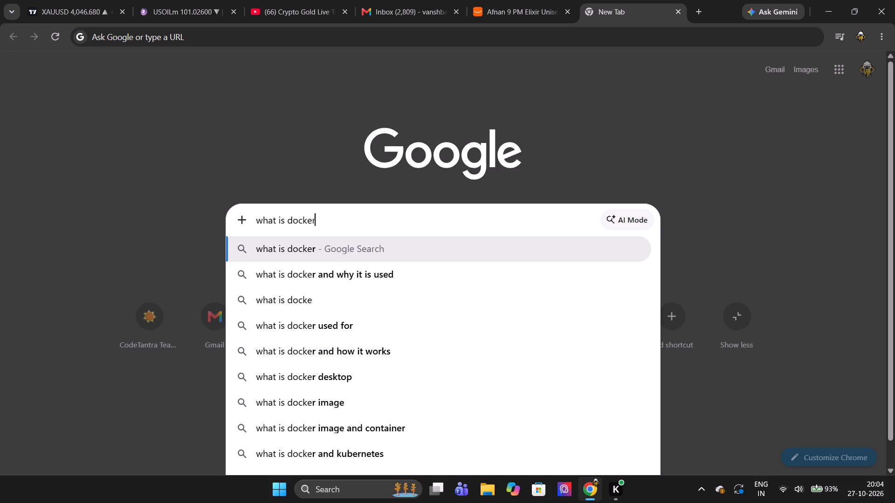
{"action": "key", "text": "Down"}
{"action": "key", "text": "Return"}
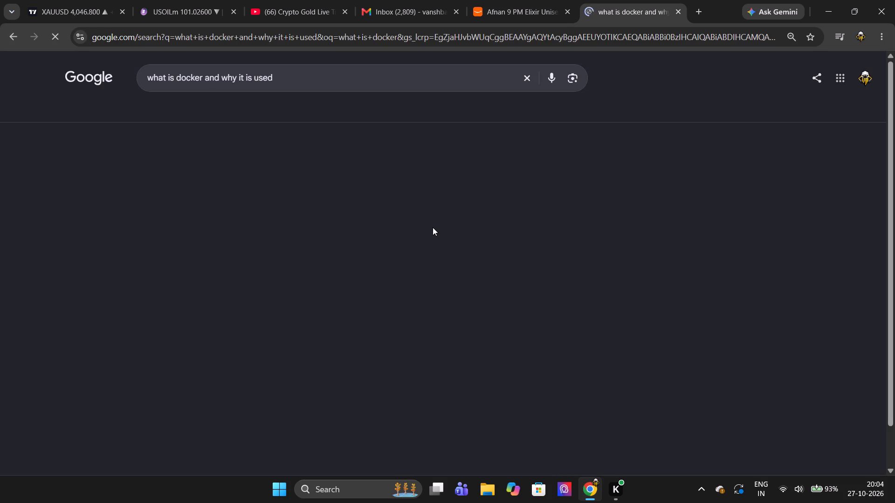
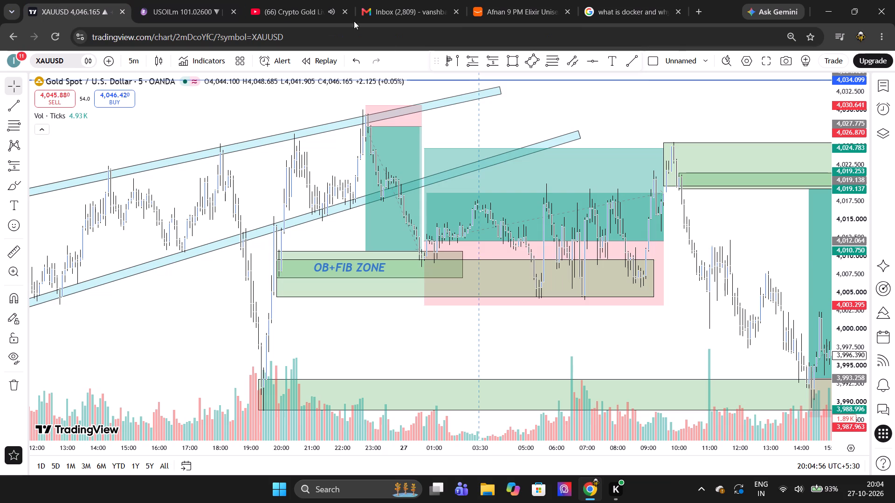
Examine the latest 5-minute XAUUSD candles around the short setup and the 4,048.413 line against the day's earlier price action.
{"action": "scroll", "coordinate": [391, 110], "scroll_direction": "up", "scroll_amount": 5}
{"action": "scroll", "coordinate": [391, 110], "scroll_direction": "down", "scroll_amount": 1}
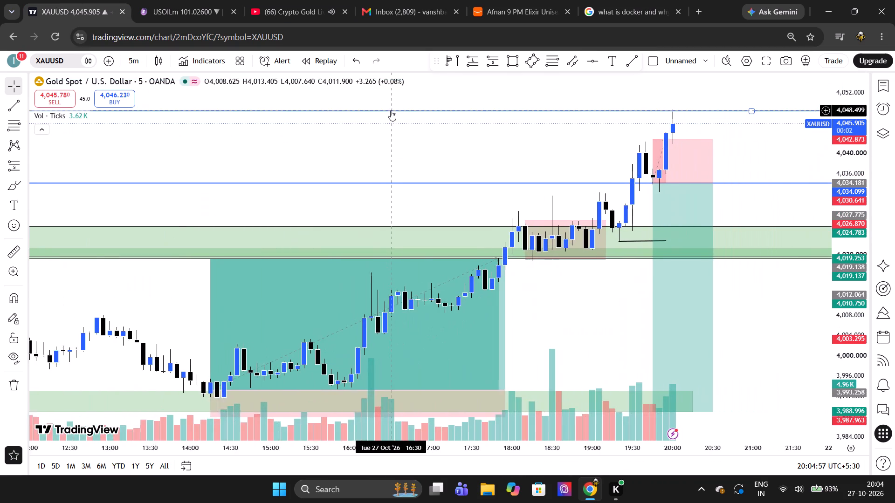
{"action": "scroll", "coordinate": [391, 110], "scroll_direction": "down", "scroll_amount": 1}
{"action": "scroll", "coordinate": [391, 110], "scroll_direction": "left", "scroll_amount": 3}
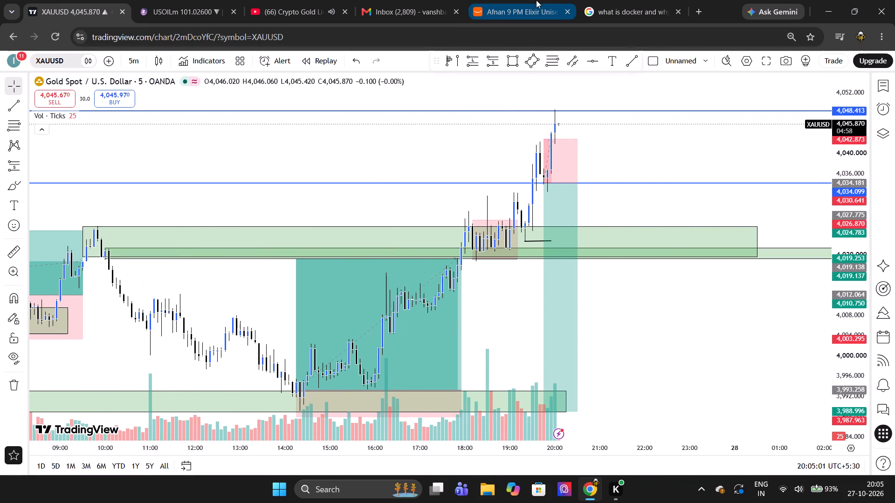
{"action": "scroll", "coordinate": [426, 269], "scroll_direction": "up", "scroll_amount": 2}
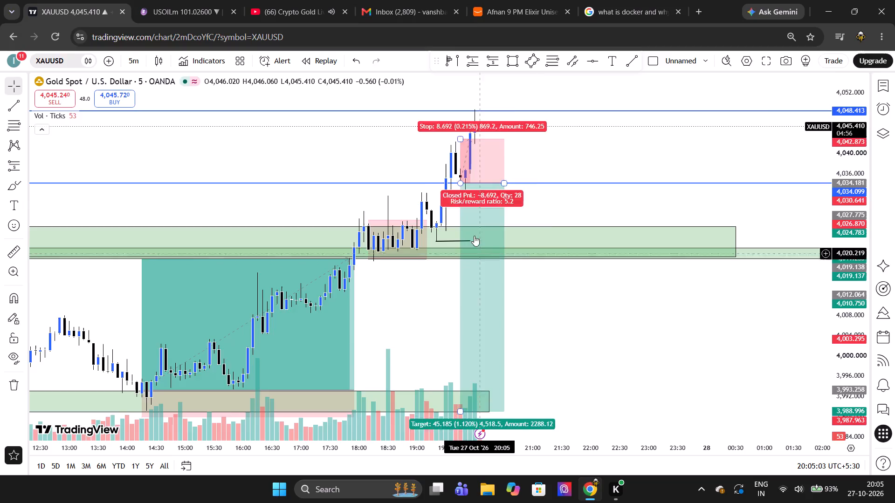
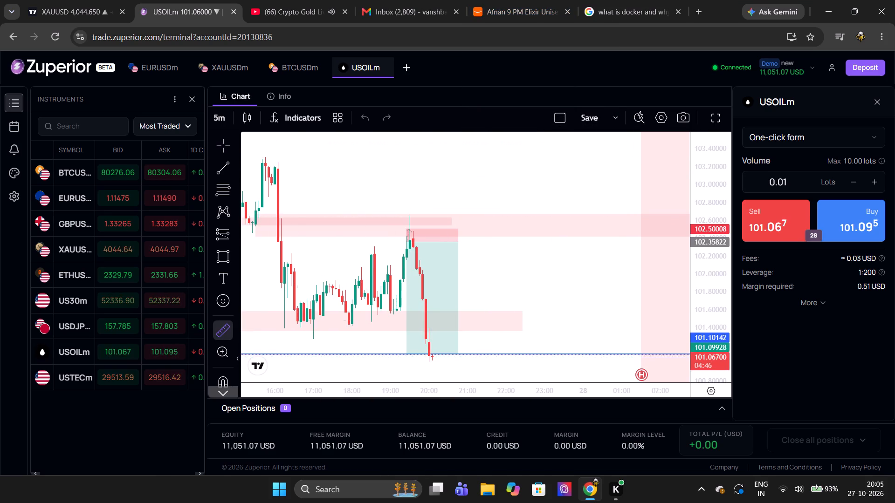
Measure the price drop from the short setup's entry level to its target near the blue horizontal line on the USOILm chart.
{"action": "left_click_drag", "start_coordinate": [483, 241], "coordinate": [491, 362]}
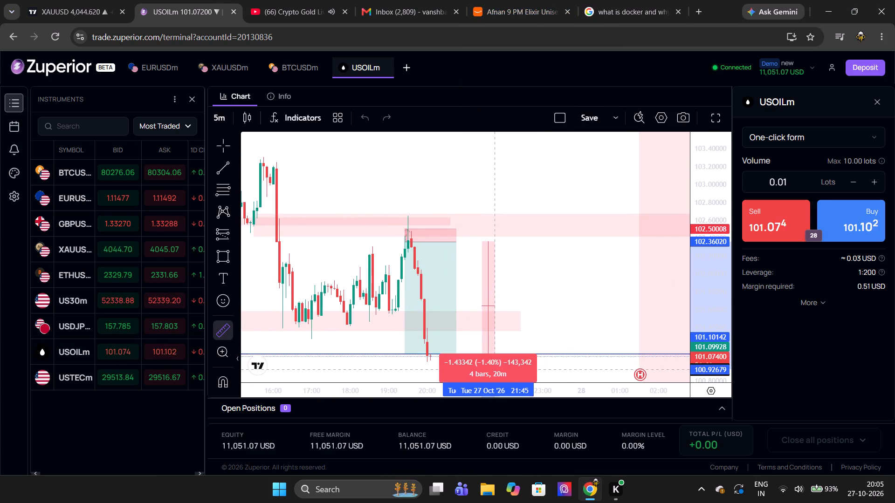
{"action": "left_click_drag", "start_coordinate": [491, 362], "coordinate": [479, 355]}
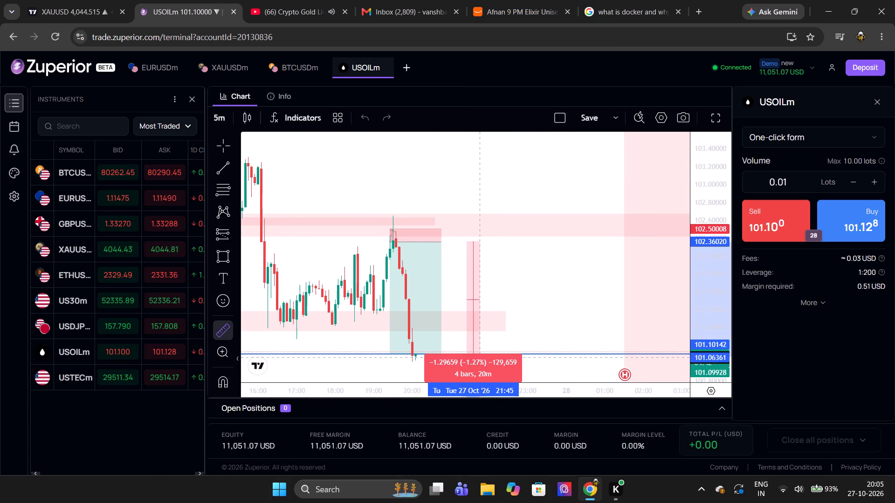
{"action": "left_click_drag", "start_coordinate": [479, 355], "coordinate": [499, 316]}
{"action": "double_click", "coordinate": [499, 316]}
{"action": "scroll", "coordinate": [499, 316], "scroll_direction": "up", "scroll_amount": 1}
Switch to the Amazon product page for the Afnan 9 PM Elixir perfume.
{"action": "left_click", "coordinate": [527, 0]}
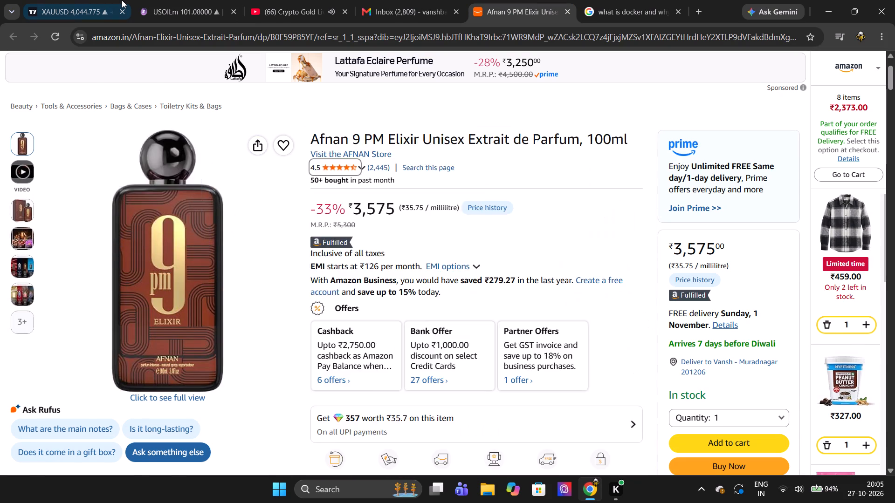
Delete the latest short position setup, entered near the 4,034.099 line, from the TradingView XAUUSD chart.
{"action": "left_click", "coordinate": [122, 0]}
{"action": "scroll", "coordinate": [255, 178], "scroll_direction": "down", "scroll_amount": 1}
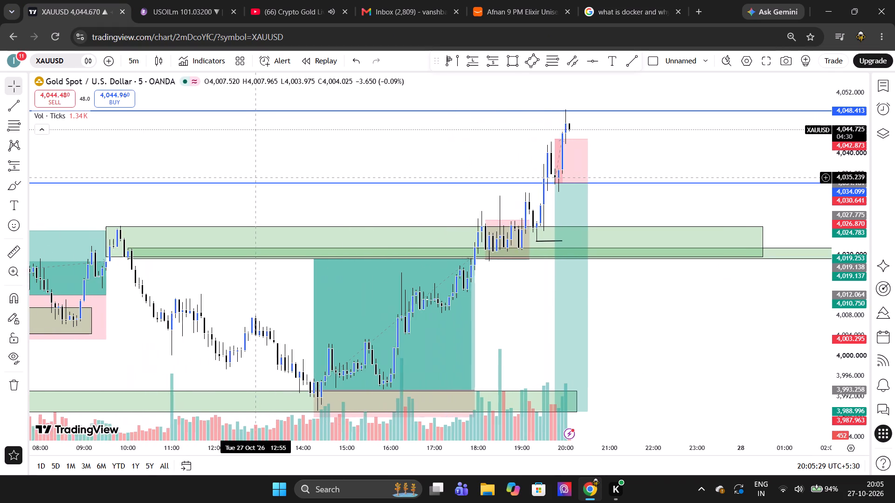
{"action": "scroll", "coordinate": [255, 178], "scroll_direction": "down", "scroll_amount": 2}
{"action": "scroll", "coordinate": [255, 178], "scroll_direction": "up", "scroll_amount": 2}
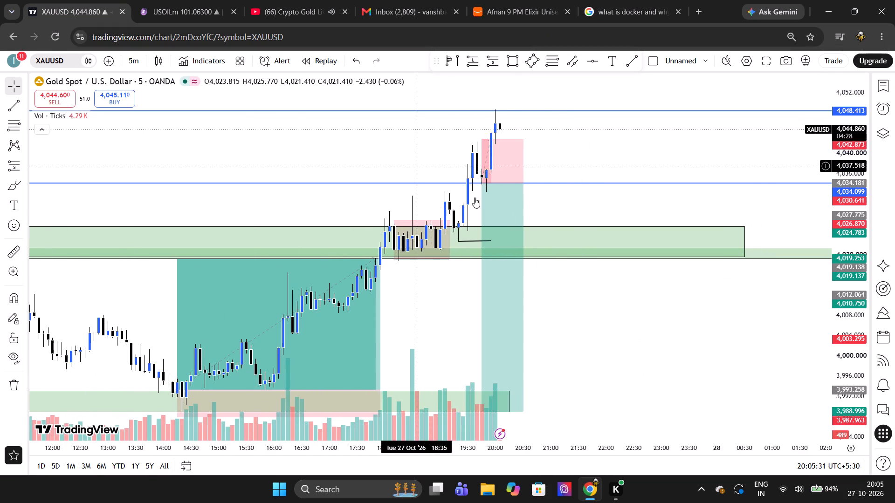
{"action": "left_click", "coordinate": [498, 210]}
{"action": "key", "text": "Delete"}
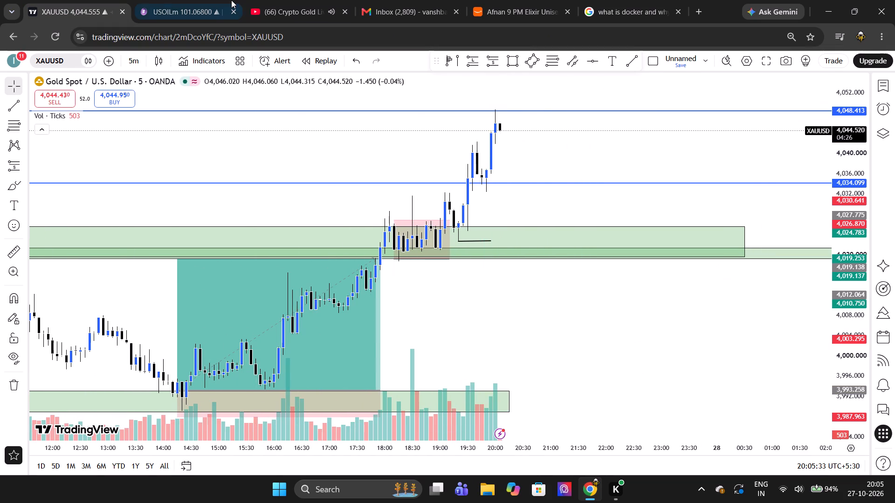
Return to the Zuperior terminal and check the USOILm price action around the short setup's target.
{"action": "left_click", "coordinate": [219, 0]}
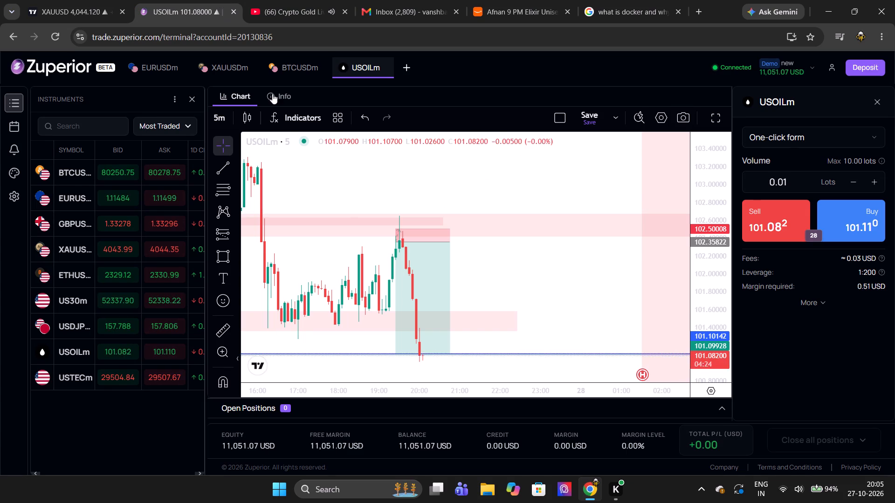
{"action": "scroll", "coordinate": [482, 175], "scroll_direction": "left", "scroll_amount": 1}
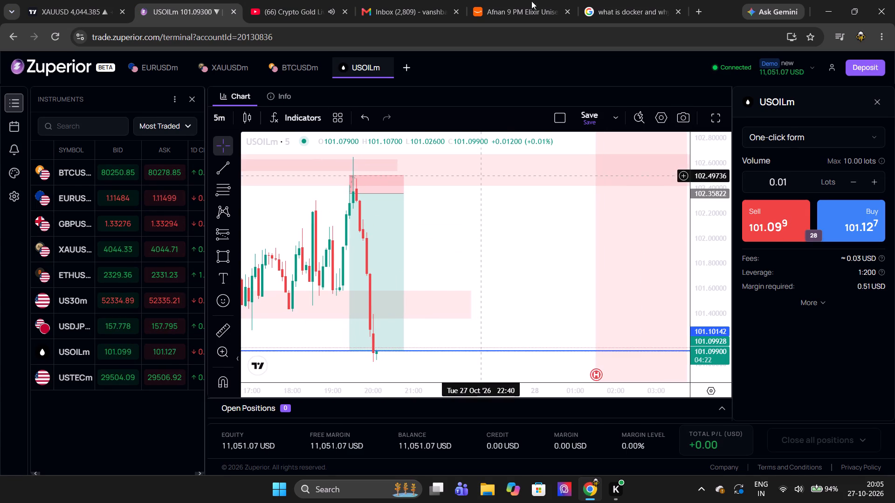
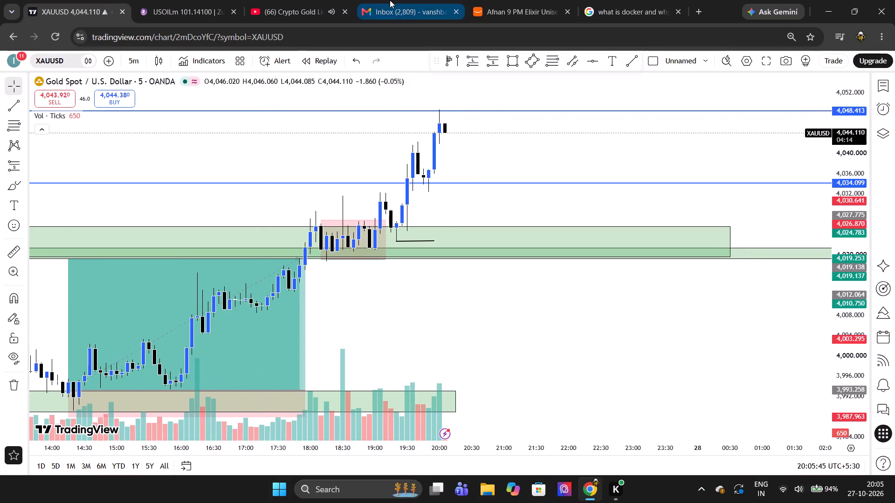
Switch to the Zuperior terminal and check the USOILm 5-minute price action against the short setup's target.
{"action": "left_click", "coordinate": [239, 1]}
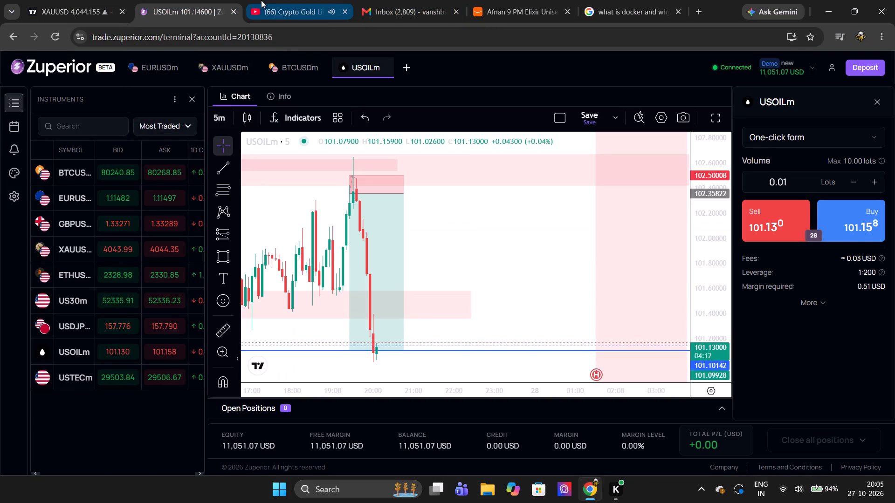
{"action": "scroll", "coordinate": [358, 222], "scroll_direction": "down", "scroll_amount": 2}
{"action": "scroll", "coordinate": [337, 297], "scroll_direction": "up", "scroll_amount": 1}
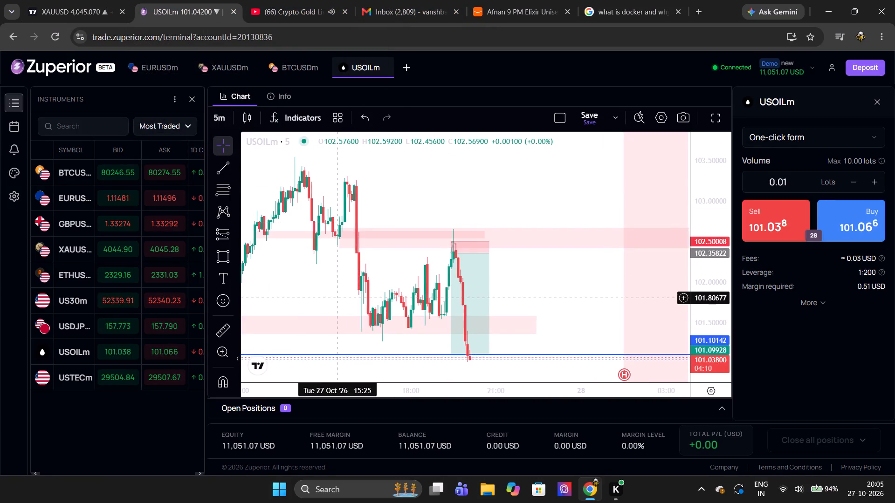
{"action": "scroll", "coordinate": [337, 297], "scroll_direction": "up", "scroll_amount": 1}
On the TradingView XAUUSD chart, draw a near-horizontal trend line at about 4,032.6 from the 19:40 candle's low to about 21:35.
{"action": "left_click", "coordinate": [114, 0]}
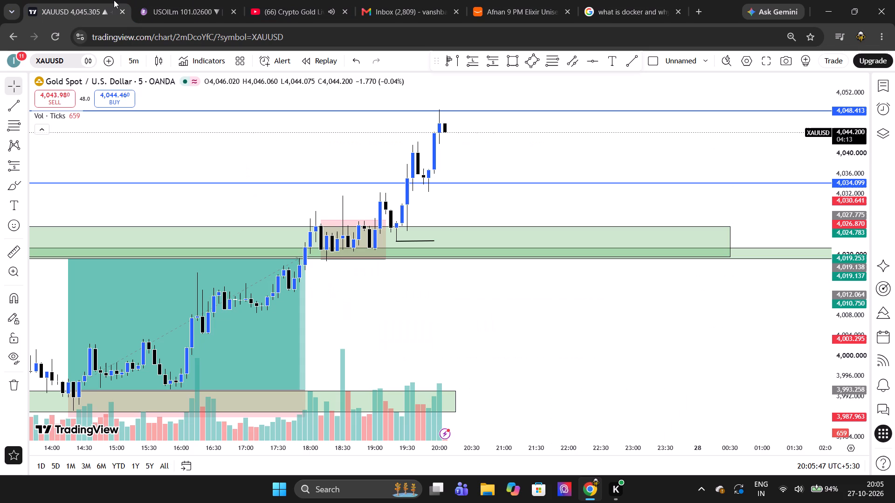
{"action": "scroll", "coordinate": [213, 215], "scroll_direction": "up", "scroll_amount": 1}
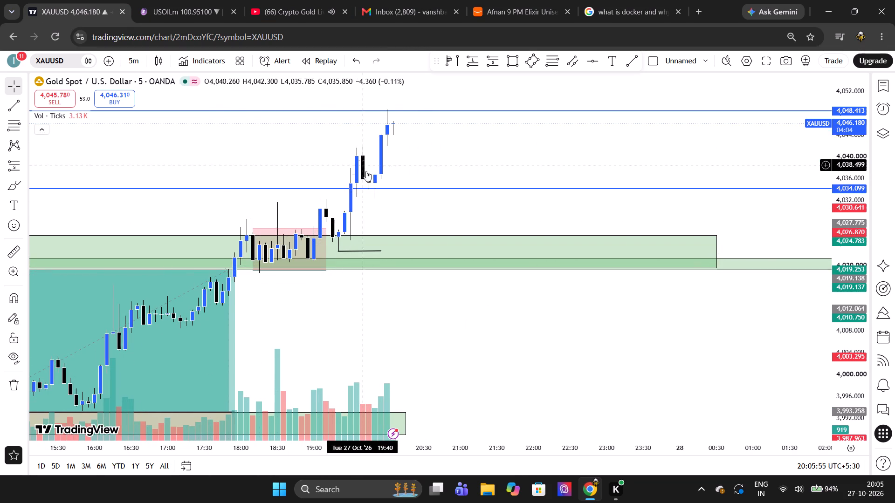
{"action": "left_click", "coordinate": [7, 104]}
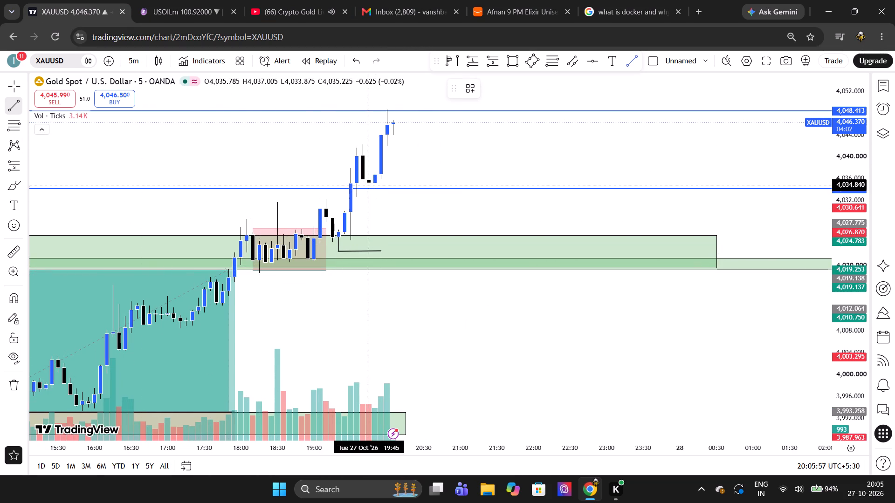
{"action": "left_click", "coordinate": [361, 197]}
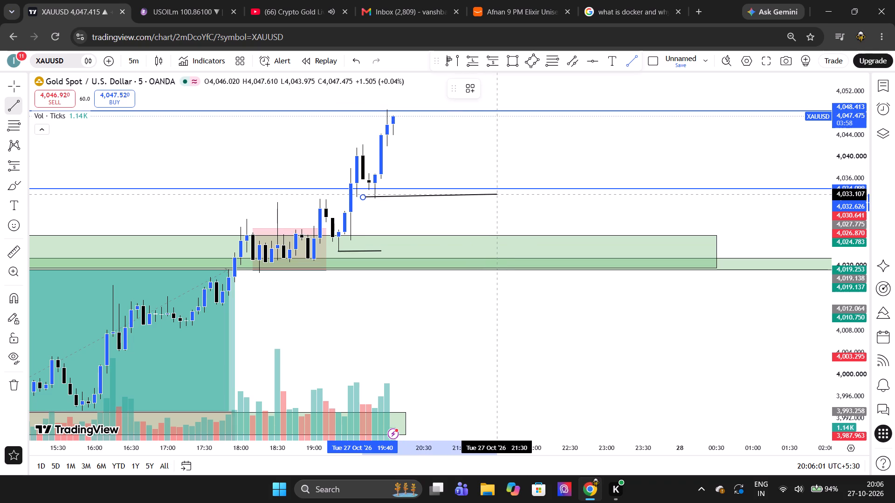
{"action": "left_click_drag", "start_coordinate": [505, 197], "coordinate": [468, 204]}
{"action": "left_click", "coordinate": [468, 204]}
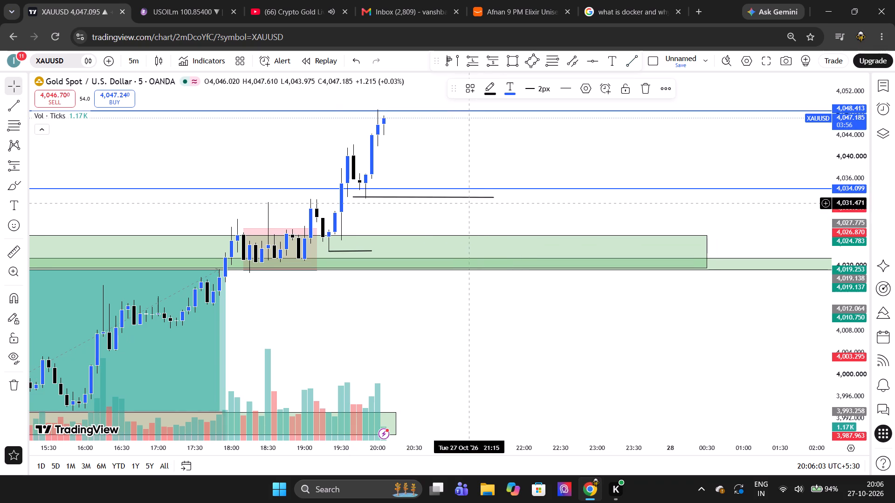
Adjust the later endpoint of the new trend line below the 4,034.099 level so the line runs level.
{"action": "scroll", "coordinate": [468, 204], "scroll_direction": "up", "scroll_amount": 2}
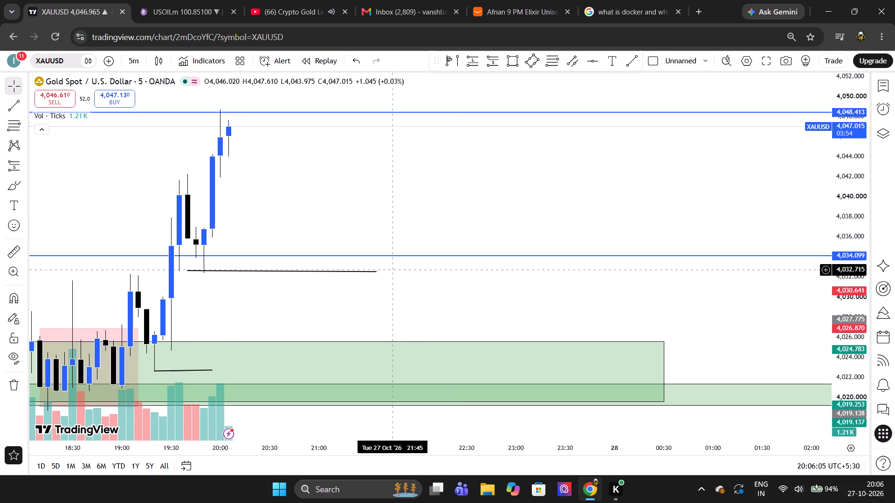
{"action": "left_click_drag", "start_coordinate": [375, 271], "coordinate": [374, 271]}
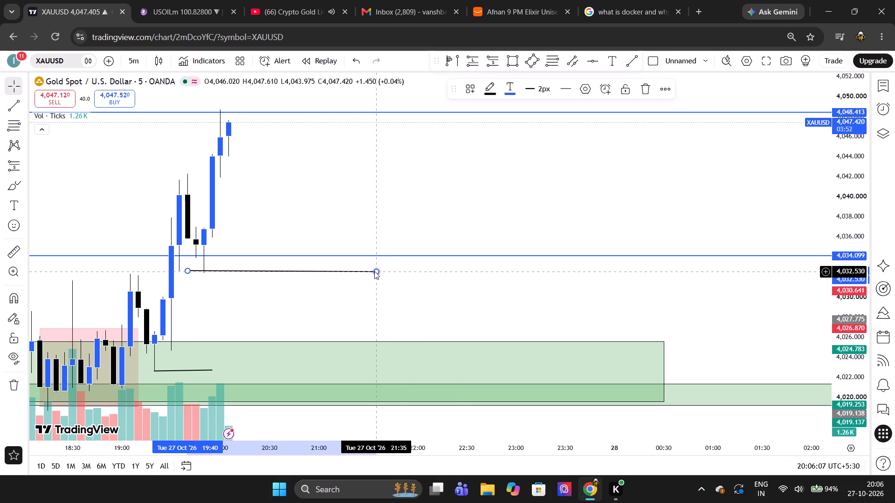
{"action": "left_click_drag", "start_coordinate": [374, 271], "coordinate": [380, 270]}
{"action": "left_click", "coordinate": [355, 200]}
{"action": "scroll", "coordinate": [355, 200], "scroll_direction": "down", "scroll_amount": 1}
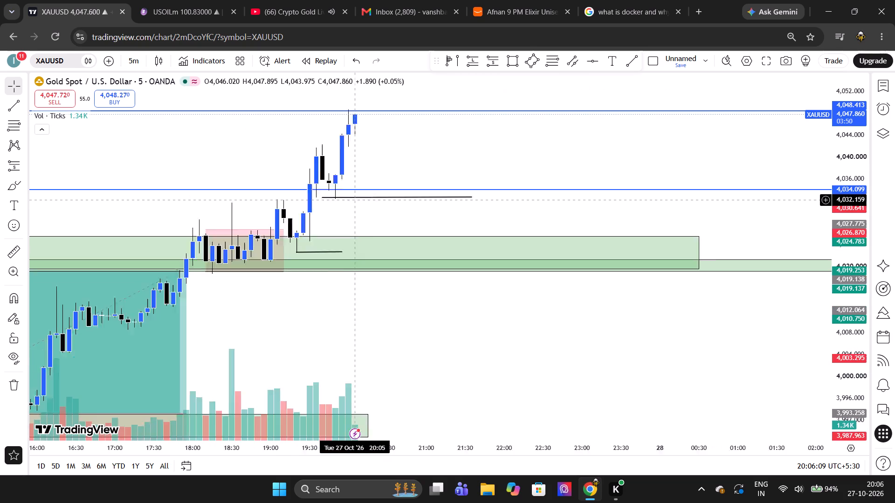
{"action": "scroll", "coordinate": [355, 200], "scroll_direction": "down", "scroll_amount": 1}
{"action": "scroll", "coordinate": [355, 200], "scroll_direction": "right", "scroll_amount": 1}
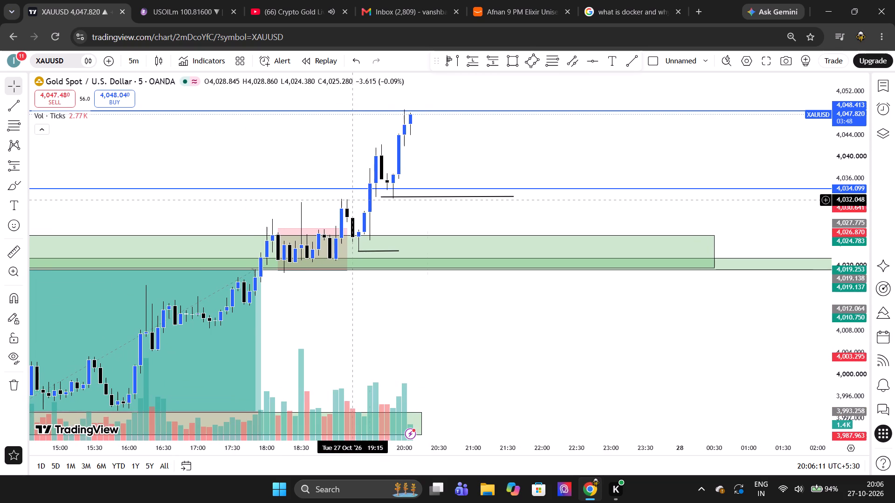
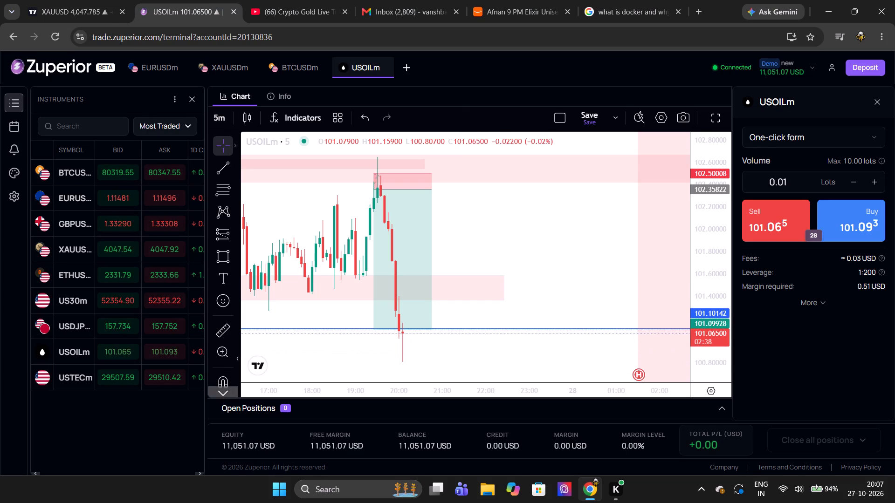
Check the USOILm chart over a wider time range, and switch to TradingView to check the latest 5-minute XAUUSD candles near the 4,048.413 line.
{"action": "scroll", "coordinate": [333, 261], "scroll_direction": "down", "scroll_amount": 2}
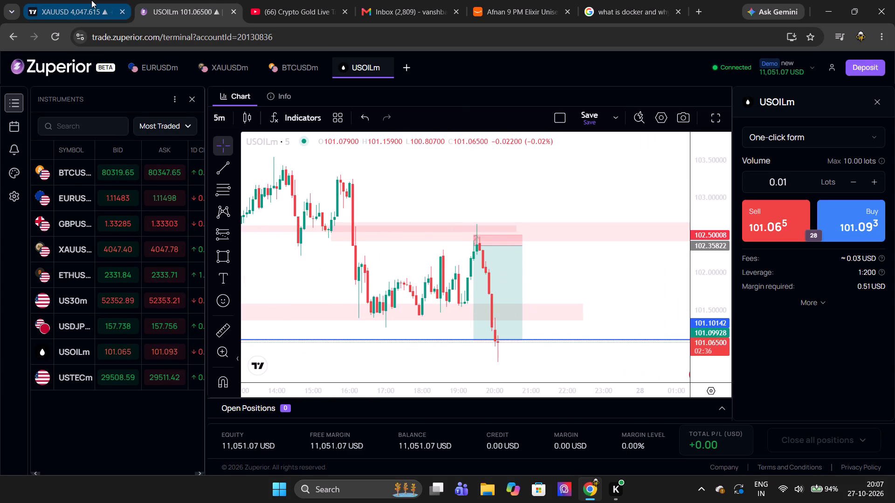
{"action": "left_click", "coordinate": [91, 0]}
{"action": "scroll", "coordinate": [190, 151], "scroll_direction": "up", "scroll_amount": 1}
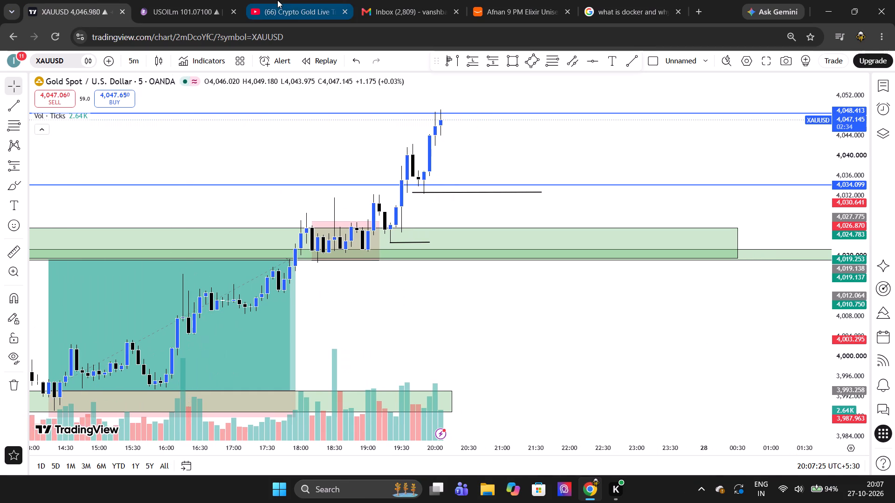
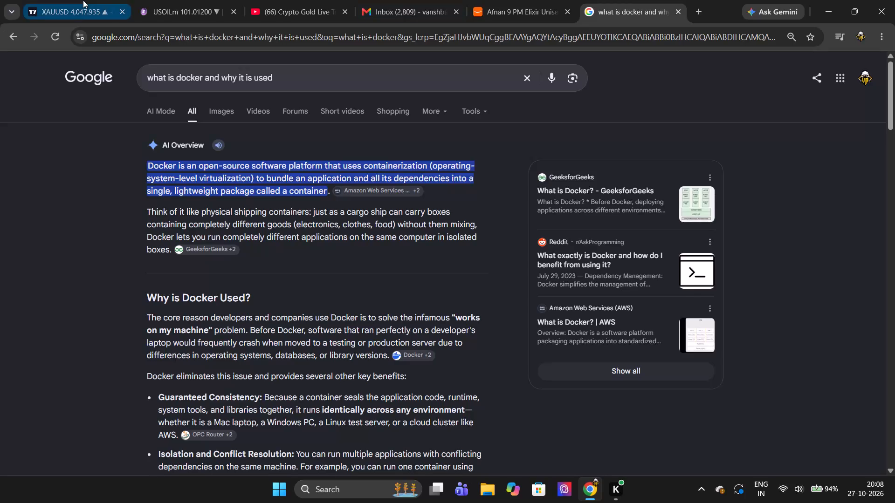
Switch to TradingView and check the current price action on the 5-minute XAUUSD chart.
{"action": "left_click", "coordinate": [83, 0]}
{"action": "scroll", "coordinate": [180, 125], "scroll_direction": "down", "scroll_amount": 1}
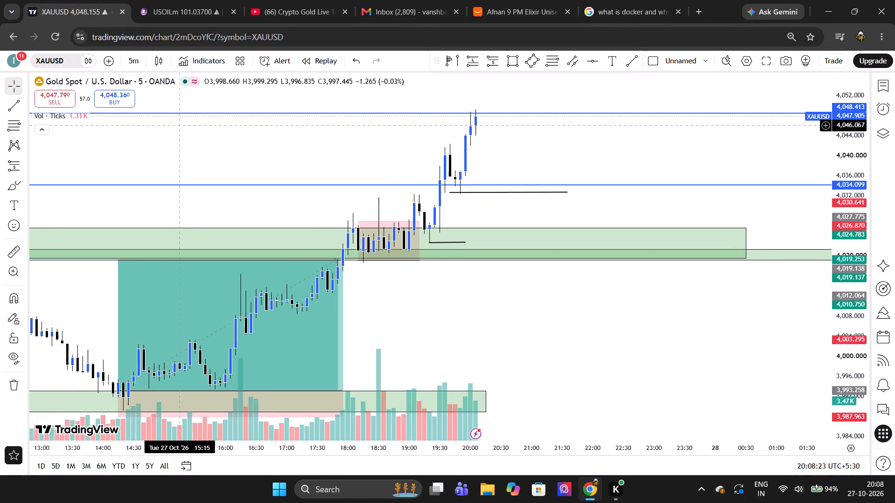
{"action": "scroll", "coordinate": [180, 125], "scroll_direction": "down", "scroll_amount": 1}
{"action": "scroll", "coordinate": [180, 125], "scroll_direction": "up", "scroll_amount": 1}
Switch to the Zuperior terminal and review the demo account's closed positions, from the latest trades to the oldest, then hide the list.
{"action": "left_click", "coordinate": [189, 2]}
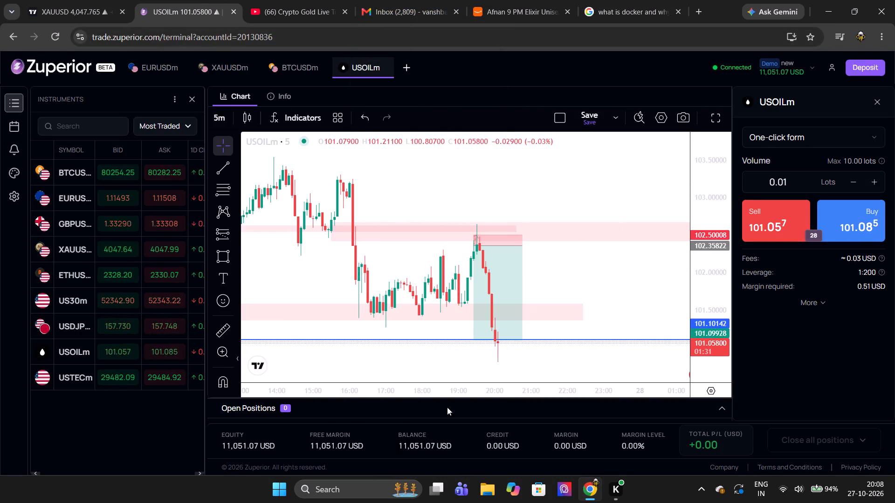
{"action": "left_click", "coordinate": [723, 409]}
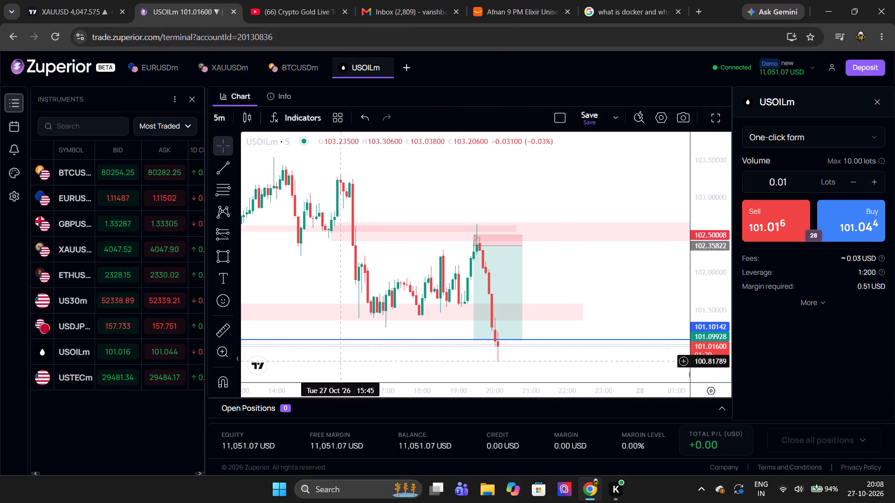
{"action": "left_click", "coordinate": [721, 409]}
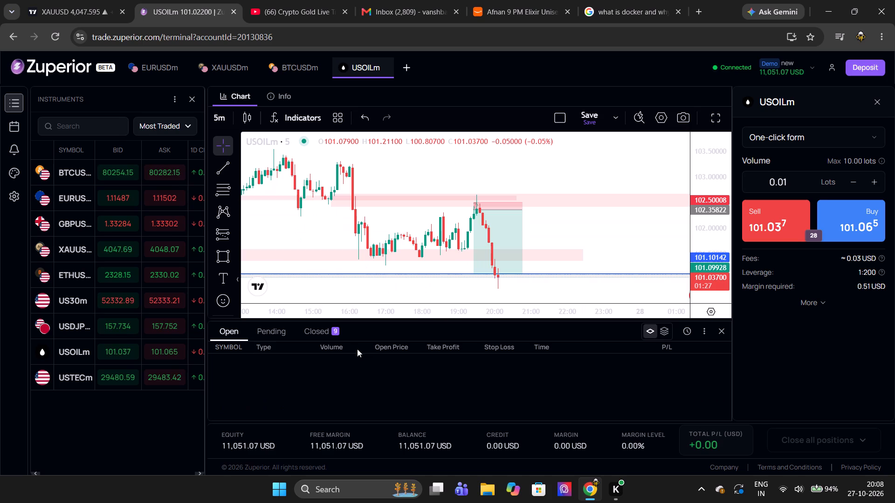
{"action": "left_click", "coordinate": [335, 330]}
{"action": "scroll", "coordinate": [355, 358], "scroll_direction": "down", "scroll_amount": 1}
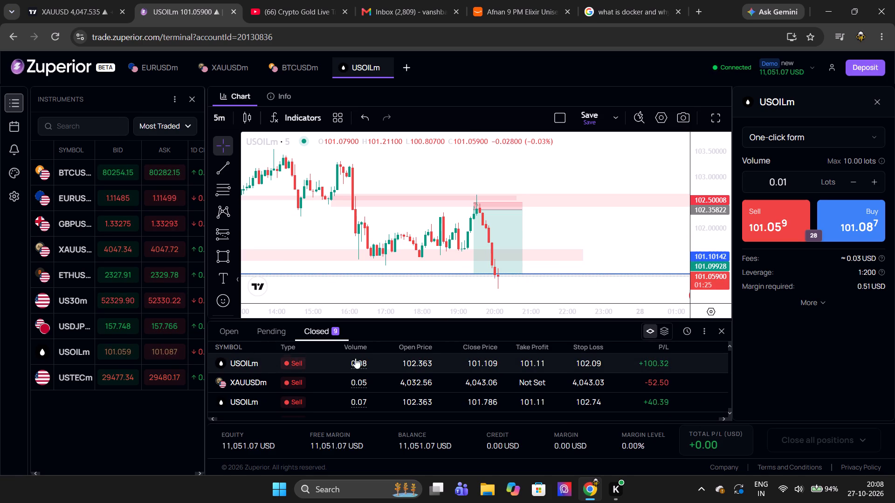
{"action": "scroll", "coordinate": [355, 358], "scroll_direction": "down", "scroll_amount": 1}
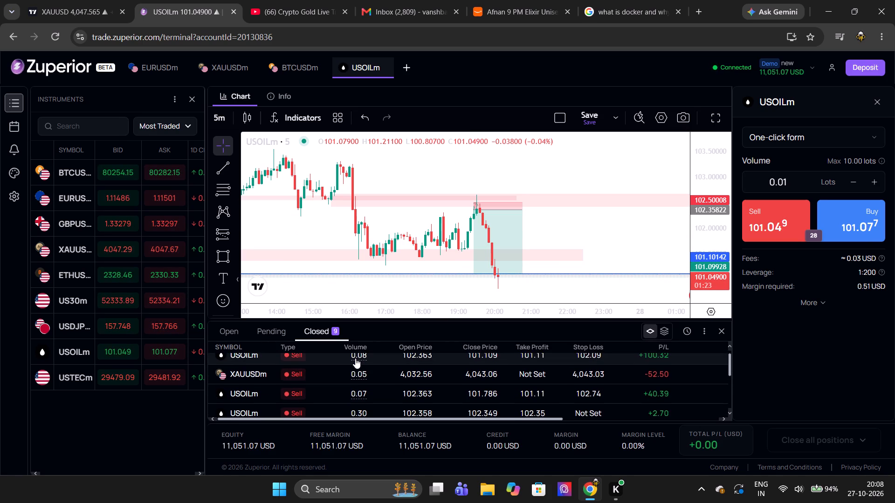
{"action": "scroll", "coordinate": [355, 358], "scroll_direction": "down", "scroll_amount": 2}
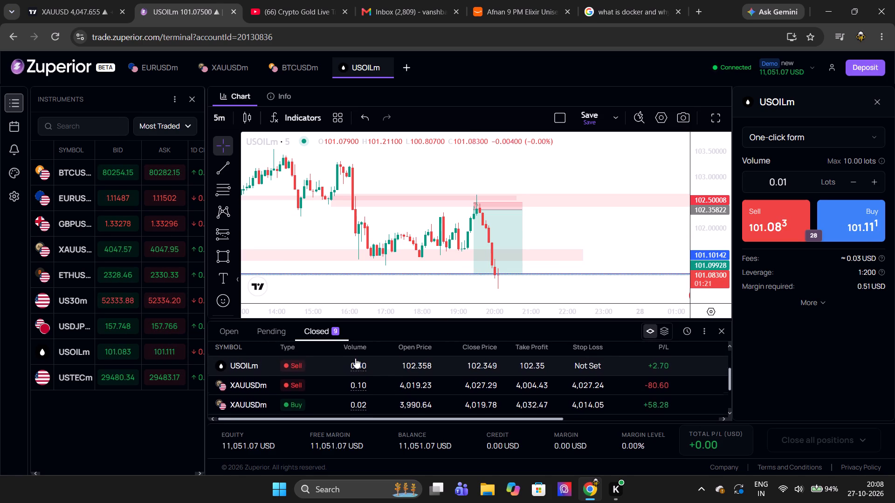
{"action": "scroll", "coordinate": [355, 358], "scroll_direction": "down", "scroll_amount": 1}
{"action": "scroll", "coordinate": [355, 358], "scroll_direction": "up", "scroll_amount": 1}
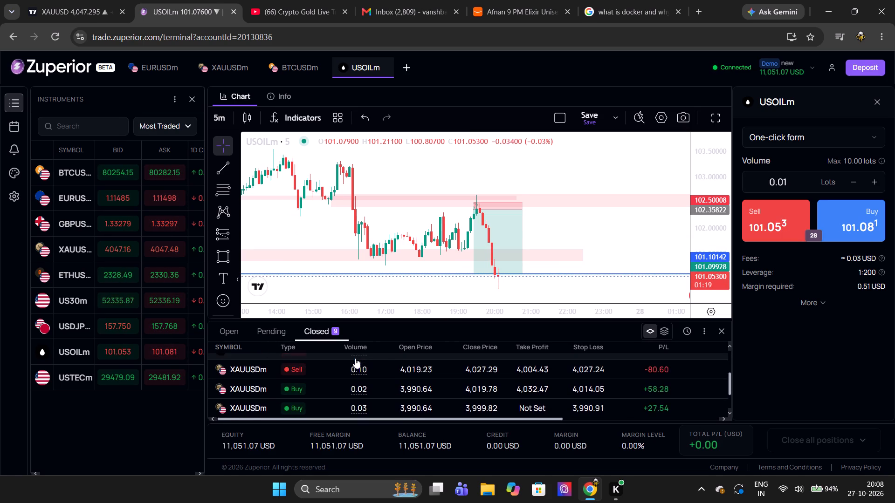
{"action": "scroll", "coordinate": [355, 358], "scroll_direction": "up", "scroll_amount": 1}
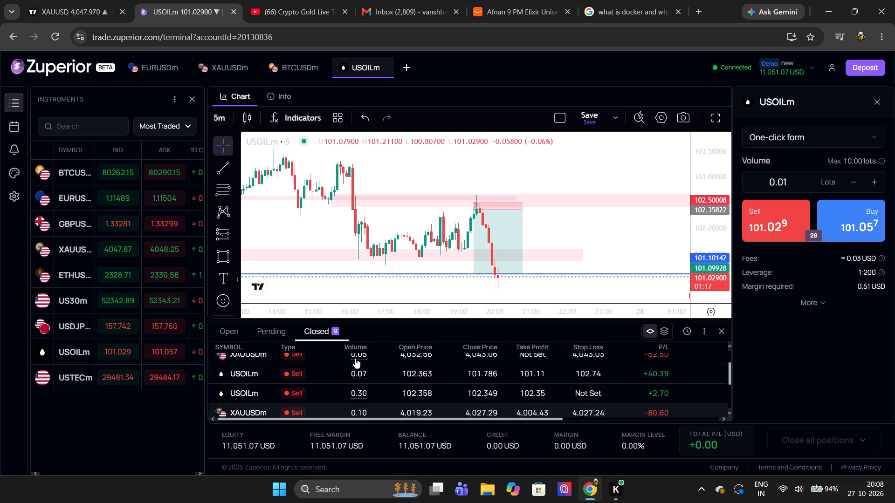
{"action": "scroll", "coordinate": [355, 358], "scroll_direction": "up", "scroll_amount": 1}
{"action": "scroll", "coordinate": [355, 358], "scroll_direction": "down", "scroll_amount": 6}
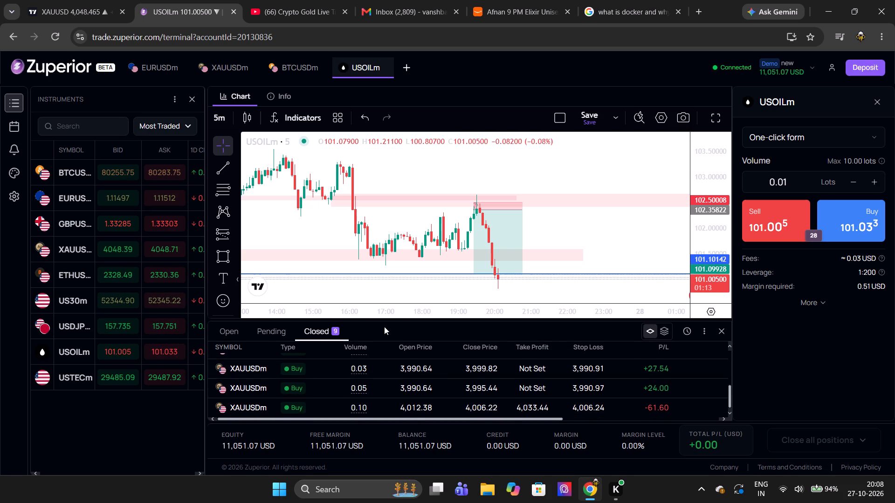
{"action": "left_click", "coordinate": [722, 337]}
Return to the Google results for what Docker is and why it is used.
{"action": "left_click", "coordinate": [620, 0]}
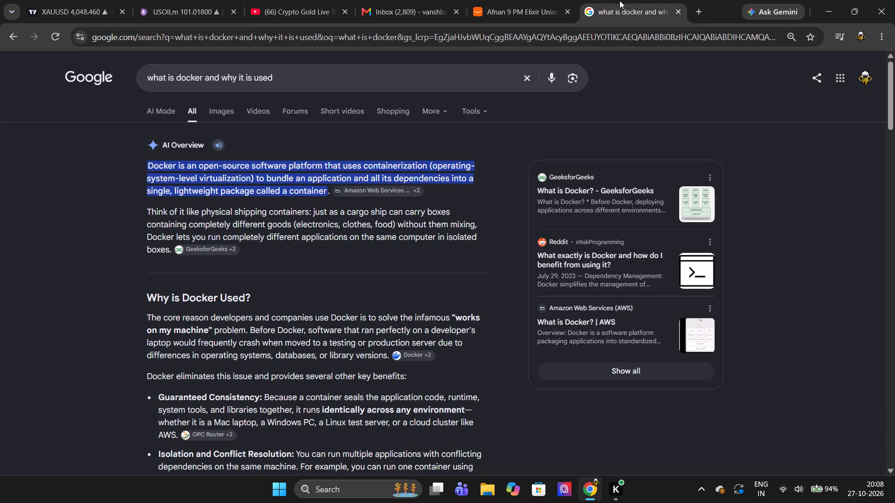
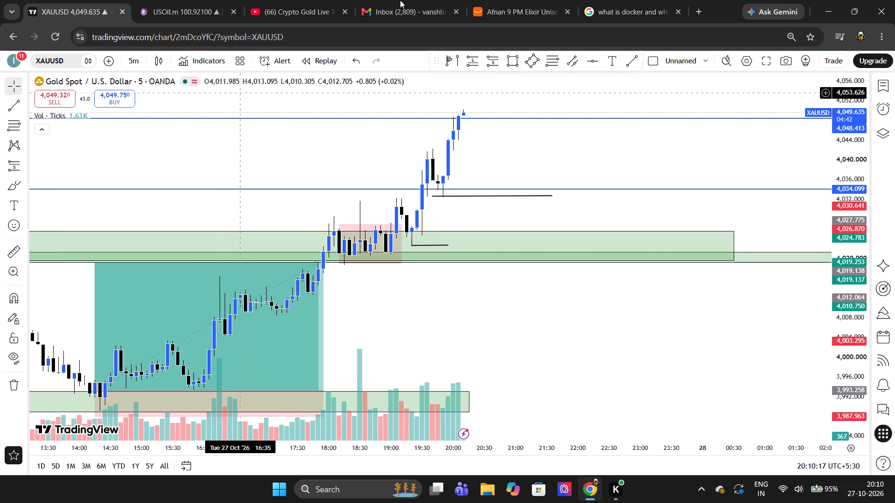
Switch to the Amazon product page for the Afnan 9 PM Elixir perfume.
{"action": "left_click", "coordinate": [482, 0]}
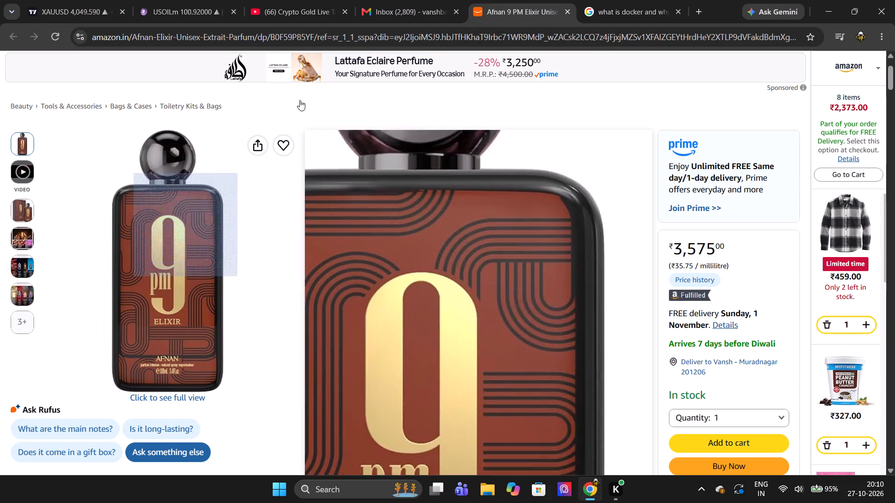
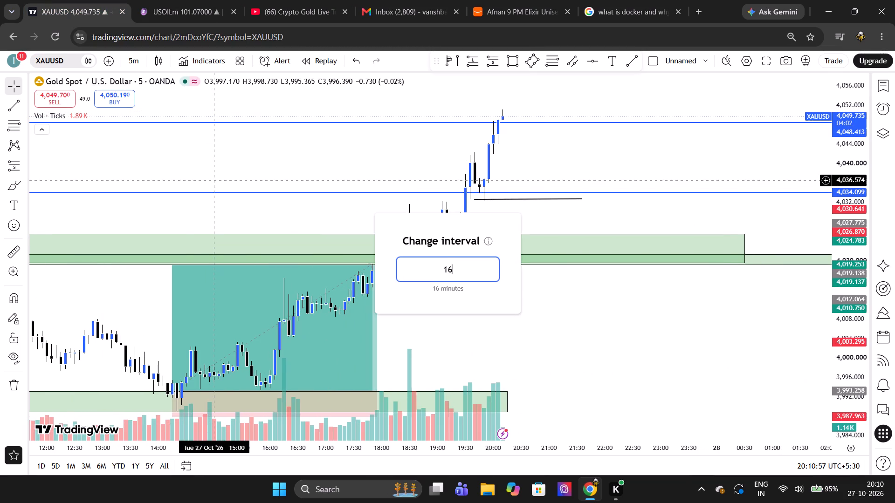
Set the XAUUSD chart's interval to 15 minutes.
{"action": "key", "text": "BackSpace"}
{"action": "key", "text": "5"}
{"action": "key", "text": "Return"}
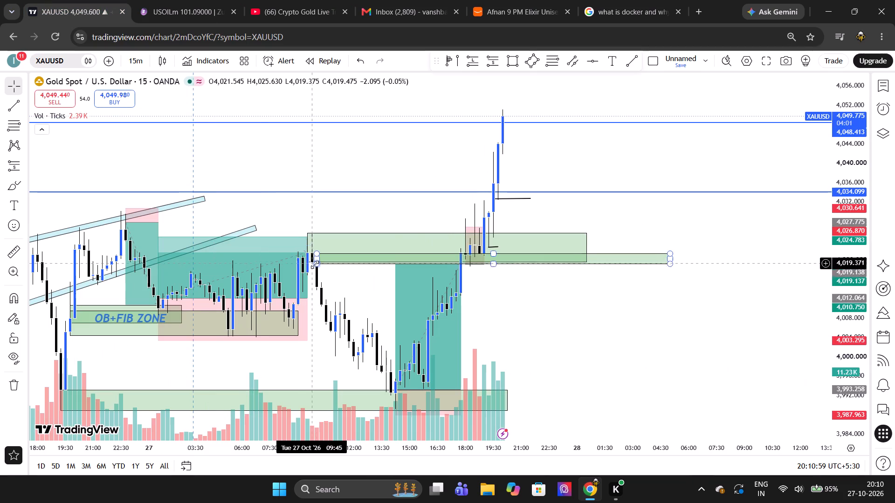
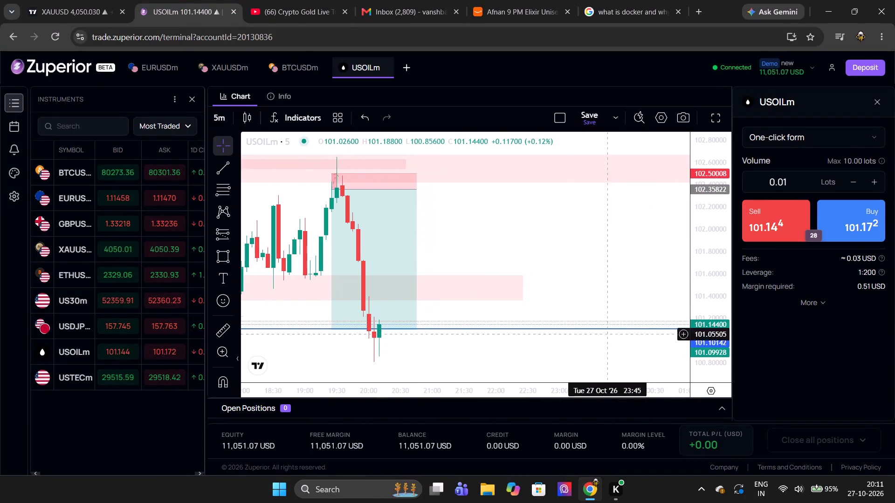
Review the demo account's most recent closed positions in the Zuperior terminal, then hide the positions list.
{"action": "left_click", "coordinate": [724, 407]}
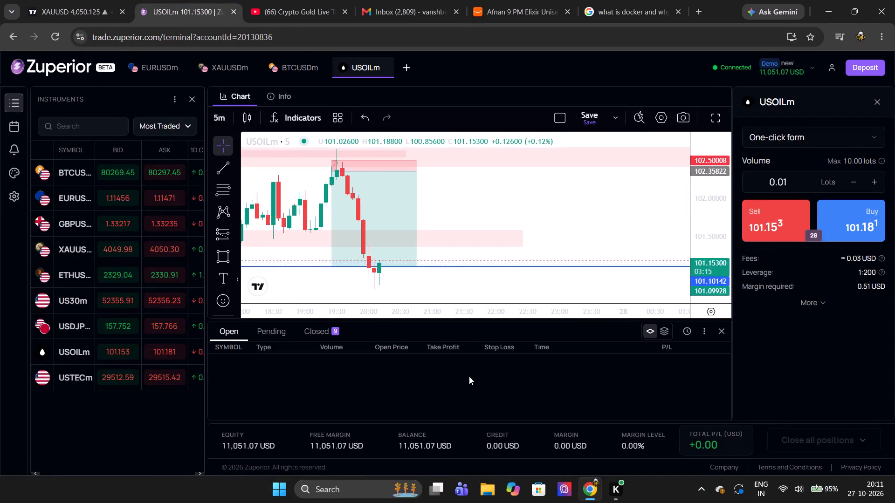
{"action": "left_click", "coordinate": [312, 334]}
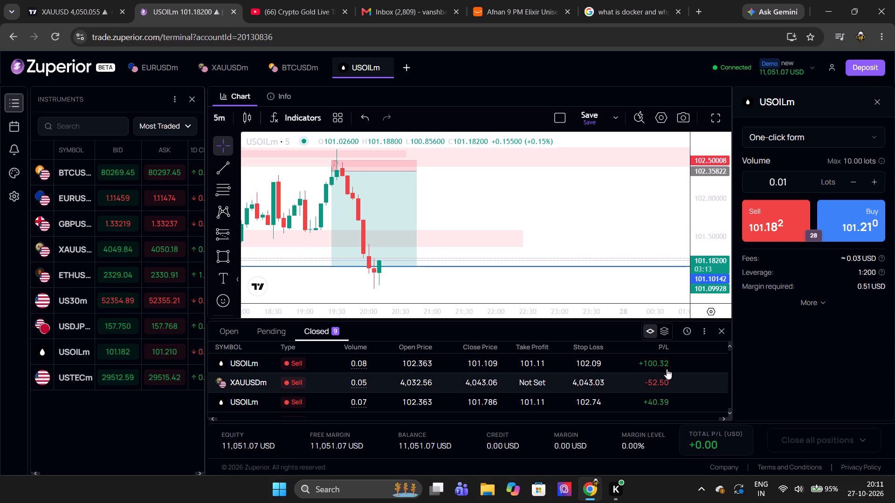
{"action": "scroll", "coordinate": [672, 368], "scroll_direction": "down", "scroll_amount": 1}
{"action": "left_click", "coordinate": [716, 332]}
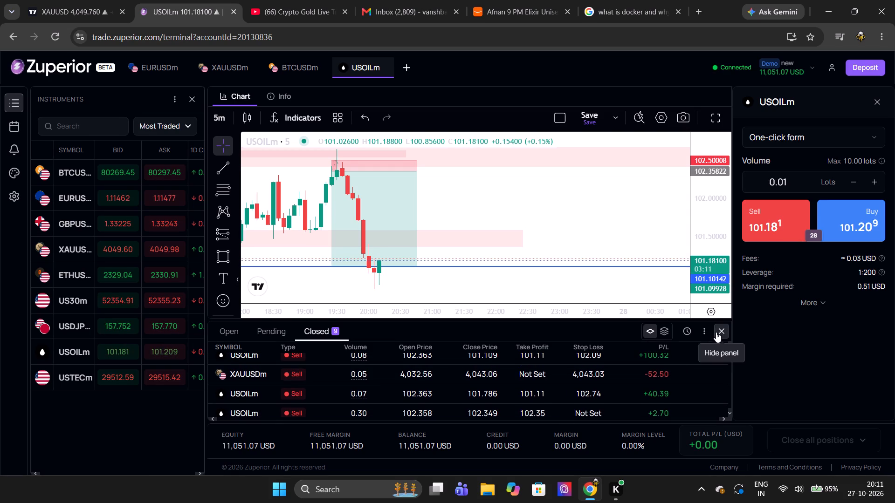
Switch to TradingView and view more of the recent price history on the 15-minute XAUUSD chart.
{"action": "left_click", "coordinate": [106, 0]}
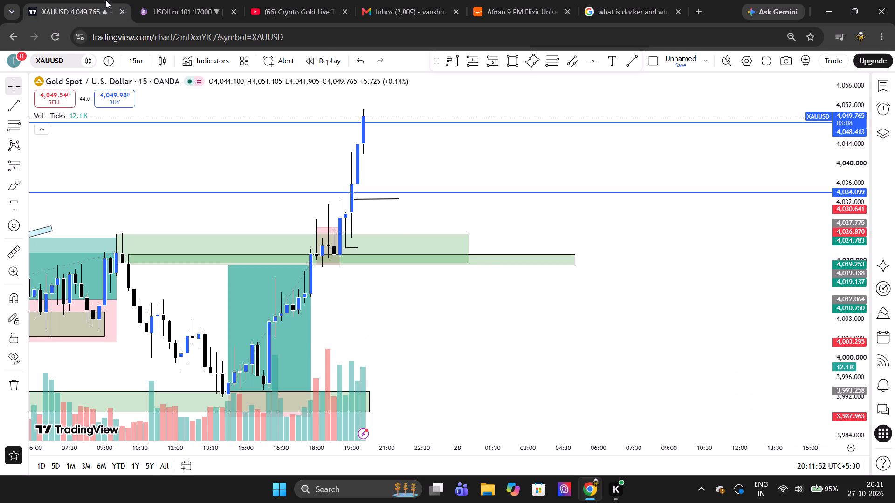
{"action": "scroll", "coordinate": [234, 176], "scroll_direction": "down", "scroll_amount": 1}
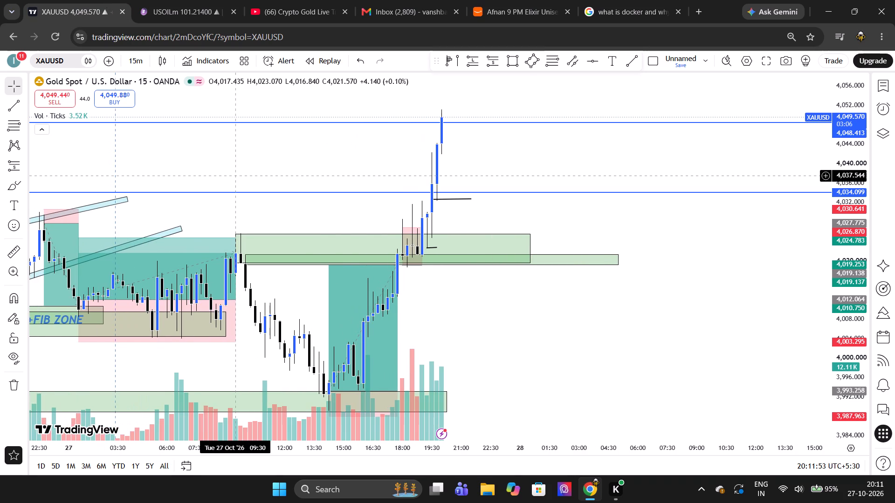
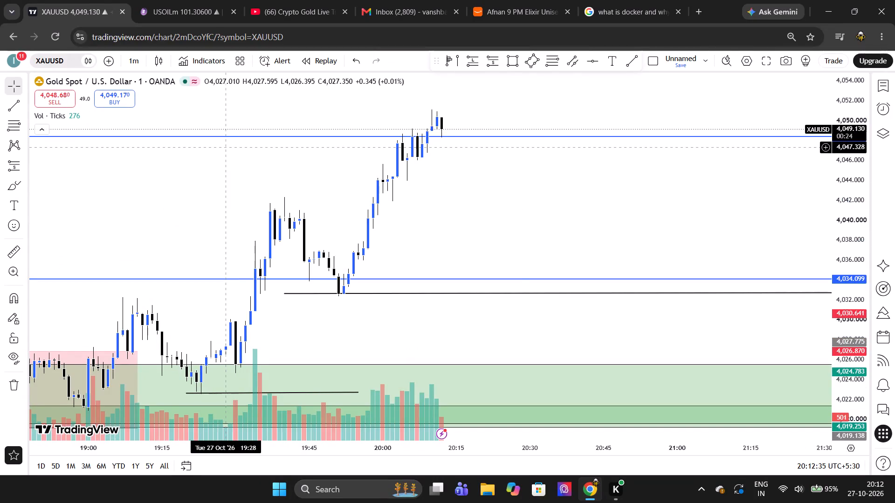
Change the XAUUSD chart to the 5-minute timeframe and examine the recent candles up close.
{"action": "key", "text": "5"}
{"action": "key", "text": "Return"}
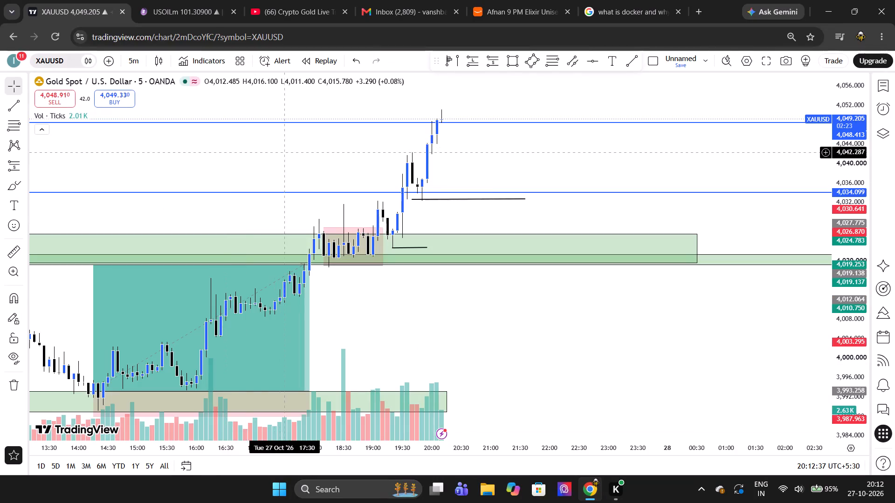
{"action": "scroll", "coordinate": [285, 153], "scroll_direction": "up", "scroll_amount": 1}
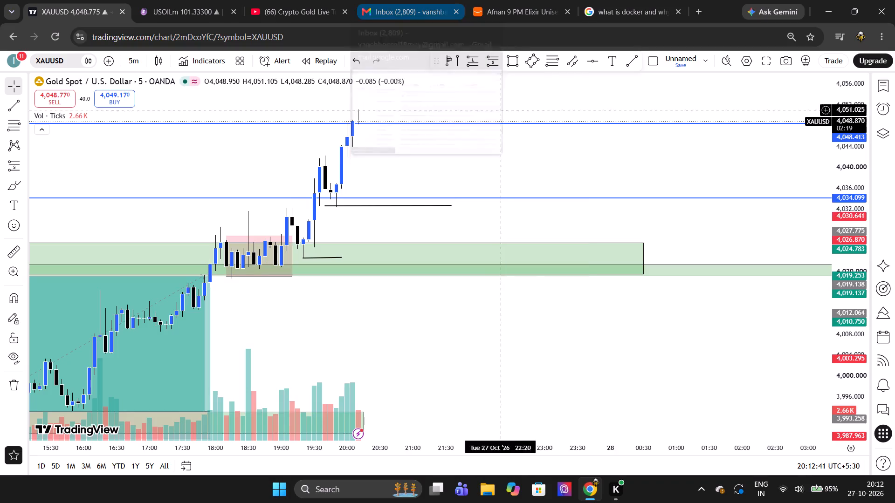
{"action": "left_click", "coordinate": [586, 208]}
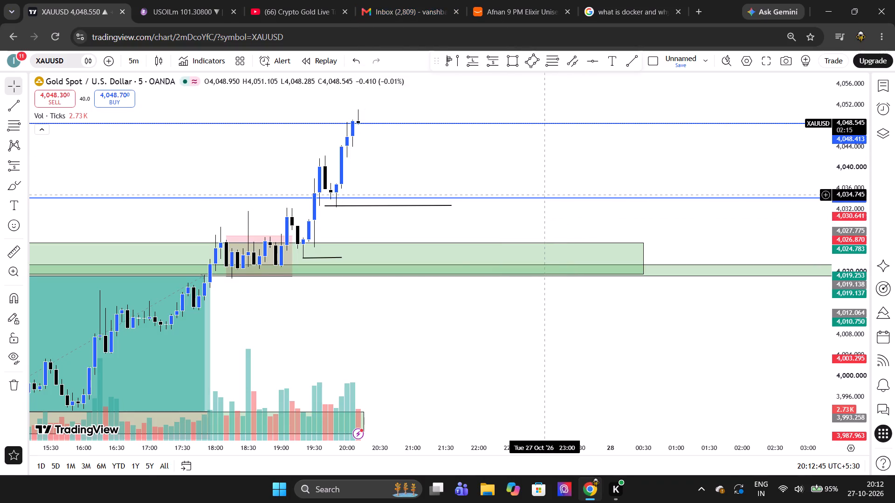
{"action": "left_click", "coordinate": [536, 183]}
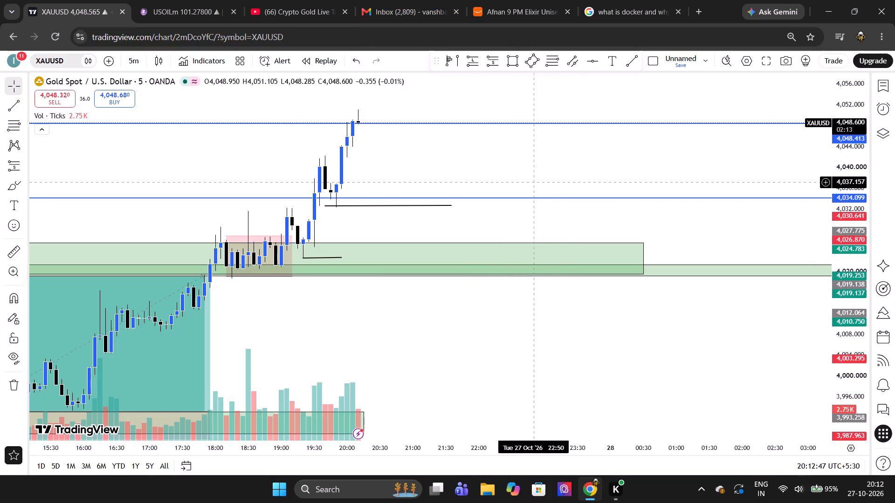
{"action": "left_click", "coordinate": [271, 0]}
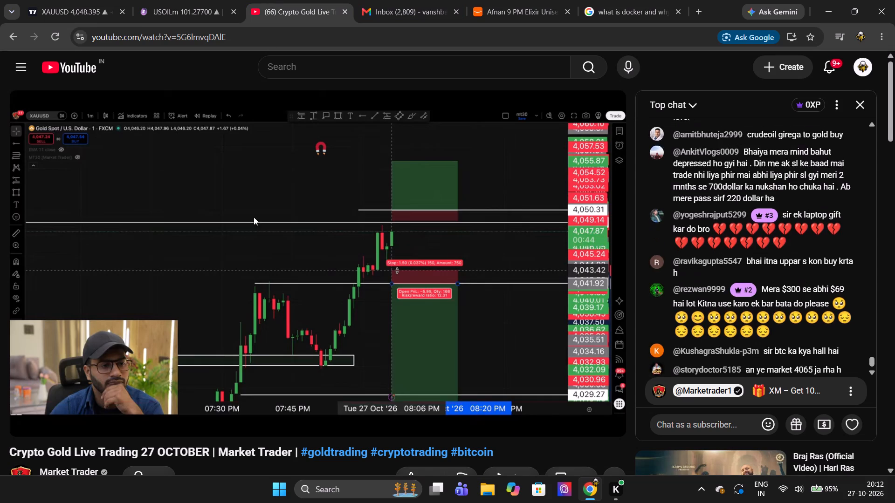
{"action": "left_click", "coordinate": [96, 420]}
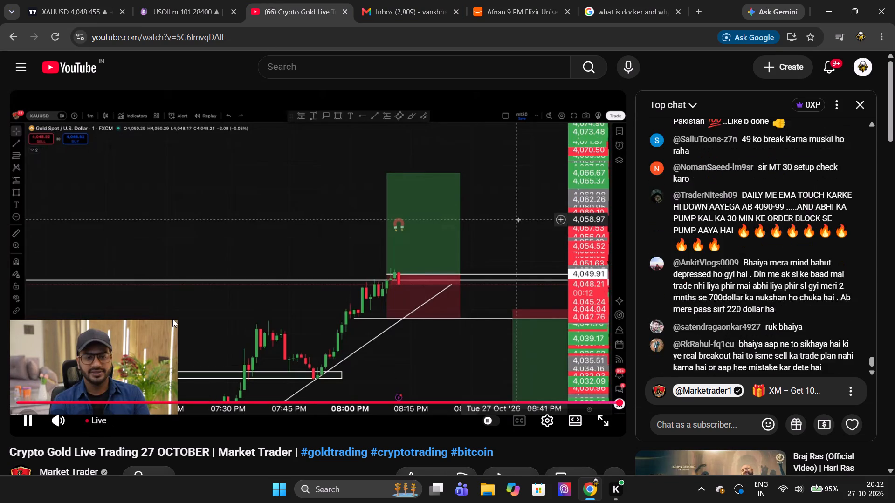
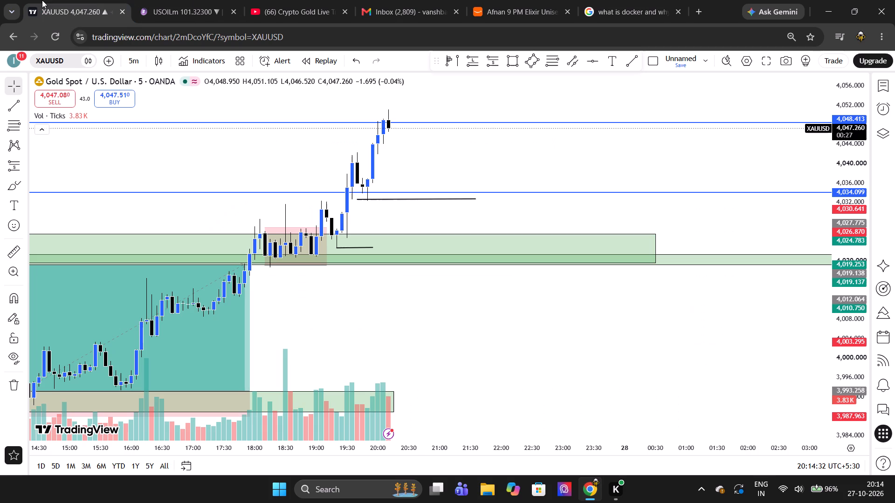
Switch to the Amazon product page for the Afnan 9 PM Elixir perfume.
{"action": "left_click", "coordinate": [509, 0]}
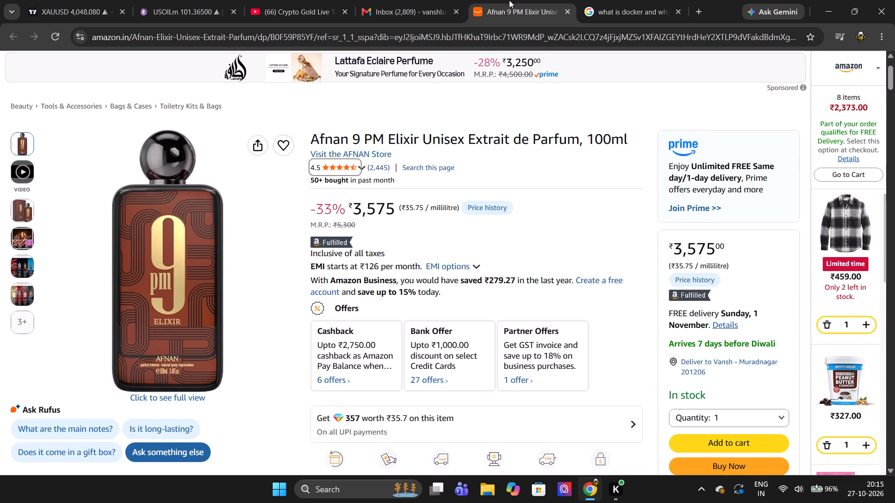
Return to TradingView and examine the 5-minute XAUUSD chart with more of the day's earlier price history in view.
{"action": "left_click", "coordinate": [55, 0]}
{"action": "scroll", "coordinate": [228, 155], "scroll_direction": "down", "scroll_amount": 1}
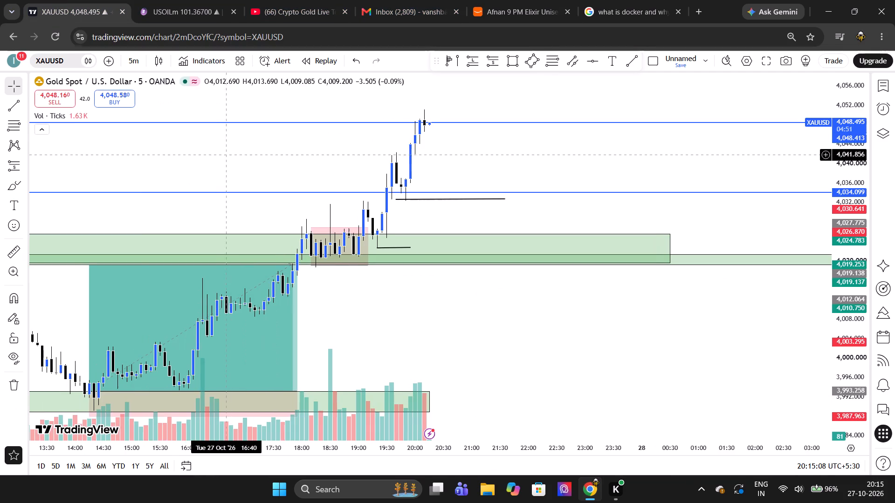
{"action": "scroll", "coordinate": [248, 163], "scroll_direction": "down", "scroll_amount": 1}
{"action": "scroll", "coordinate": [248, 163], "scroll_direction": "up", "scroll_amount": 1}
{"action": "scroll", "coordinate": [248, 163], "scroll_direction": "down", "scroll_amount": 1}
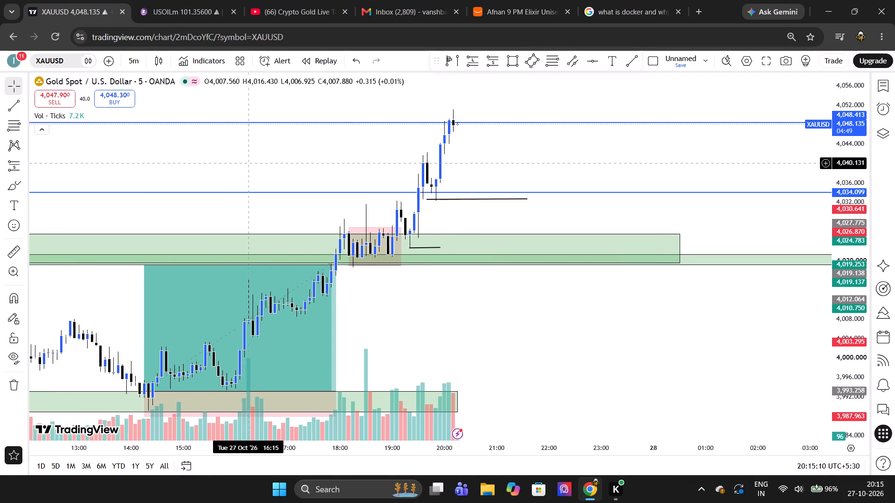
{"action": "scroll", "coordinate": [248, 163], "scroll_direction": "down", "scroll_amount": 2}
{"action": "scroll", "coordinate": [248, 163], "scroll_direction": "up", "scroll_amount": 1}
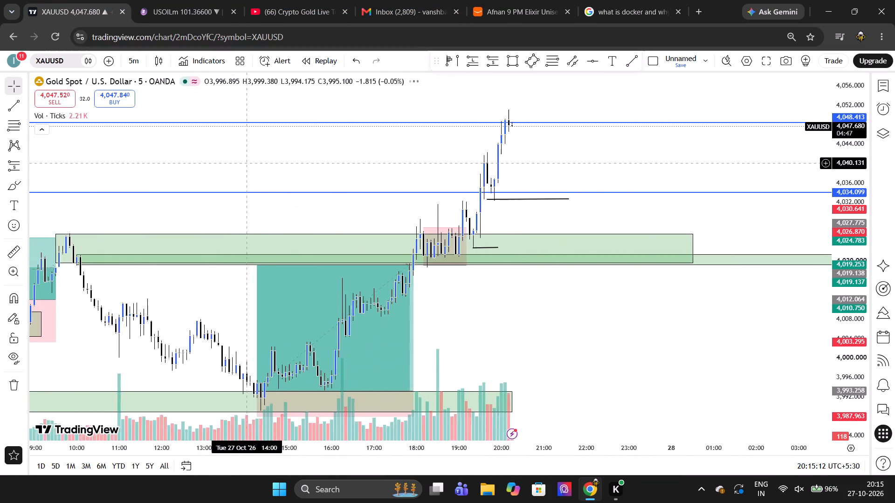
{"action": "scroll", "coordinate": [248, 163], "scroll_direction": "up", "scroll_amount": 1}
Switch to the Crypto Gold Live Trading stream on YouTube and resume it at the live point.
{"action": "left_click", "coordinate": [277, 0]}
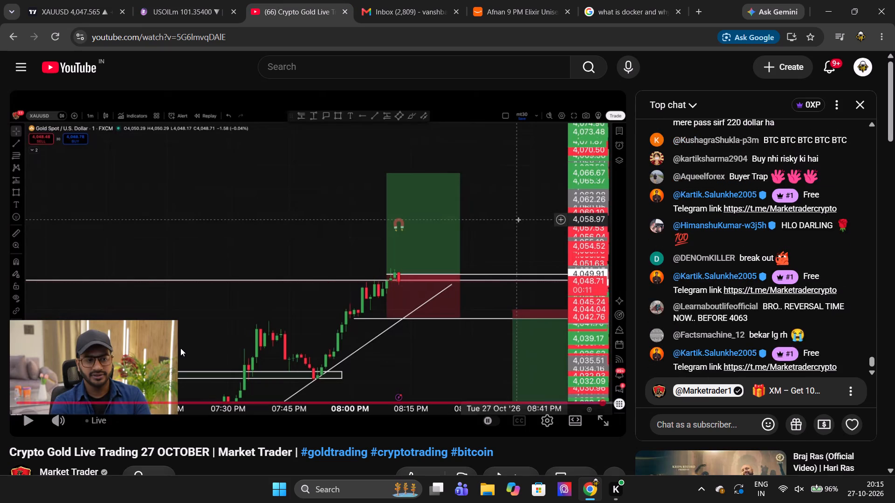
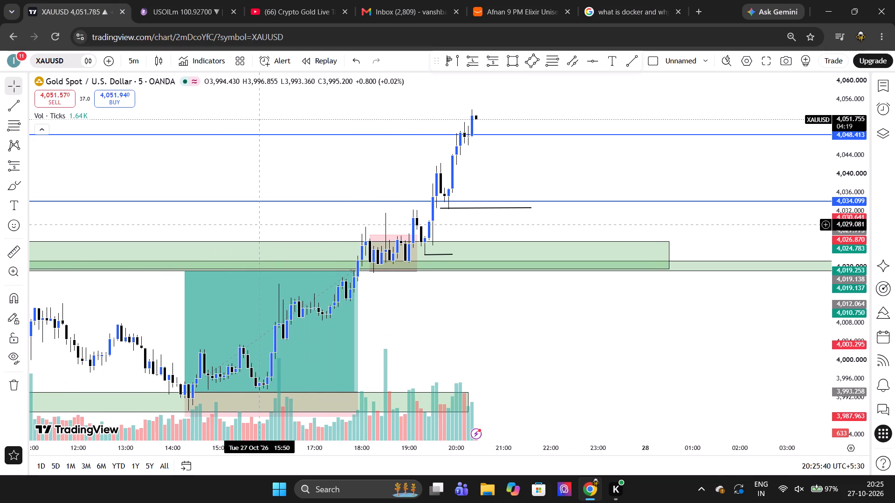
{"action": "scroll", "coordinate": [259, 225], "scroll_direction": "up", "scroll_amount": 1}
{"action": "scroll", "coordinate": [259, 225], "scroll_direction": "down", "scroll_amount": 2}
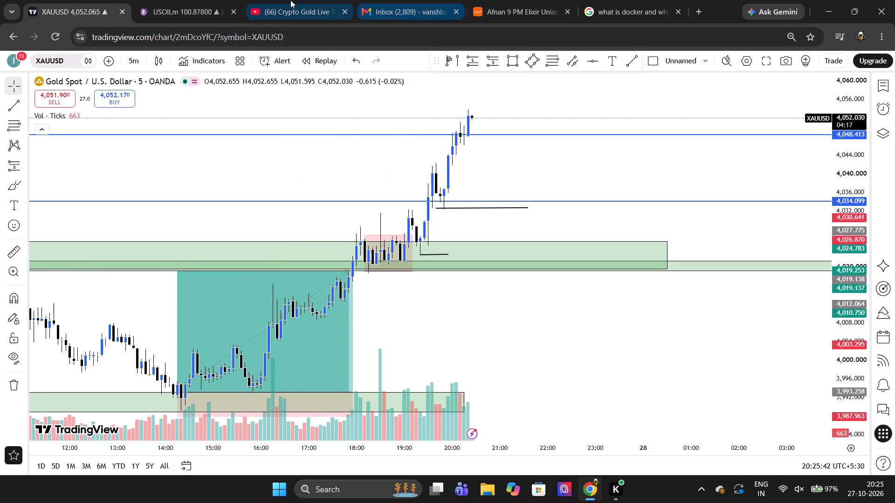
Switch to the Crypto Gold Live Trading stream on YouTube and turn on its sound.
{"action": "left_click", "coordinate": [290, 0]}
{"action": "left_click", "coordinate": [94, 421]}
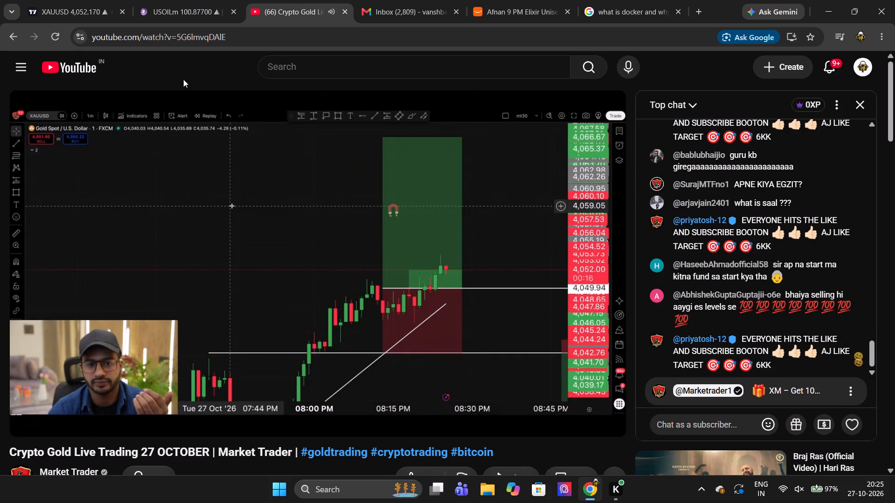
Switch from the live trading video back to the XAUUSD chart and examine the latest 5-minute candles up close.
{"action": "left_click", "coordinate": [143, 225]}
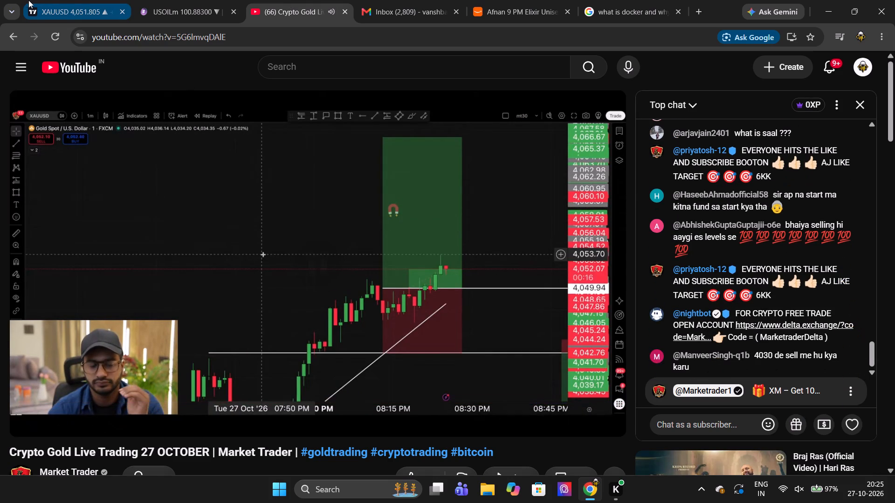
{"action": "left_click", "coordinate": [75, 0]}
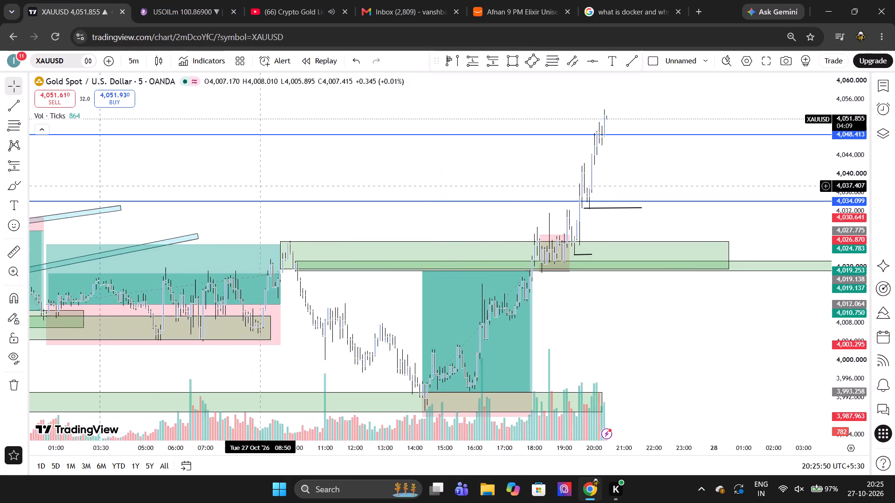
{"action": "scroll", "coordinate": [259, 186], "scroll_direction": "up", "scroll_amount": 1}
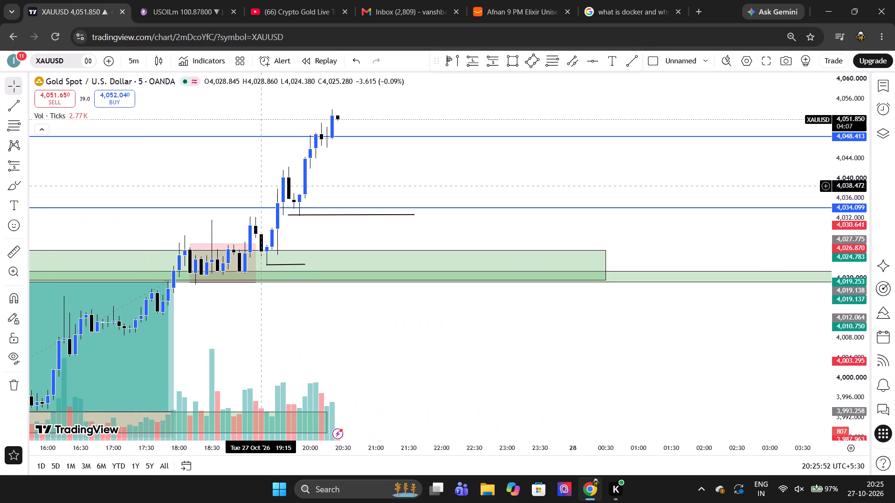
Change the XAUUSD chart to the 3-minute timeframe and view more of the recent price action.
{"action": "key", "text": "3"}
{"action": "key", "text": "Return"}
{"action": "scroll", "coordinate": [357, 196], "scroll_direction": "down", "scroll_amount": 1}
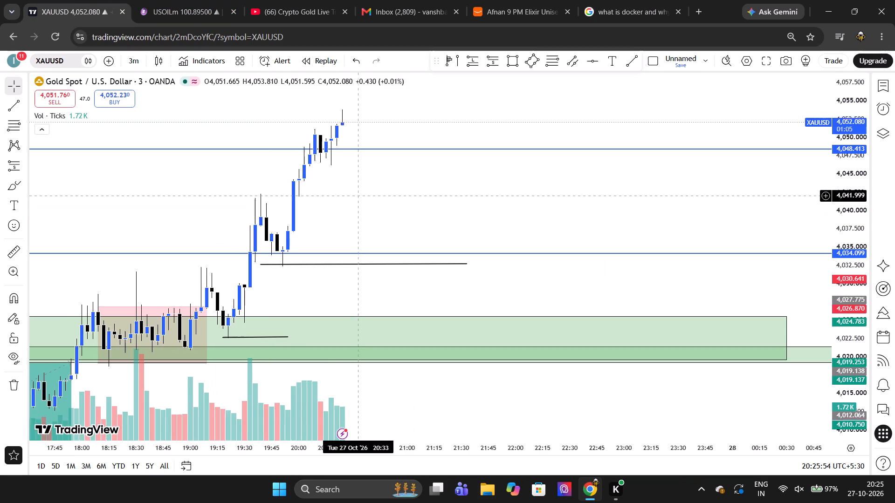
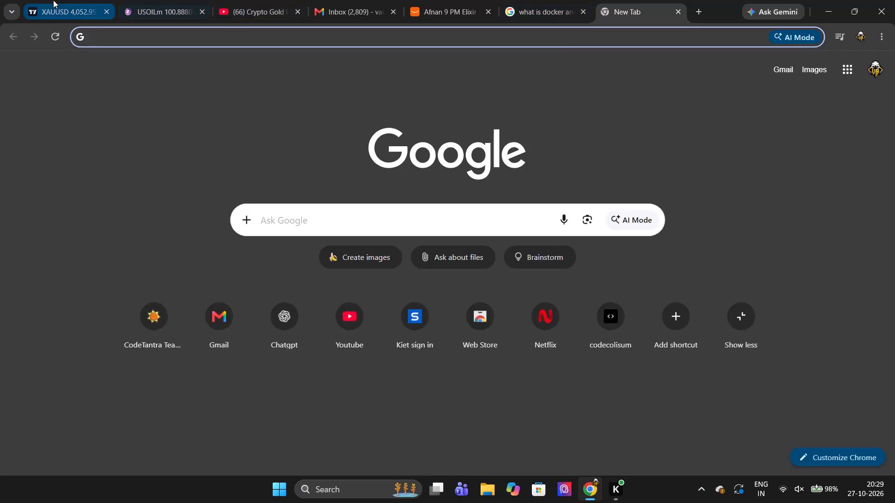
Return to the XAUUSD chart and examine the recent 3-minute candles around the drawn zones and levels.
{"action": "left_click", "coordinate": [53, 0]}
{"action": "scroll", "coordinate": [348, 190], "scroll_direction": "down", "scroll_amount": 1}
{"action": "scroll", "coordinate": [348, 190], "scroll_direction": "up", "scroll_amount": 1}
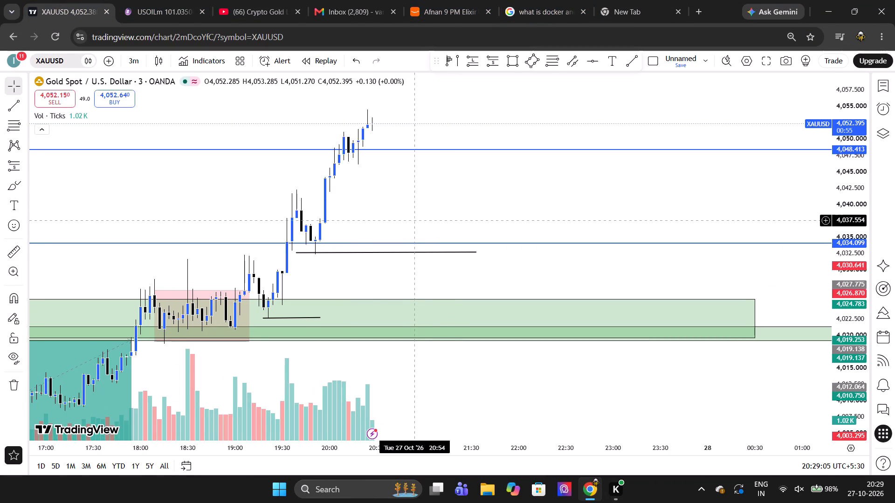
{"action": "scroll", "coordinate": [337, 263], "scroll_direction": "down", "scroll_amount": 1}
{"action": "scroll", "coordinate": [337, 263], "scroll_direction": "up", "scroll_amount": 1}
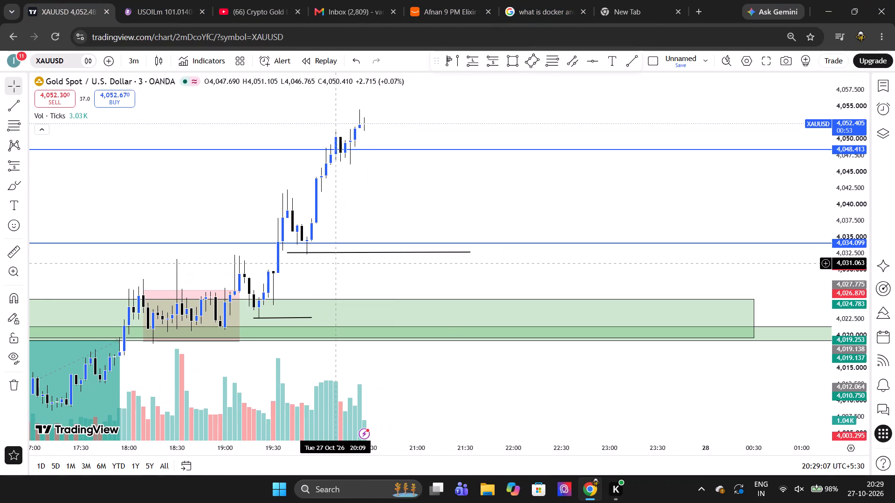
{"action": "left_click", "coordinate": [286, 208]}
{"action": "scroll", "coordinate": [286, 208], "scroll_direction": "down", "scroll_amount": 2}
{"action": "left_click", "coordinate": [291, 177]}
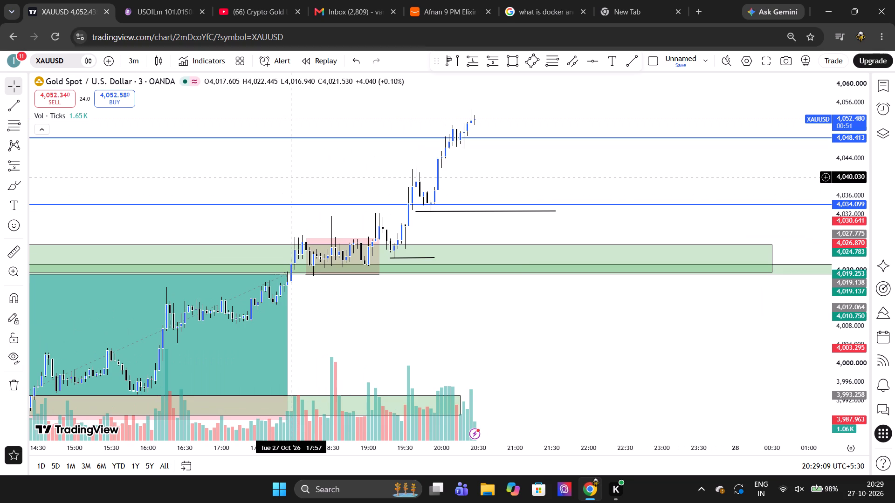
Switch the gold chart to the 1-minute timeframe.
{"action": "key", "text": "1"}
{"action": "key", "text": "shift+Return"}
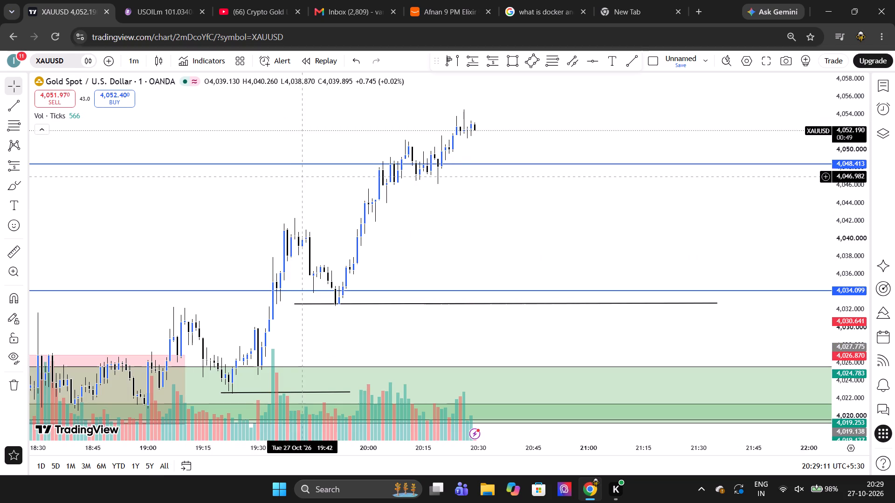
Move the long black trend line under the 19:50 low up to the recent swing lows, at about 4,046.6 and starting at 20:11.
{"action": "scroll", "coordinate": [304, 177], "scroll_direction": "down", "scroll_amount": 1}
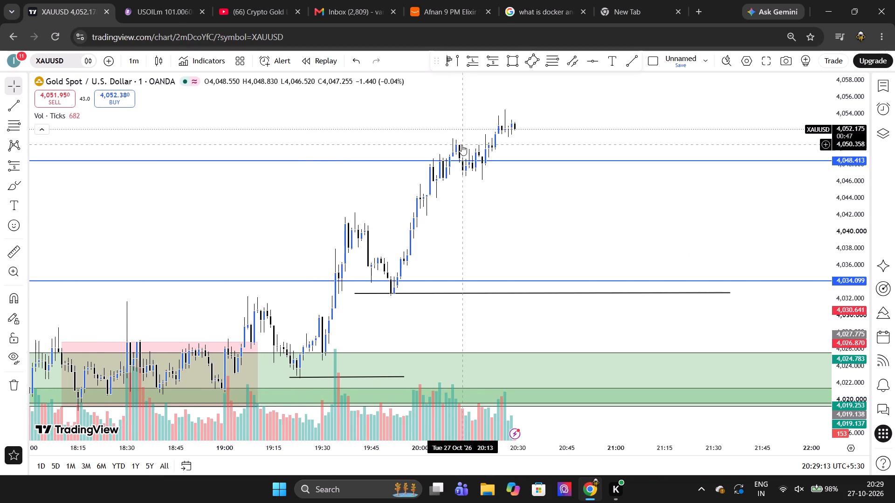
{"action": "scroll", "coordinate": [465, 190], "scroll_direction": "up", "scroll_amount": 2}
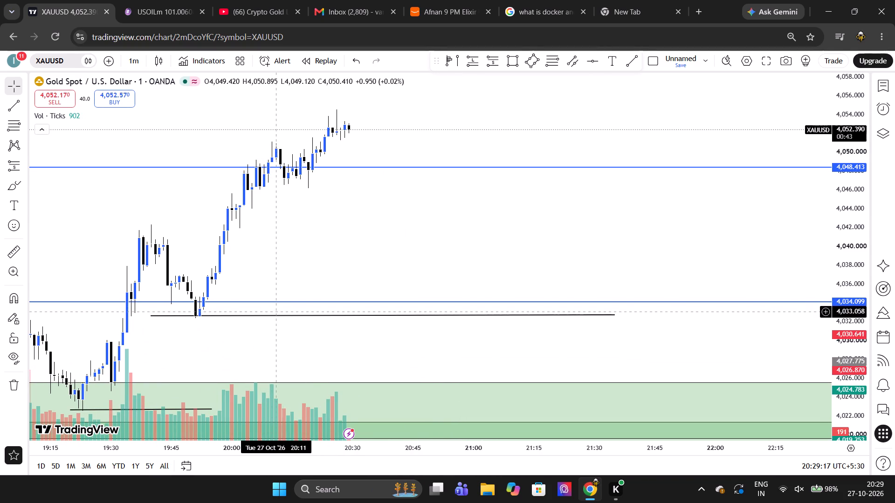
{"action": "left_click_drag", "start_coordinate": [278, 318], "coordinate": [350, 273]}
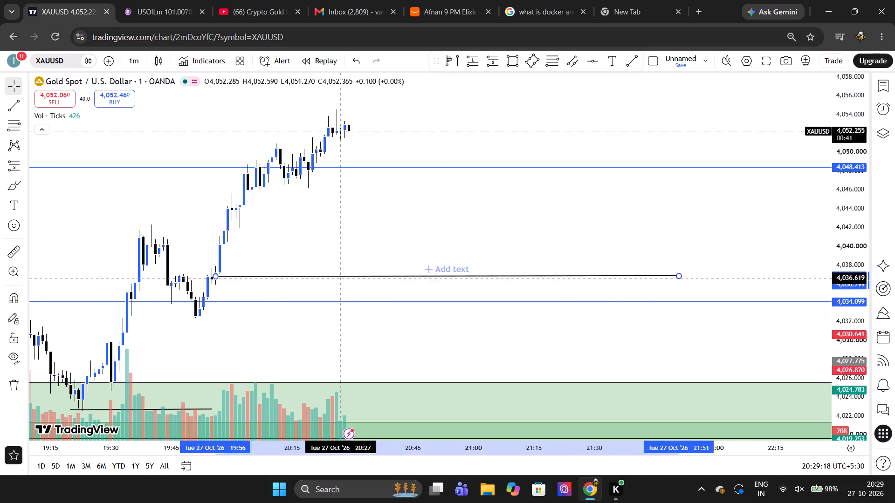
{"action": "left_click_drag", "start_coordinate": [350, 273], "coordinate": [362, 215]}
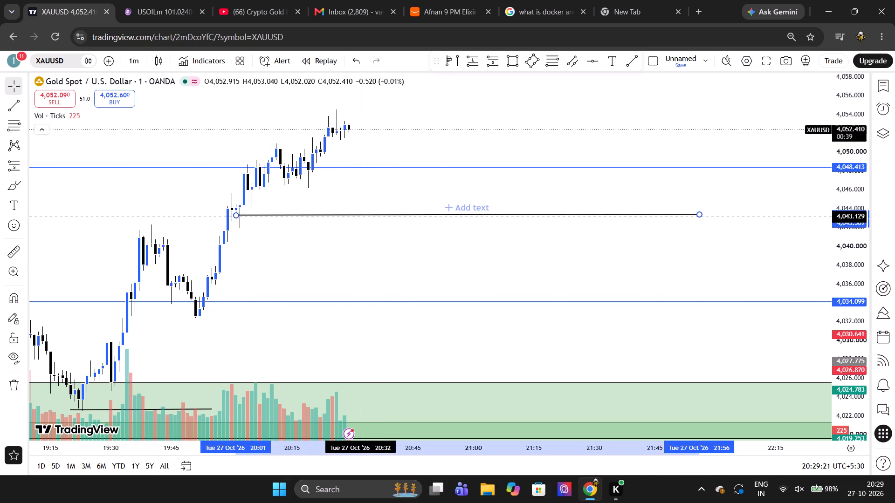
{"action": "left_click_drag", "start_coordinate": [362, 215], "coordinate": [388, 187]}
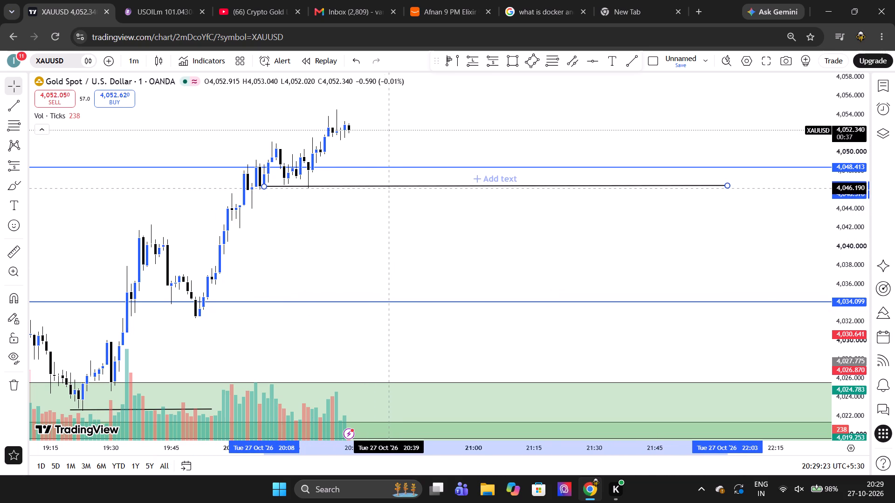
{"action": "left_click_drag", "start_coordinate": [388, 187], "coordinate": [402, 186]}
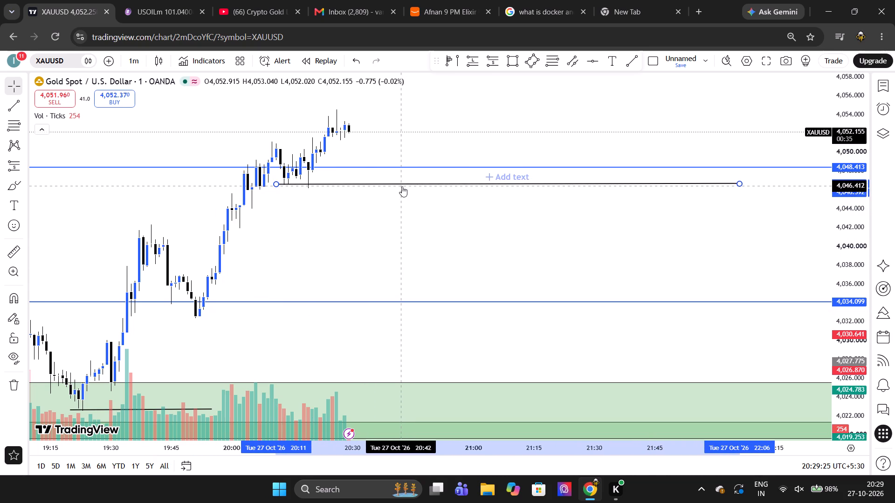
Shorten the moved black line so it ends at about 21:08, level at about 4,046.58.
{"action": "left_click_drag", "start_coordinate": [740, 183], "coordinate": [525, 172]}
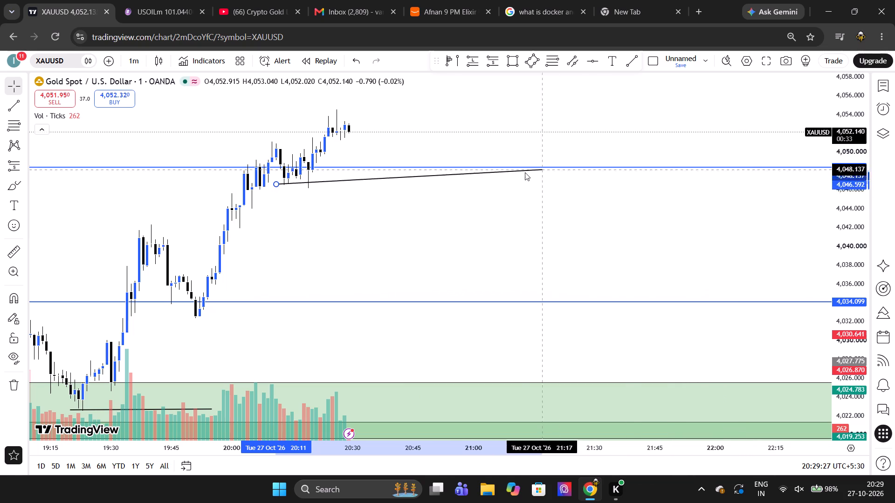
{"action": "left_click_drag", "start_coordinate": [525, 172], "coordinate": [508, 184]}
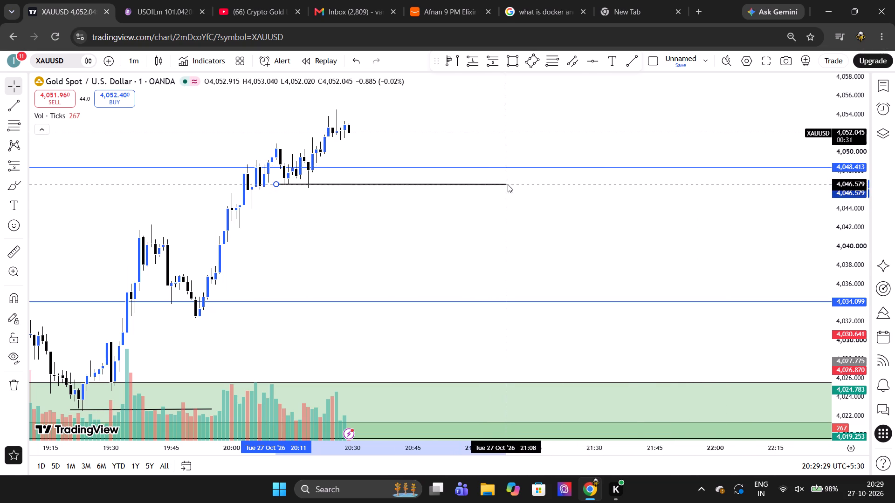
Extend the black trend line under the recent swing lows so its right end reaches about 21:12, then deselect it.
{"action": "left_click_drag", "start_coordinate": [508, 184], "coordinate": [523, 185]}
{"action": "left_click", "coordinate": [498, 206]}
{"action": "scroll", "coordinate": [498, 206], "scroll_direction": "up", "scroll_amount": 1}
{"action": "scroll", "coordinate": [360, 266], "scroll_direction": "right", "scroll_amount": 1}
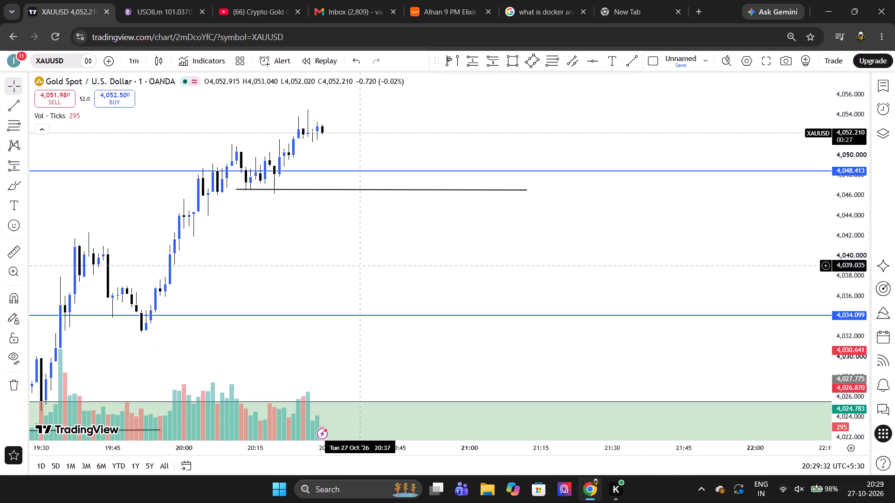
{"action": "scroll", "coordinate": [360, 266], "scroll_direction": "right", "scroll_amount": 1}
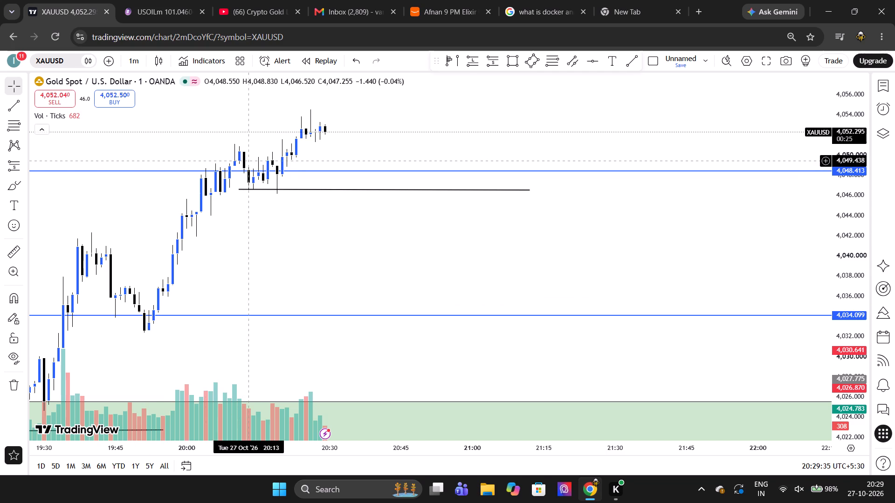
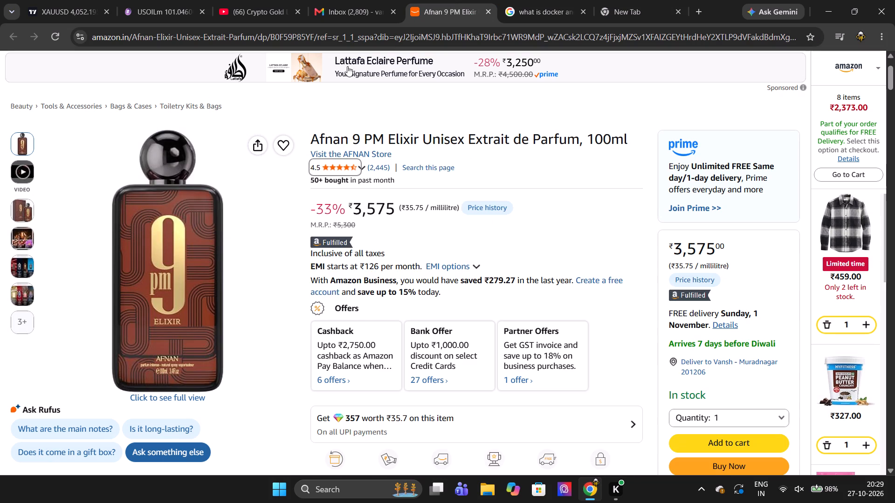
Return to the XAUUSD chart and switch it from the 1-minute to the 3-minute timeframe.
{"action": "left_click", "coordinate": [124, 0]}
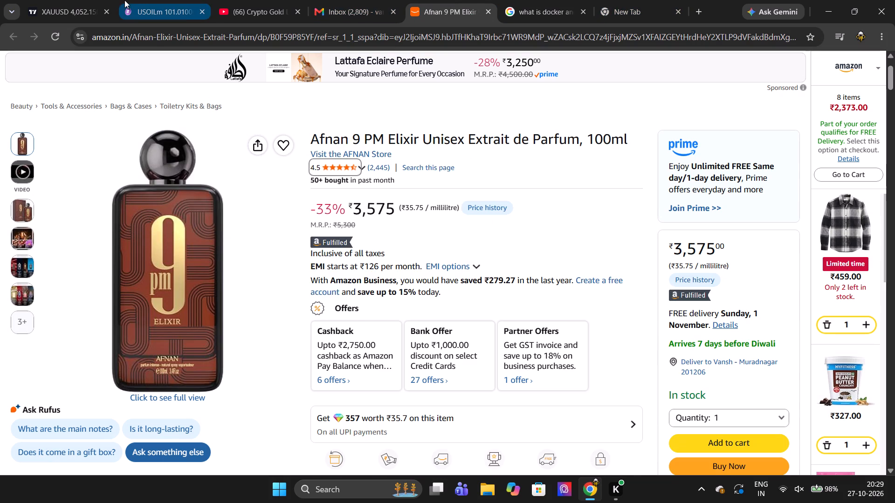
{"action": "left_click", "coordinate": [113, 0]}
{"action": "scroll", "coordinate": [179, 167], "scroll_direction": "down", "scroll_amount": 2}
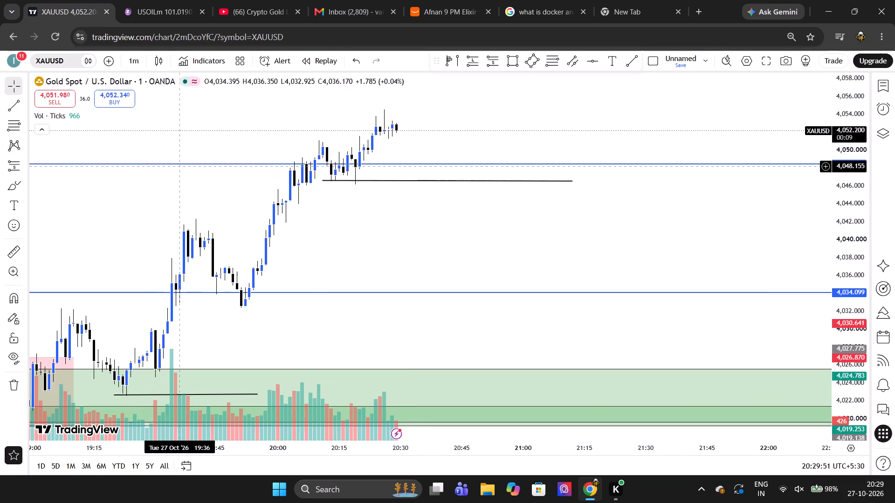
{"action": "scroll", "coordinate": [179, 167], "scroll_direction": "down", "scroll_amount": 1}
{"action": "scroll", "coordinate": [234, 253], "scroll_direction": "up", "scroll_amount": 2}
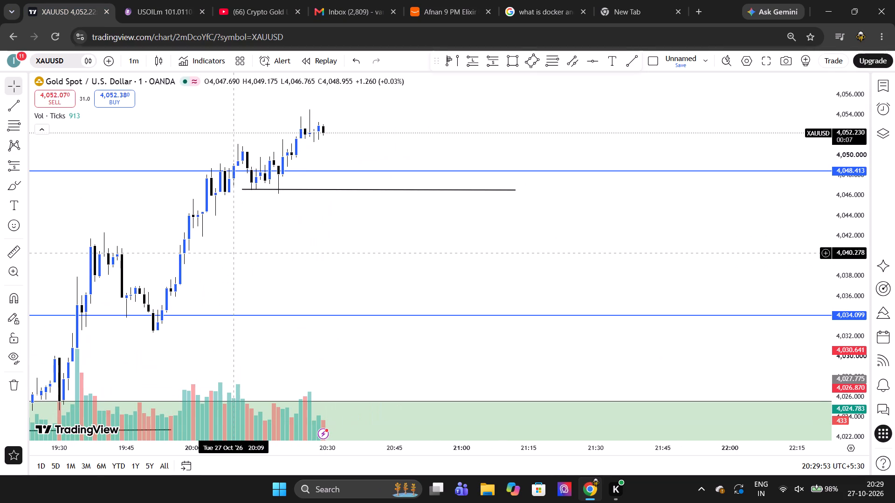
{"action": "scroll", "coordinate": [233, 249], "scroll_direction": "down", "scroll_amount": 1}
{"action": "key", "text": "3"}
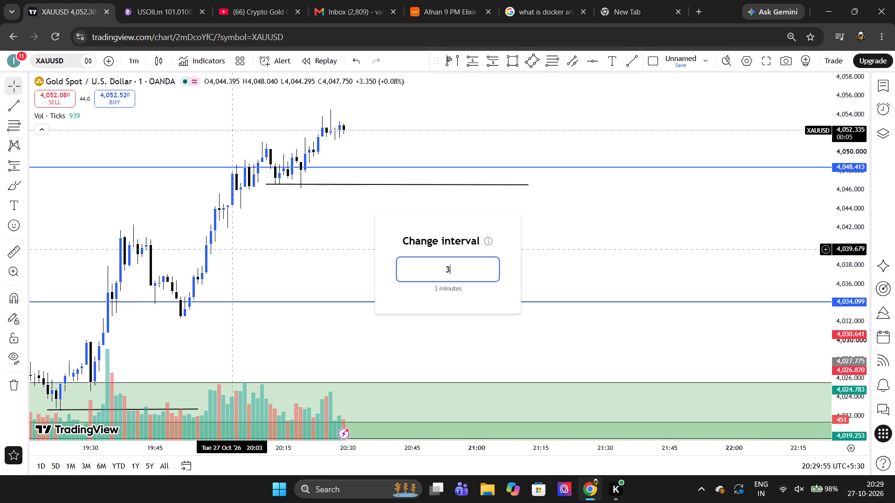
{"action": "key", "text": "Return"}
Examine the 3-minute gold chart back through the earlier 27 October price action and its drawn zones.
{"action": "scroll", "coordinate": [272, 224], "scroll_direction": "up", "scroll_amount": 2}
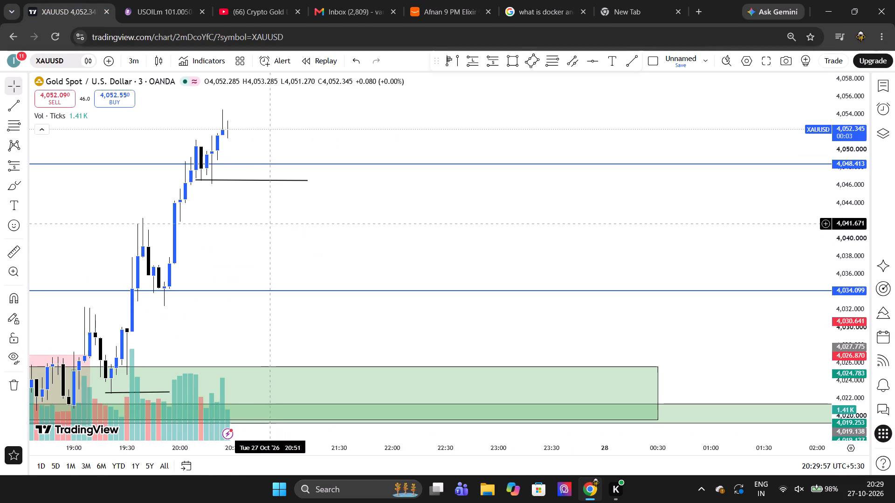
{"action": "scroll", "coordinate": [272, 224], "scroll_direction": "up", "scroll_amount": 1}
{"action": "scroll", "coordinate": [272, 224], "scroll_direction": "down", "scroll_amount": 3}
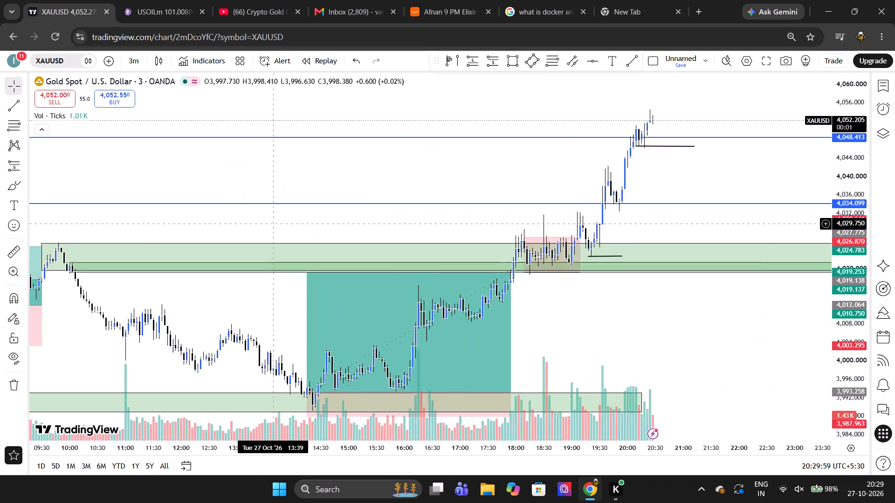
{"action": "scroll", "coordinate": [272, 224], "scroll_direction": "down", "scroll_amount": 3}
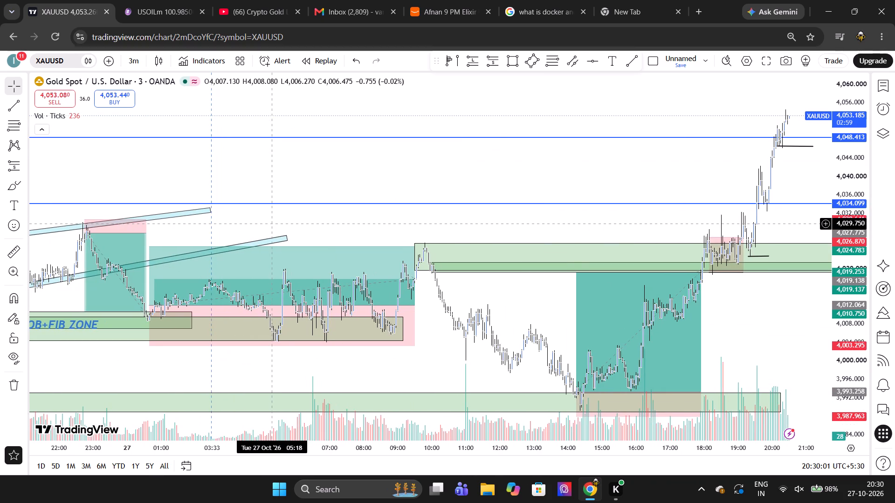
Switch the gold chart to the 4-hour timeframe and examine the candles since 21 October around the marked levels.
{"action": "type", "text": "4h"}
{"action": "key", "text": "Return"}
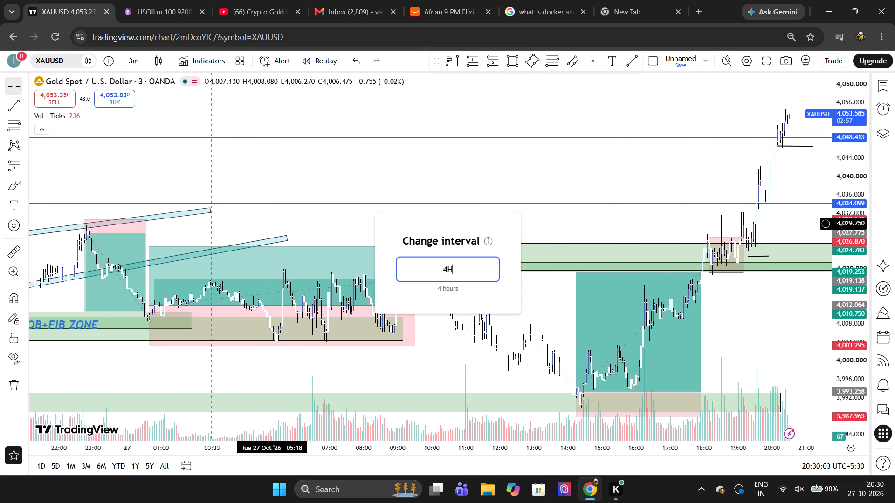
{"action": "scroll", "coordinate": [523, 213], "scroll_direction": "left", "scroll_amount": 7}
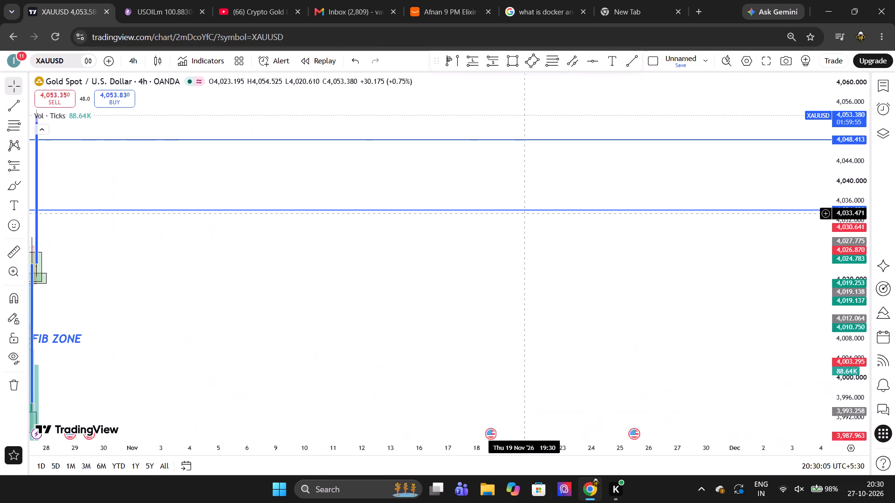
{"action": "scroll", "coordinate": [523, 213], "scroll_direction": "left", "scroll_amount": 7}
{"action": "scroll", "coordinate": [523, 213], "scroll_direction": "down", "scroll_amount": 11}
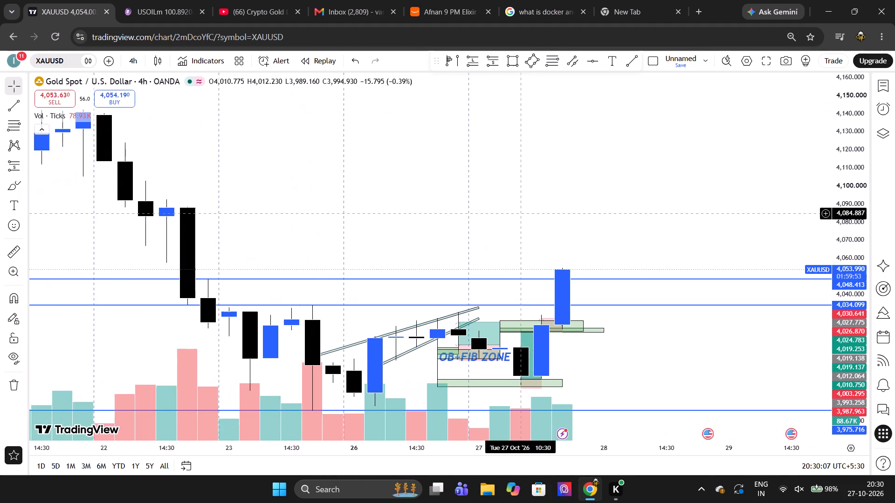
{"action": "scroll", "coordinate": [523, 213], "scroll_direction": "up", "scroll_amount": 2}
{"action": "scroll", "coordinate": [523, 213], "scroll_direction": "down", "scroll_amount": 1}
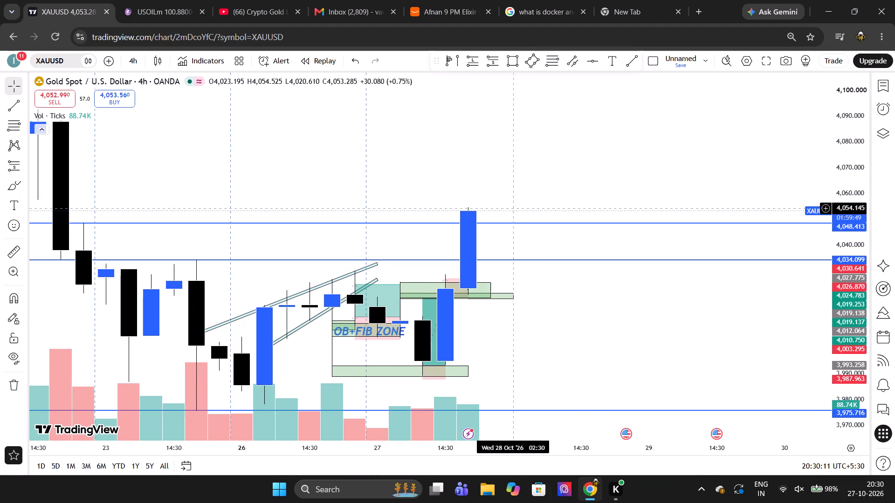
{"action": "scroll", "coordinate": [415, 219], "scroll_direction": "down", "scroll_amount": 1}
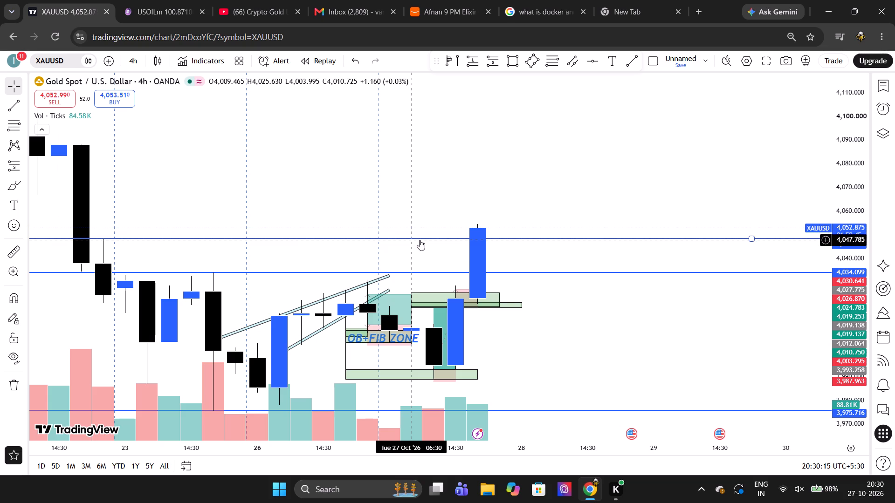
{"action": "scroll", "coordinate": [231, 194], "scroll_direction": "down", "scroll_amount": 1}
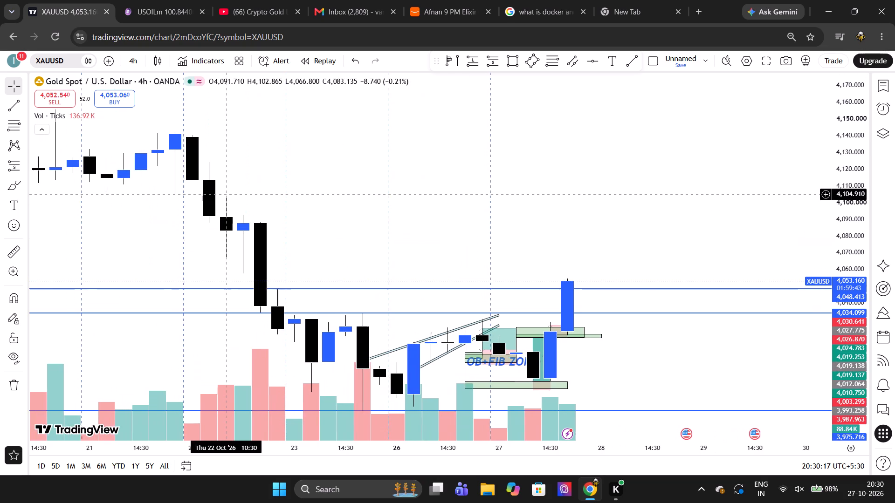
{"action": "scroll", "coordinate": [231, 194], "scroll_direction": "down", "scroll_amount": 1}
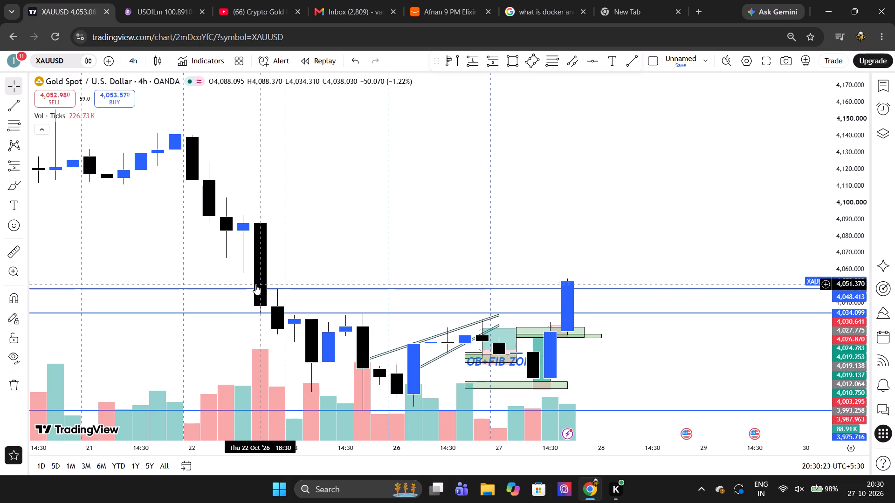
{"action": "left_click", "coordinate": [263, 274]}
Compare the recent gold rise and the line under it on the 1-minute and 3-minute timeframes, finishing on 1-minute.
{"action": "key", "text": "1"}
{"action": "key", "text": "Return"}
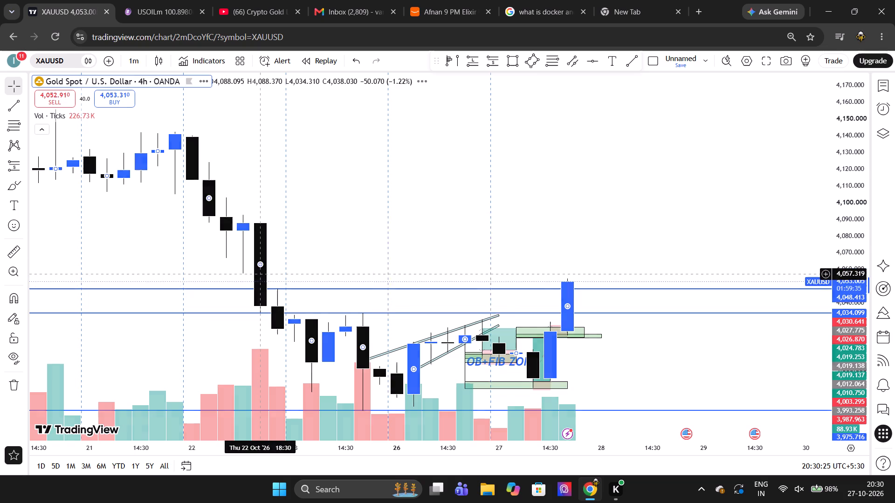
{"action": "scroll", "coordinate": [334, 212], "scroll_direction": "down", "scroll_amount": 8}
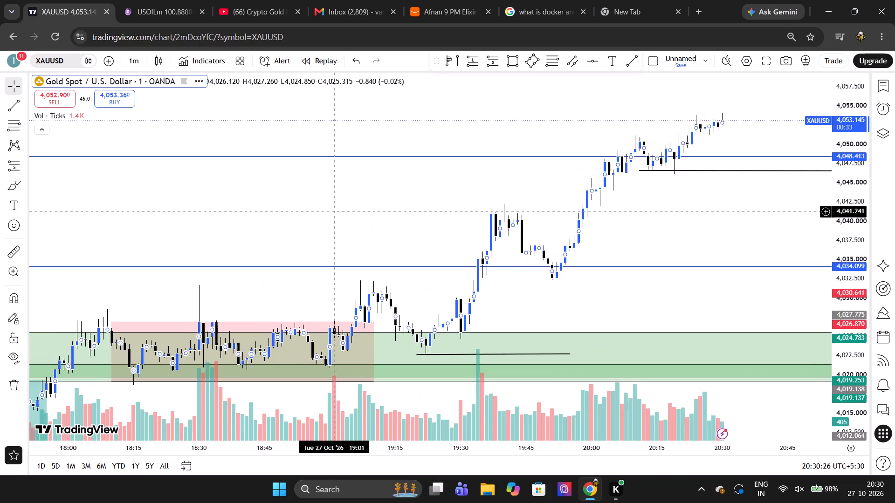
{"action": "scroll", "coordinate": [334, 212], "scroll_direction": "up", "scroll_amount": 3}
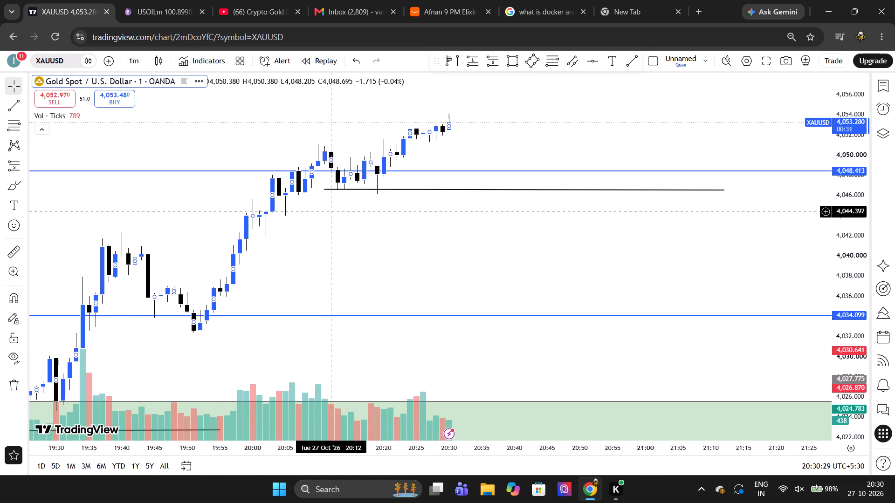
{"action": "scroll", "coordinate": [334, 212], "scroll_direction": "up", "scroll_amount": 1}
{"action": "key", "text": "3"}
{"action": "key", "text": "Return"}
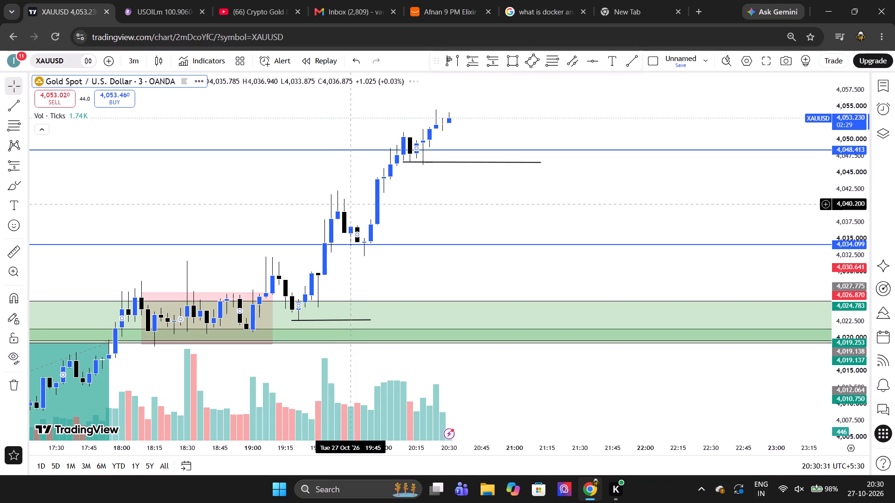
{"action": "scroll", "coordinate": [355, 203], "scroll_direction": "up", "scroll_amount": 2}
{"action": "key", "text": "1"}
{"action": "key", "text": "Return"}
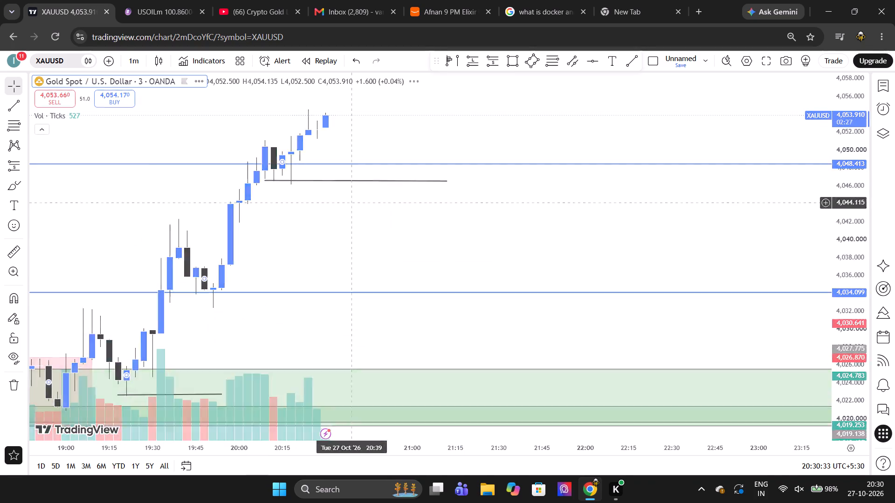
{"action": "scroll", "coordinate": [351, 178], "scroll_direction": "down", "scroll_amount": 3}
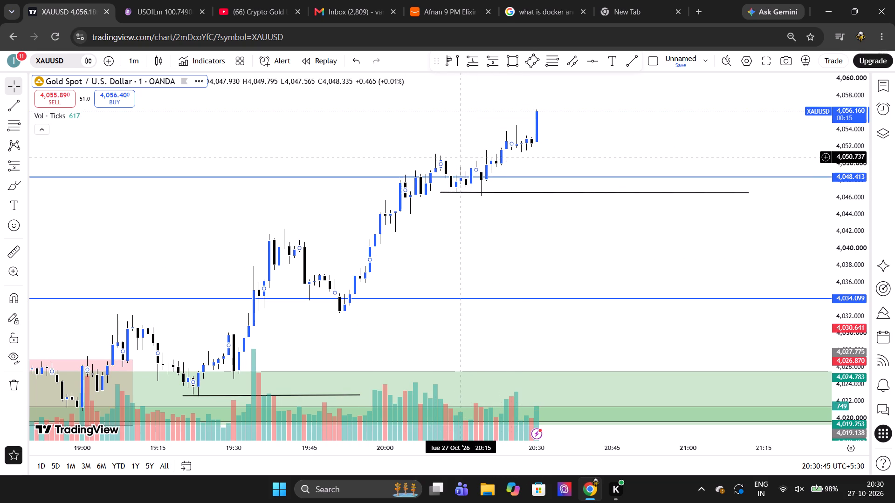
Draw a short black trend line along the swing high from 20:10 to 20:20, at about 4,051.
{"action": "left_click", "coordinate": [20, 114]}
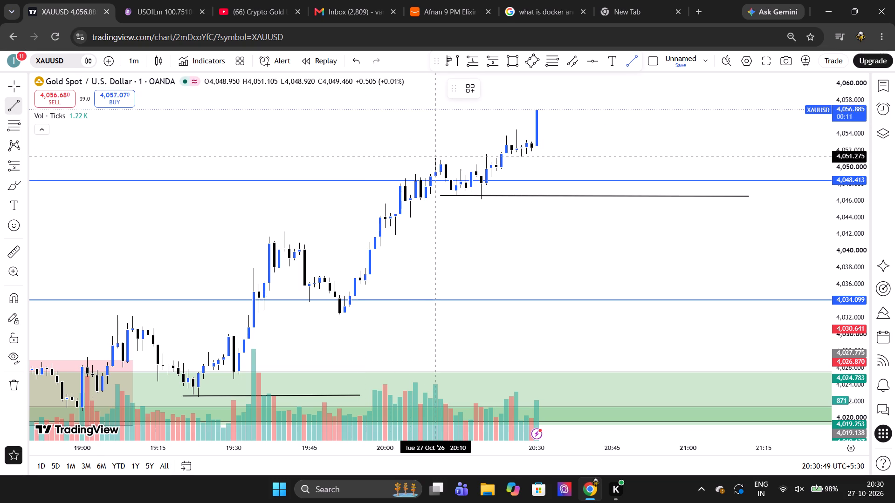
{"action": "left_click", "coordinate": [436, 156]}
{"action": "left_click_drag", "start_coordinate": [487, 157], "coordinate": [420, 138]}
{"action": "left_click", "coordinate": [420, 138]}
{"action": "scroll", "coordinate": [420, 138], "scroll_direction": "up", "scroll_amount": 3}
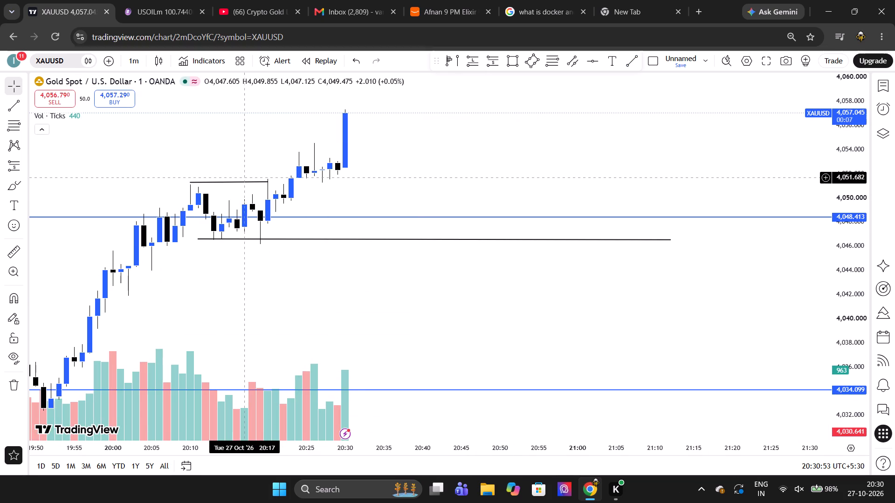
{"action": "left_click", "coordinate": [237, 184]}
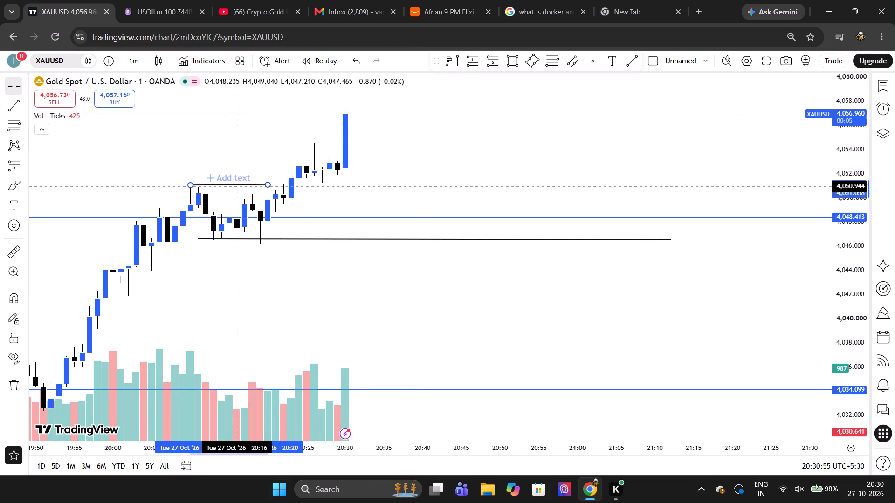
{"action": "left_click", "coordinate": [214, 140]}
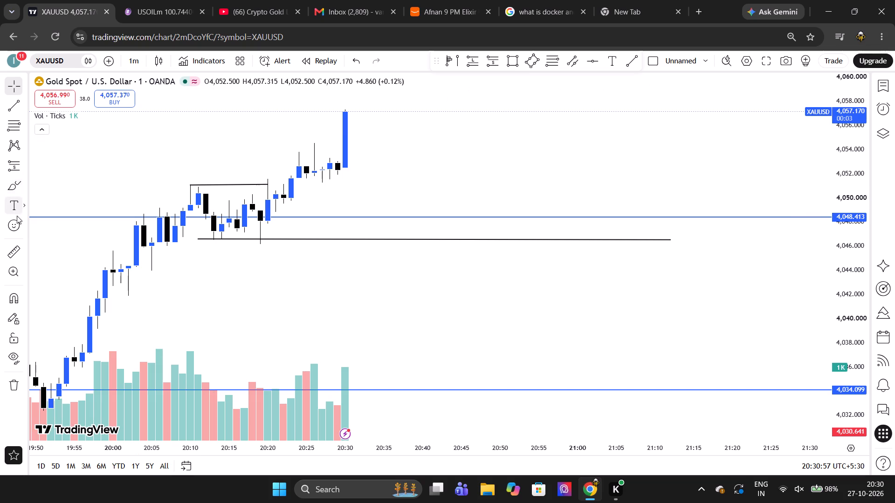
Add the text label BOS just above the short black line at the 20:10 swing high.
{"action": "left_click", "coordinate": [12, 209]}
{"action": "left_click", "coordinate": [199, 170]}
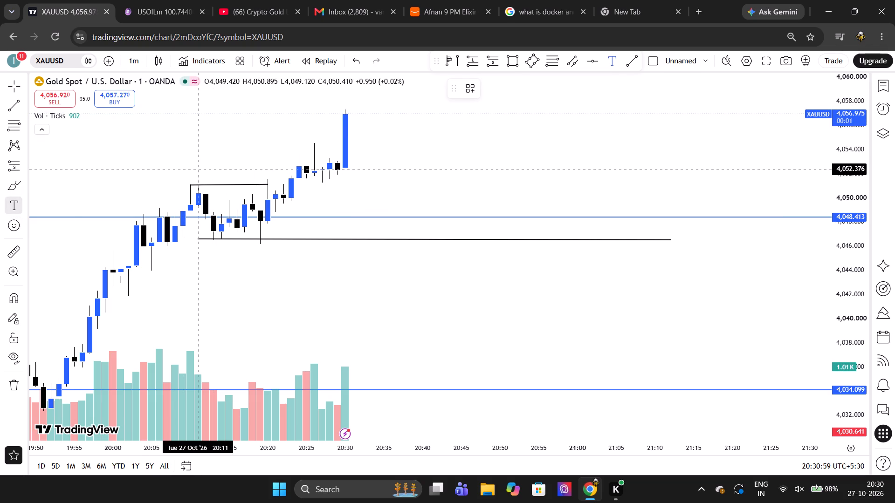
{"action": "type", "text": "BOS"}
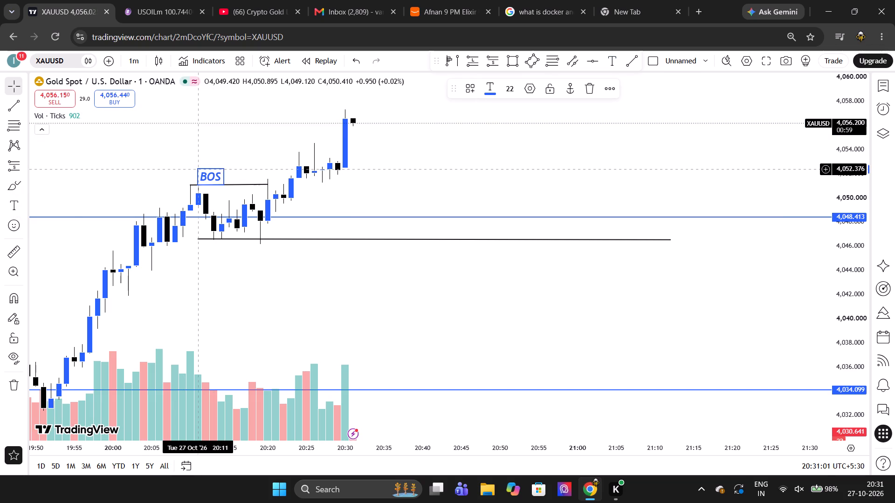
{"action": "left_click", "coordinate": [413, 193]}
{"action": "scroll", "coordinate": [413, 193], "scroll_direction": "down", "scroll_amount": 2}
{"action": "scroll", "coordinate": [413, 153], "scroll_direction": "down", "scroll_amount": 1}
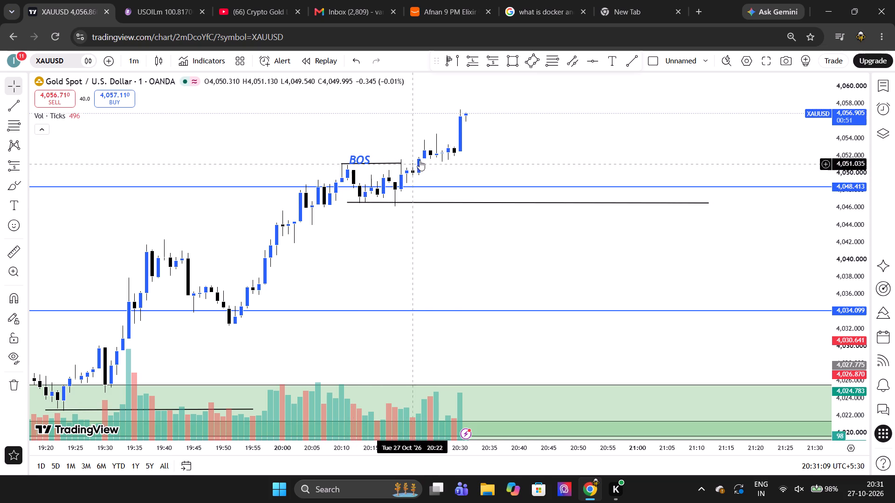
Examine the 1-minute gold candles since about 19:00, from the earlier demand zone up to the BOS mark and latest rise.
{"action": "scroll", "coordinate": [459, 120], "scroll_direction": "down", "scroll_amount": 2}
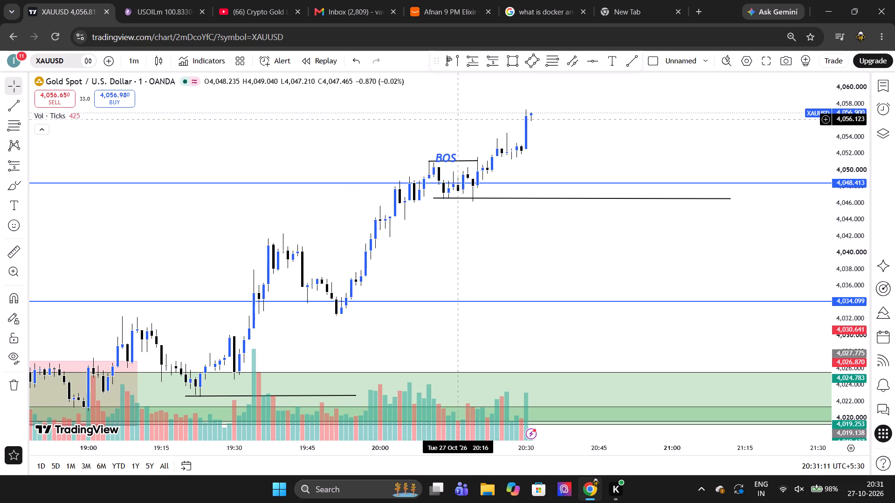
{"action": "scroll", "coordinate": [459, 120], "scroll_direction": "left", "scroll_amount": 1}
{"action": "scroll", "coordinate": [459, 120], "scroll_direction": "down", "scroll_amount": 1}
{"action": "scroll", "coordinate": [459, 120], "scroll_direction": "up", "scroll_amount": 1}
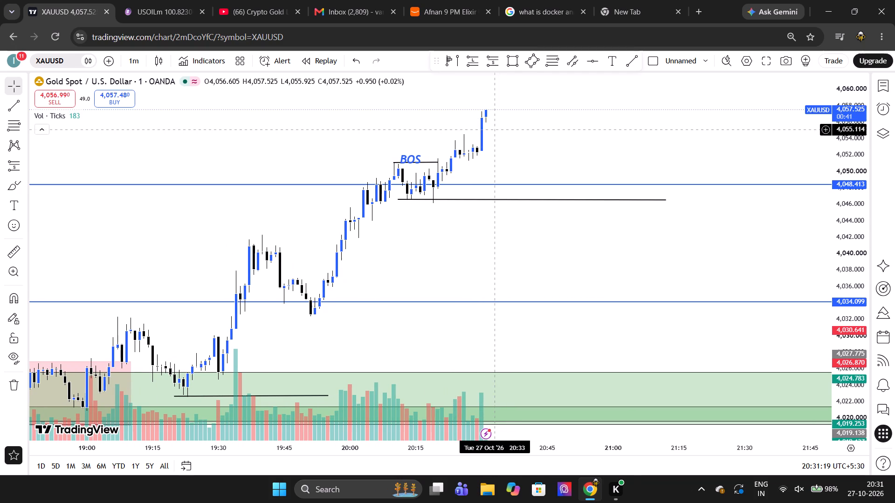
{"action": "scroll", "coordinate": [475, 153], "scroll_direction": "down", "scroll_amount": 1}
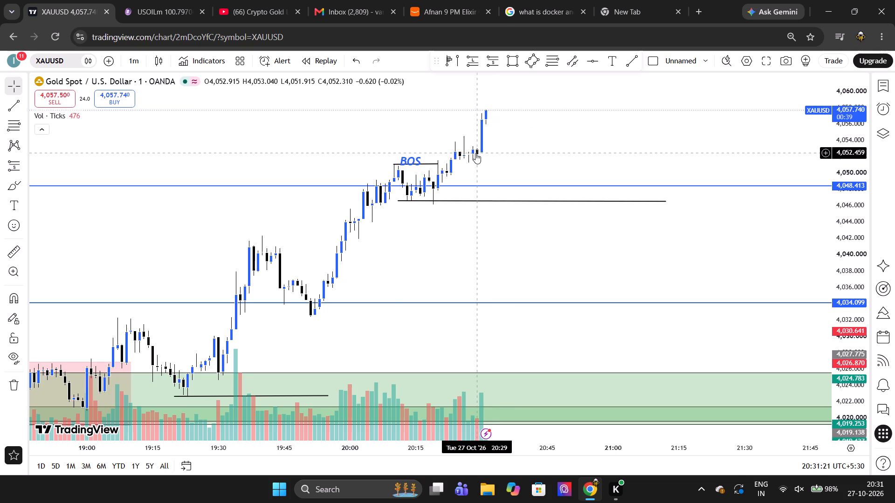
{"action": "scroll", "coordinate": [475, 153], "scroll_direction": "down", "scroll_amount": 1}
{"action": "scroll", "coordinate": [475, 153], "scroll_direction": "up", "scroll_amount": 2}
{"action": "scroll", "coordinate": [475, 153], "scroll_direction": "down", "scroll_amount": 1}
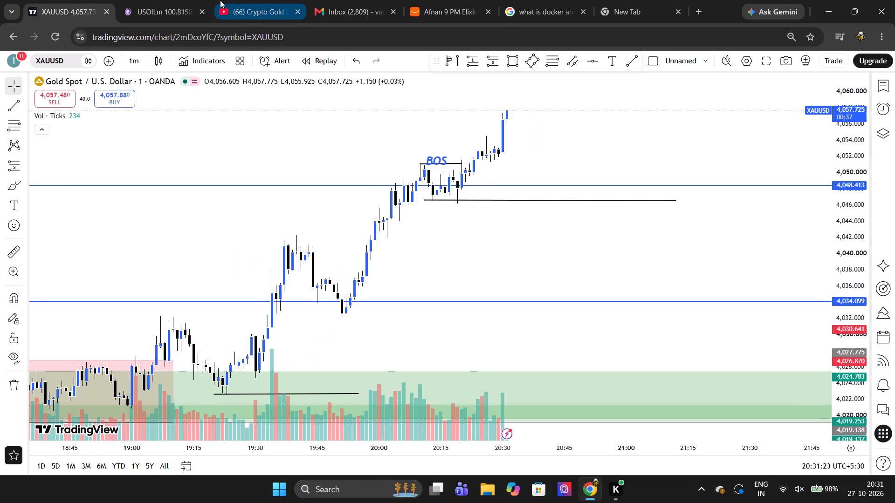
Switch to the Crypto Gold Live Trading stream on YouTube and skip ahead to the live broadcast.
{"action": "left_click", "coordinate": [220, 0]}
{"action": "left_click", "coordinate": [88, 419]}
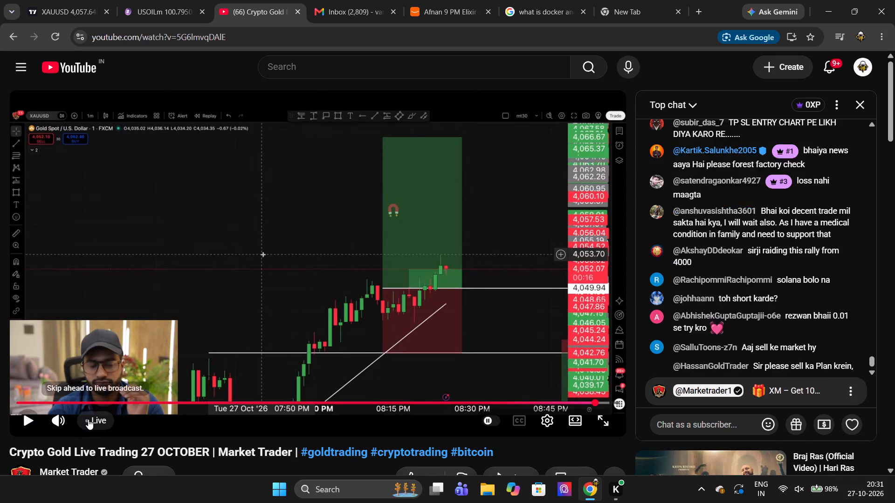